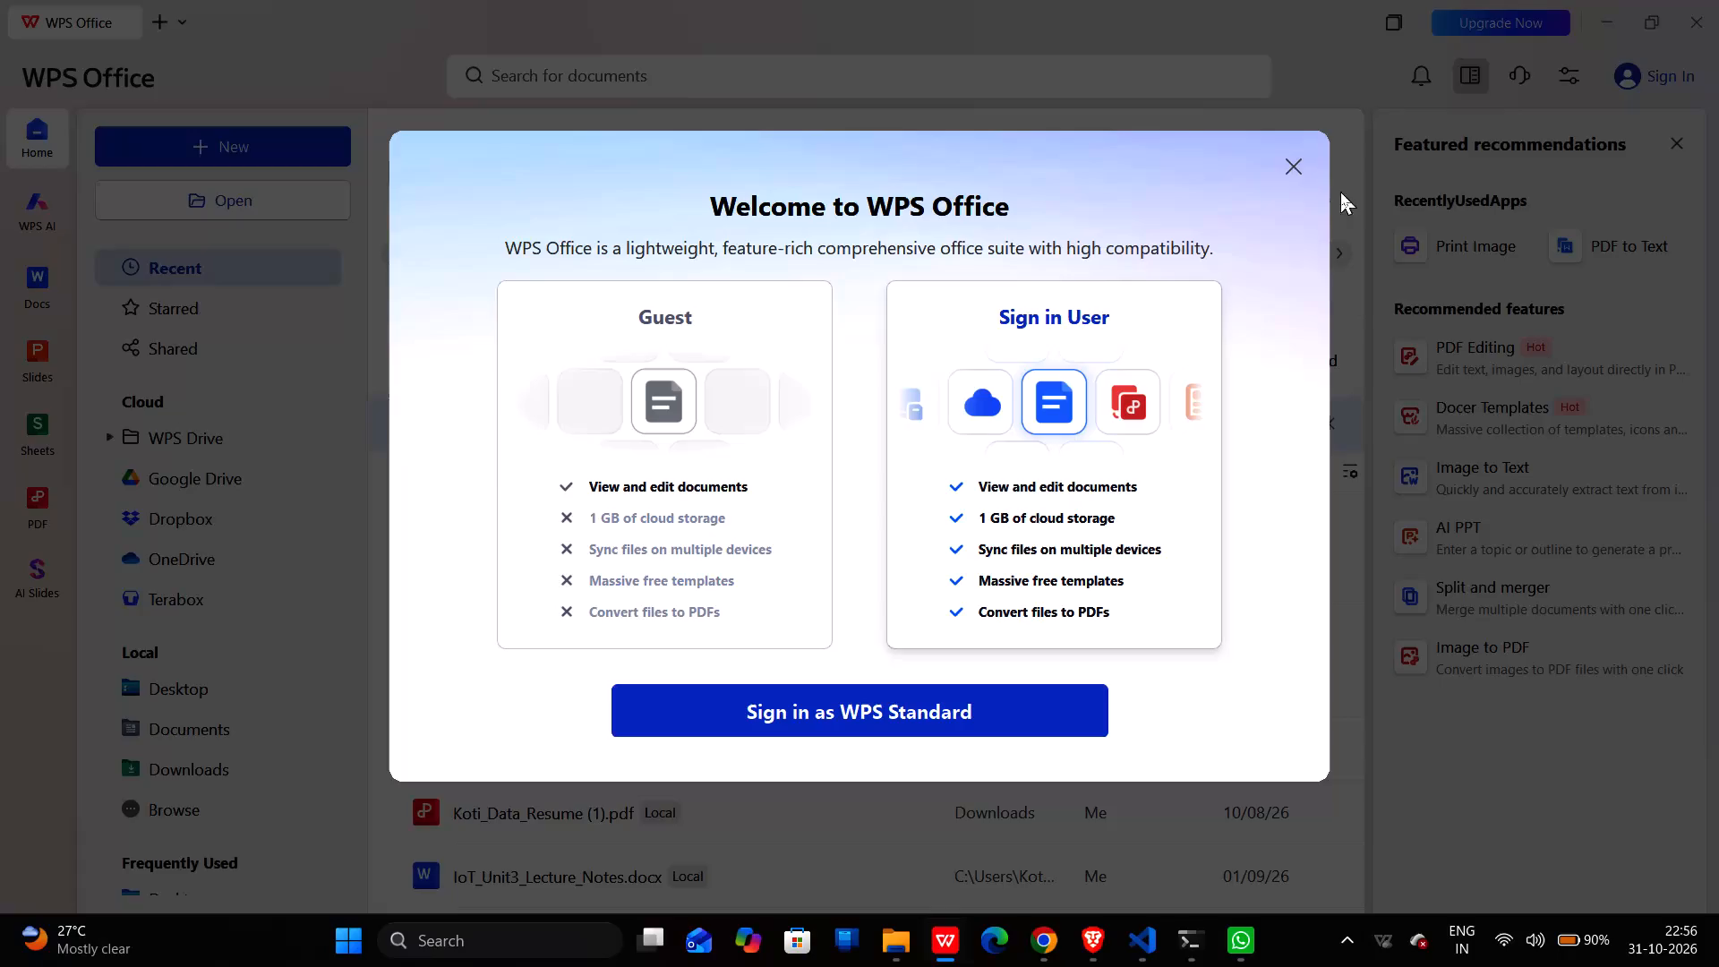
Dismiss the welcome sign-in dialog without signing in.
{"action": "left_click", "coordinate": [1288, 161]}
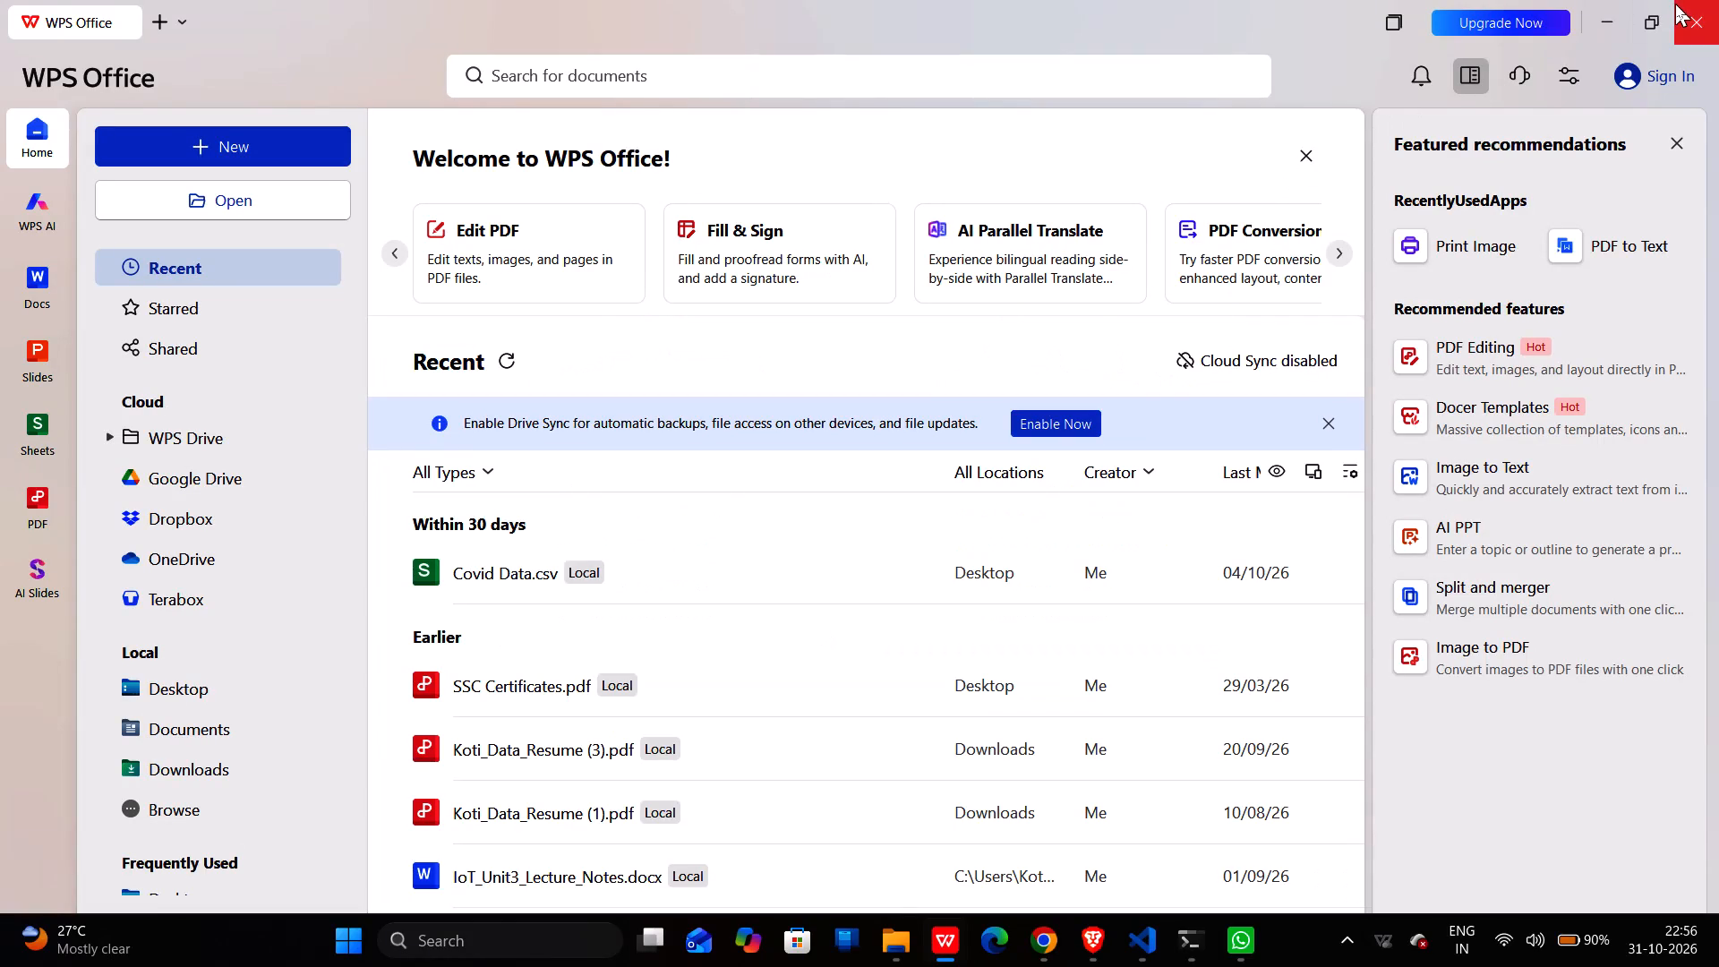
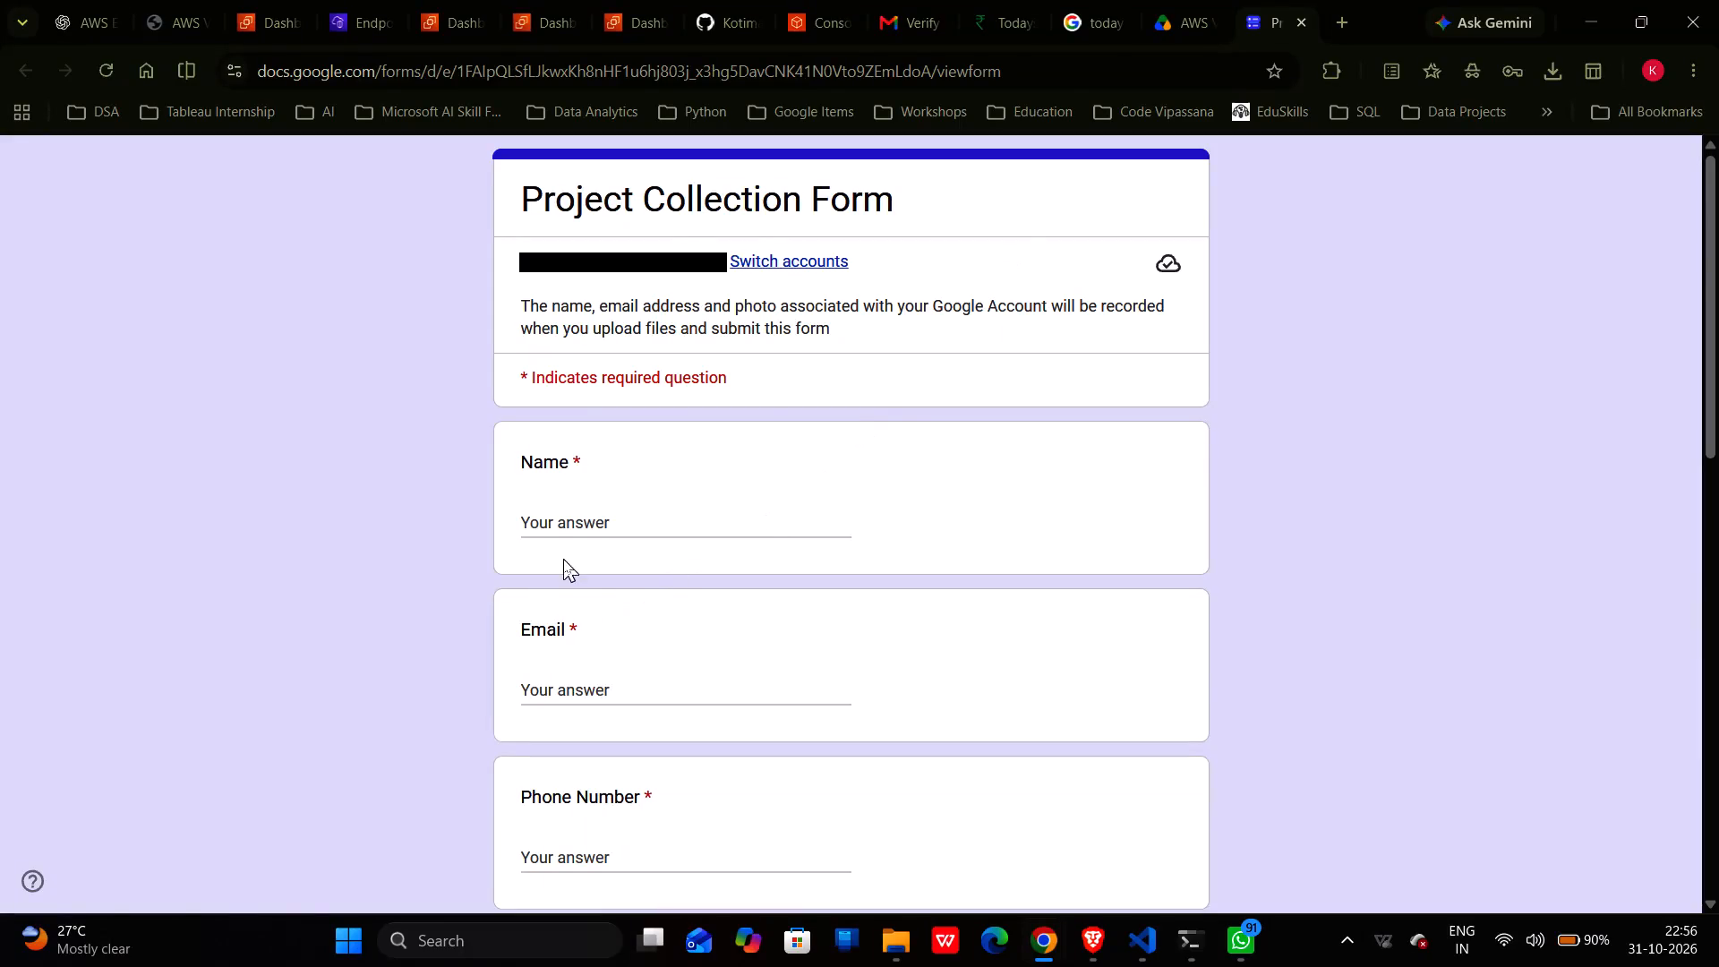
In Chrome, activate the required Name answer field of the Project Collection Form for entry.
{"action": "left_click", "coordinate": [555, 535]}
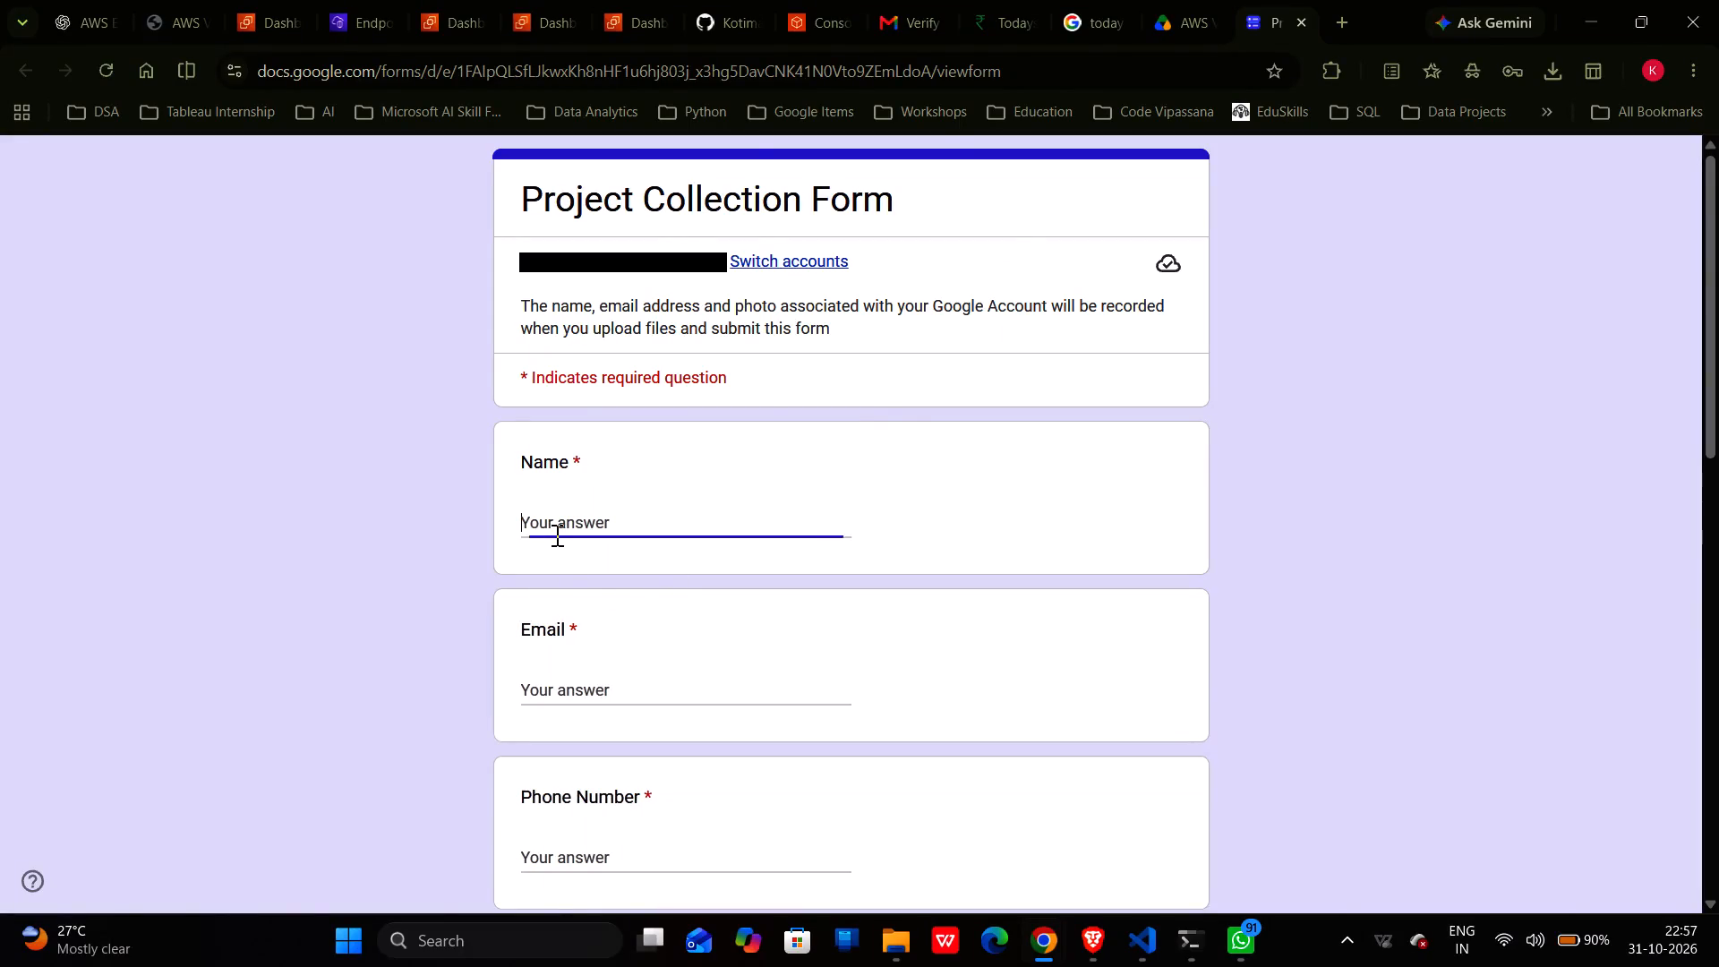
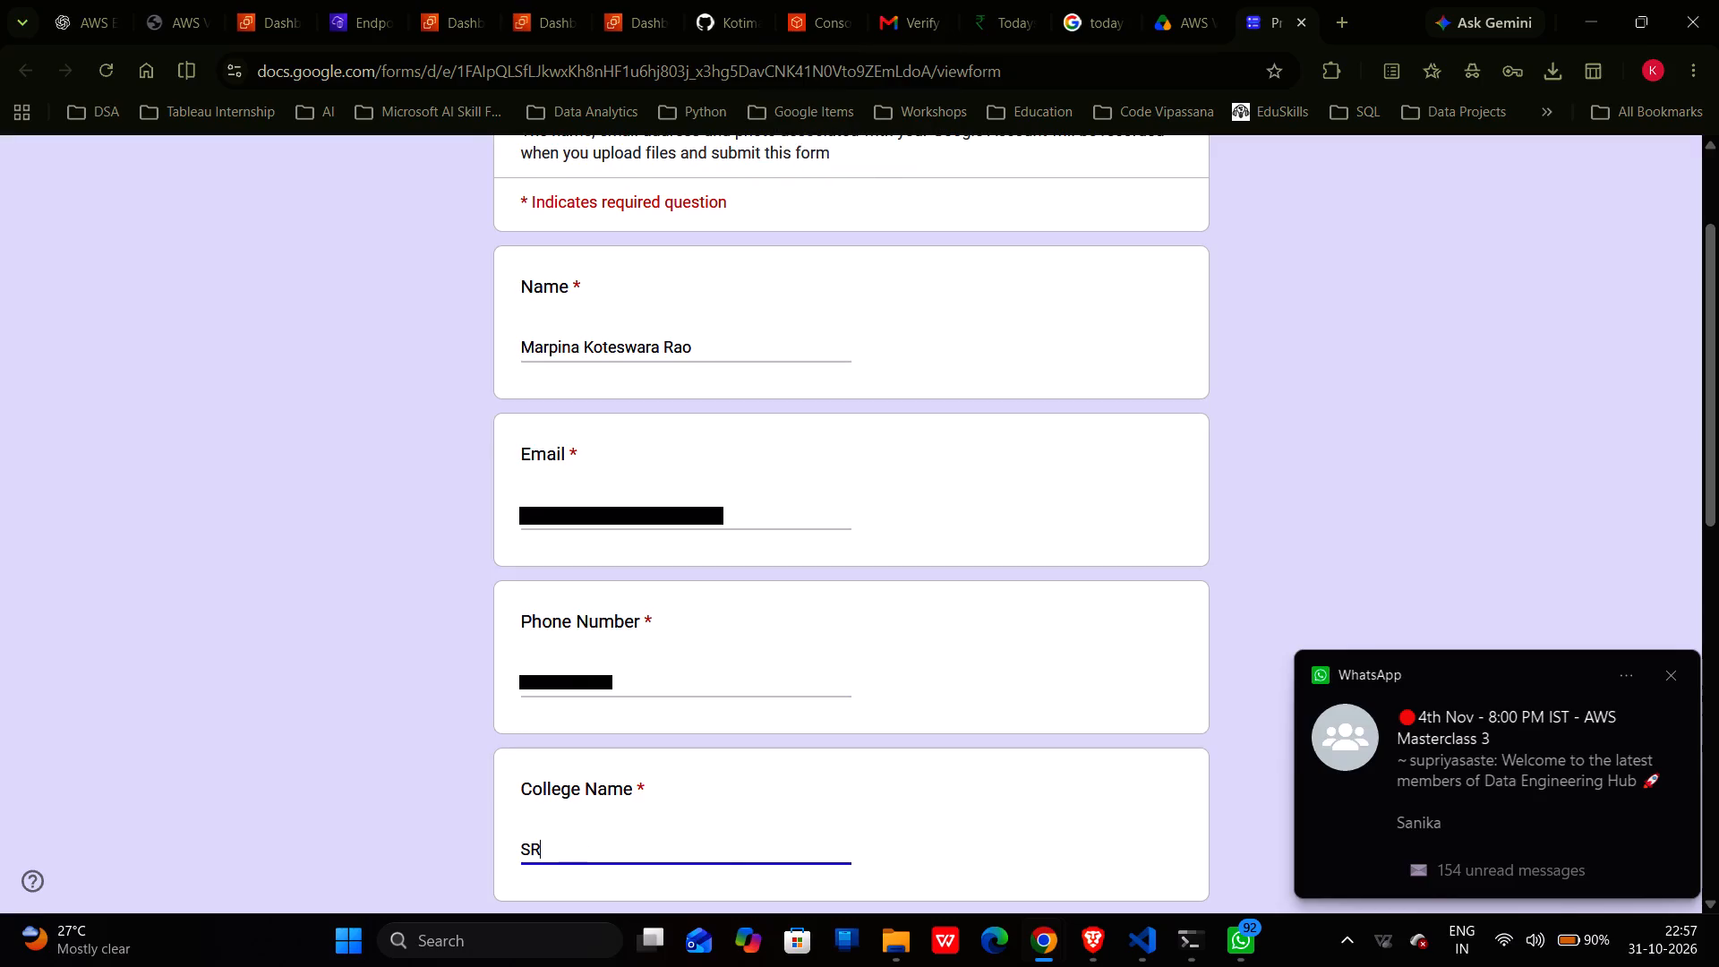
Complete the College Name answer as SRKR ENGINEERING COLLEGE.
{"action": "type", "text": "KR ENGIN"}
{"action": "type", "text": "EERING C"}
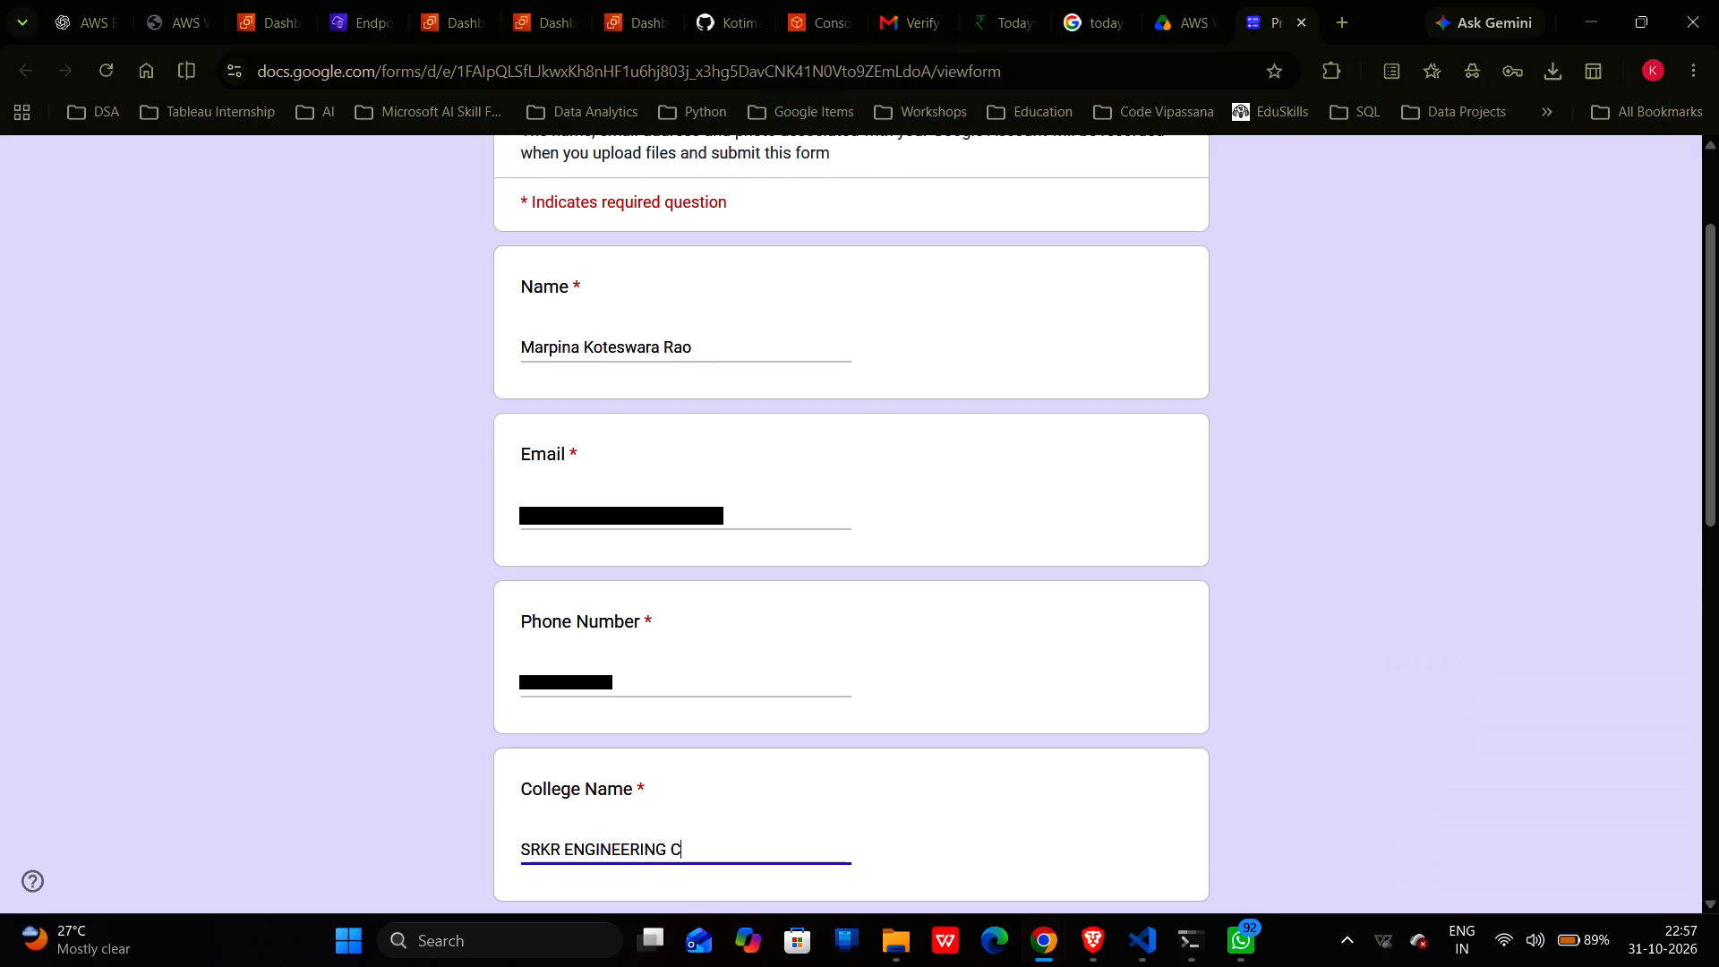
{"action": "type", "text": "OLLEGE"}
Choose AWS Internship as the answer to the Internship question.
{"action": "scroll", "coordinate": [571, 851], "scroll_direction": "down", "scroll_amount": 2}
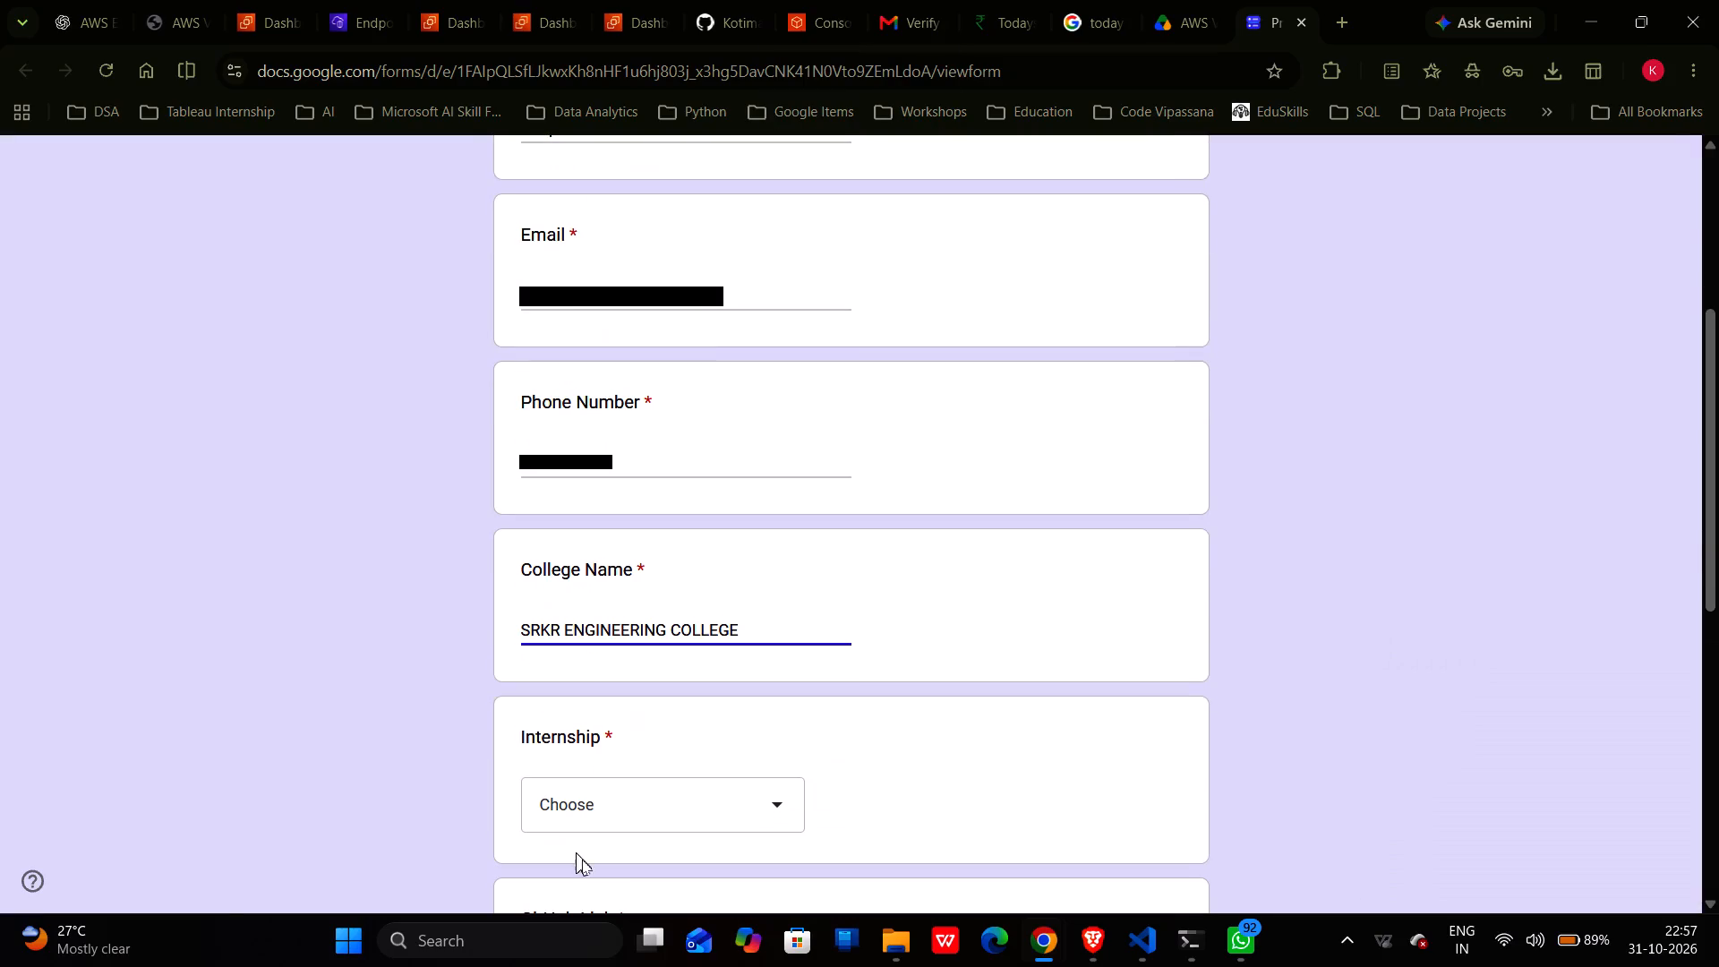
{"action": "left_click", "coordinate": [736, 814]}
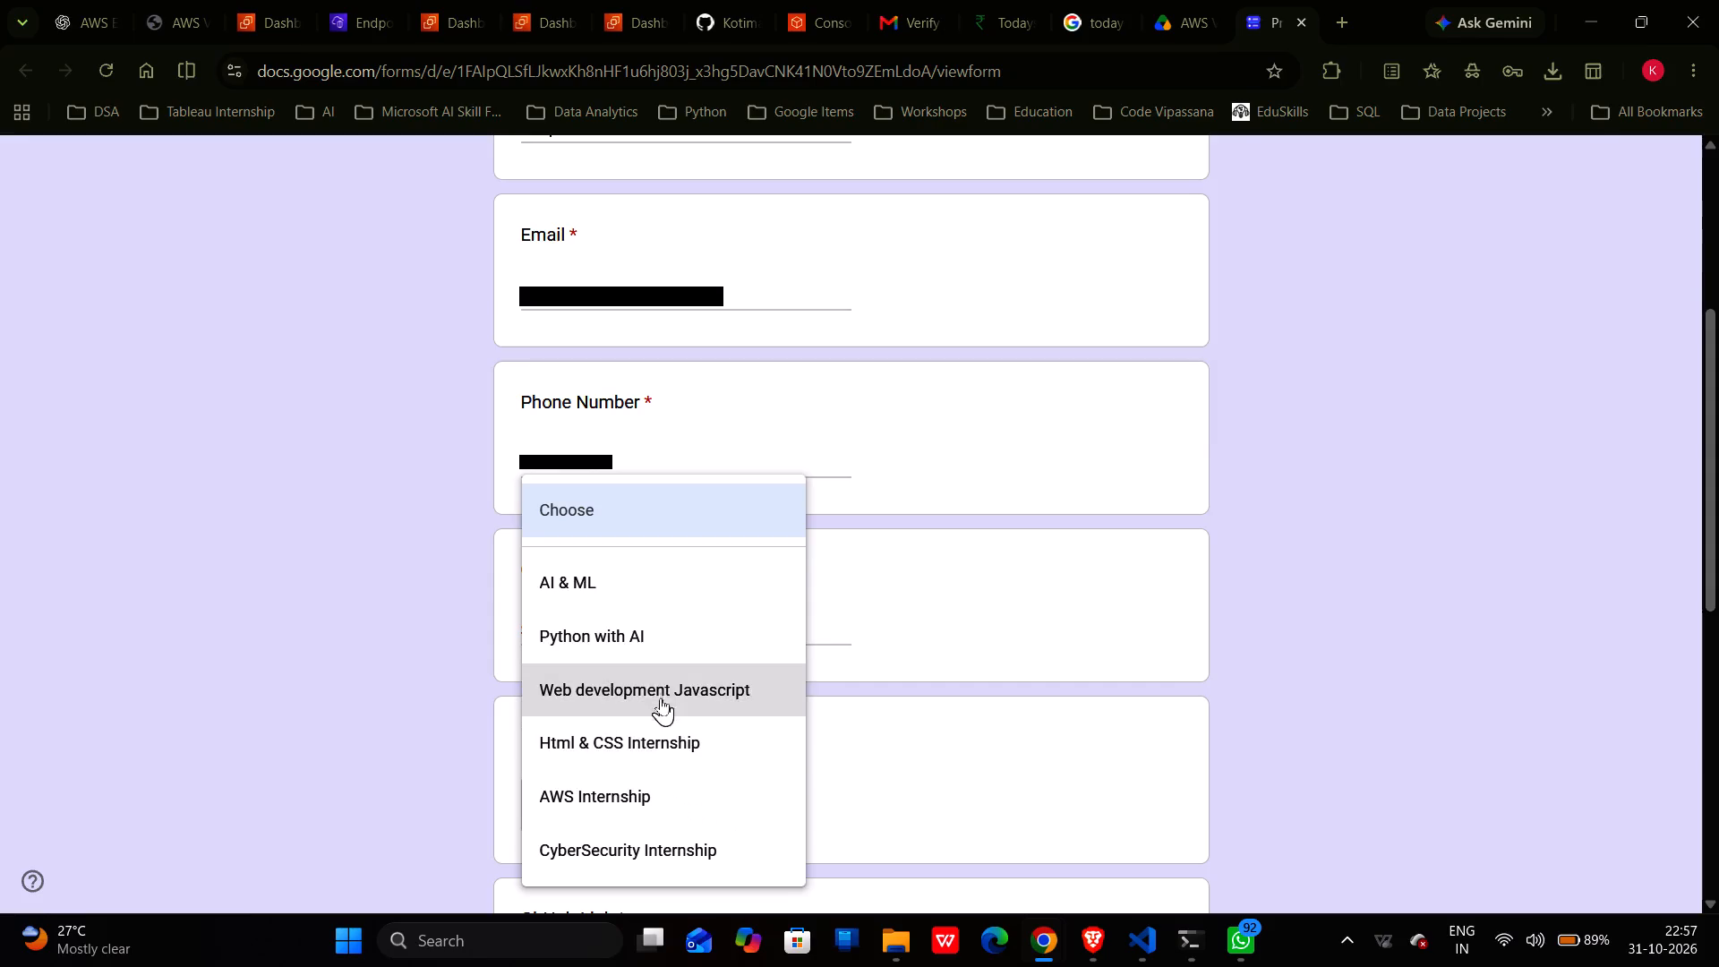
{"action": "left_click", "coordinate": [662, 803]}
Fill the GitHub Link answer with the HTTPS clone URL copied from the AWS-VPC-Peering-Project repository on GitHub.
{"action": "scroll", "coordinate": [662, 803], "scroll_direction": "down", "scroll_amount": 2}
{"action": "left_click", "coordinate": [627, 764]}
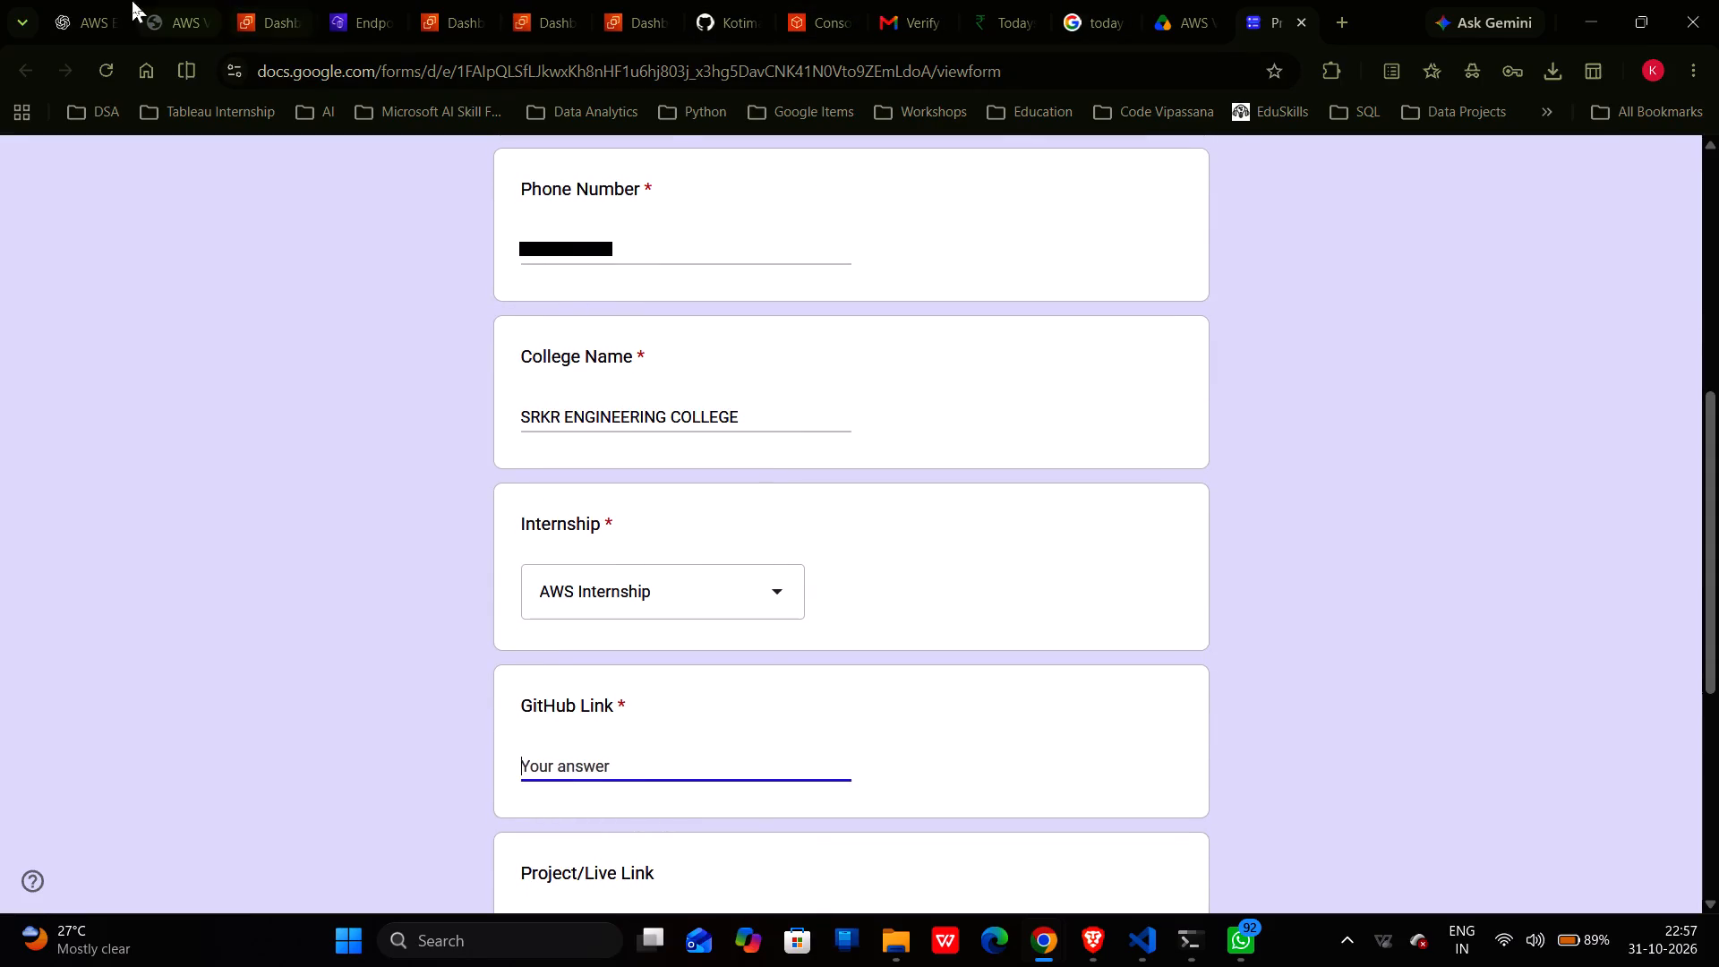
{"action": "left_click", "coordinate": [94, 0]}
{"action": "left_click", "coordinate": [746, 0]}
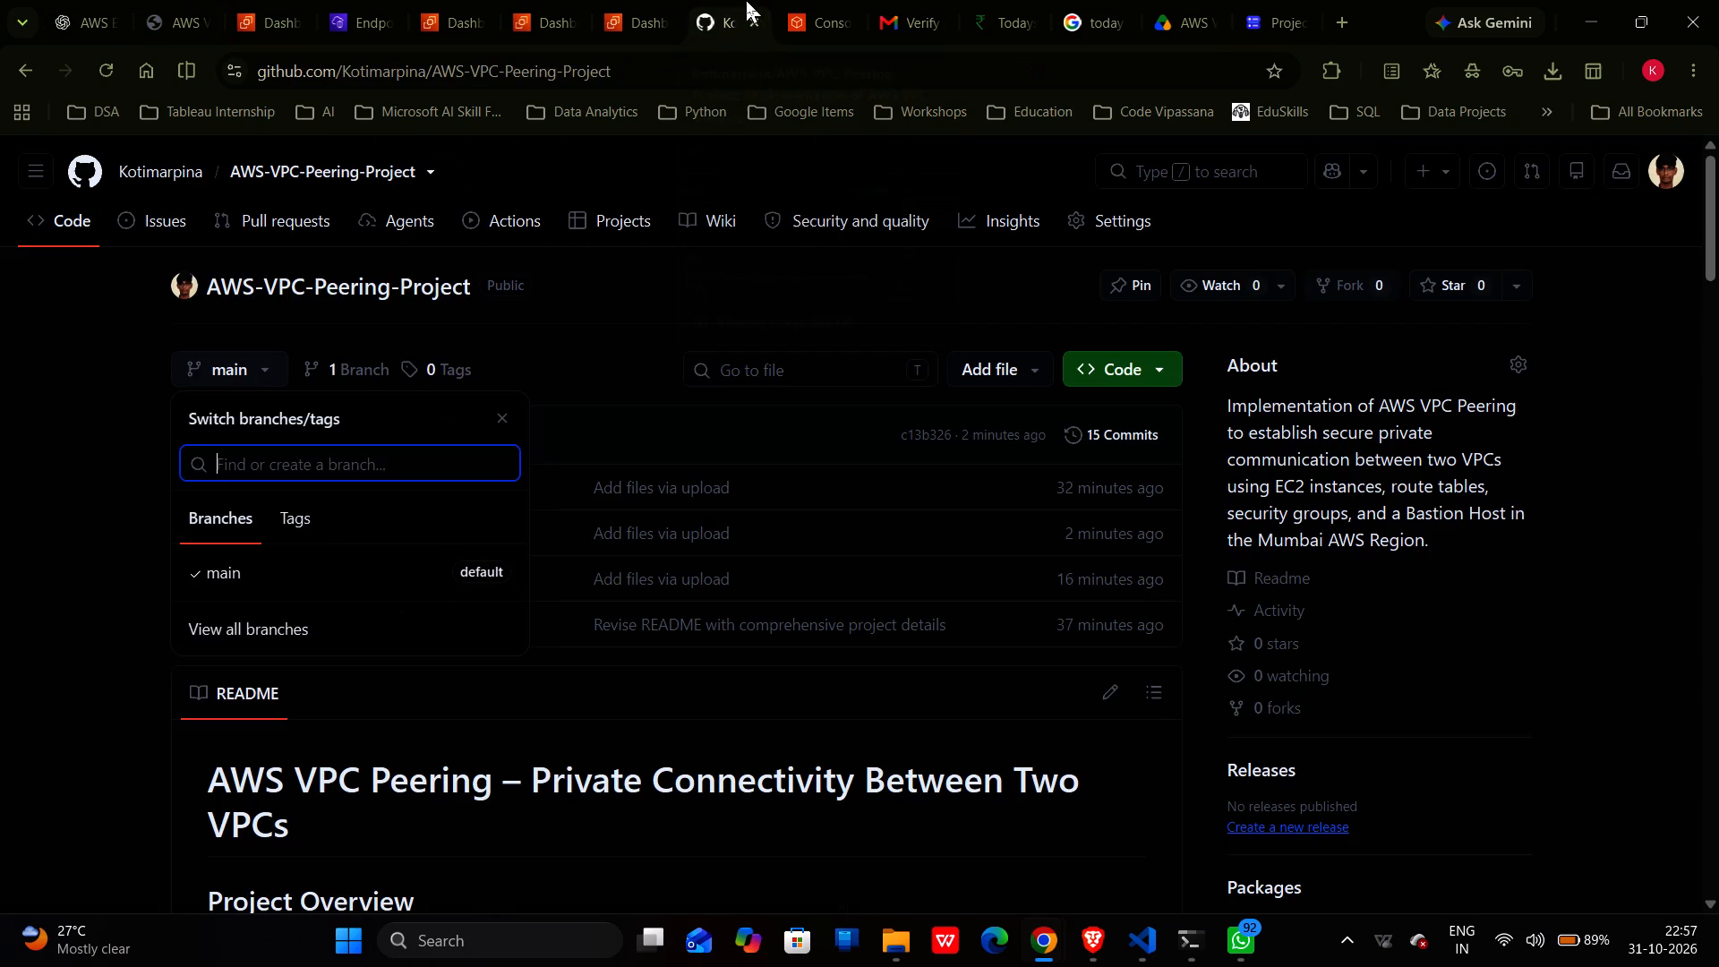
{"action": "left_click", "coordinate": [594, 262]}
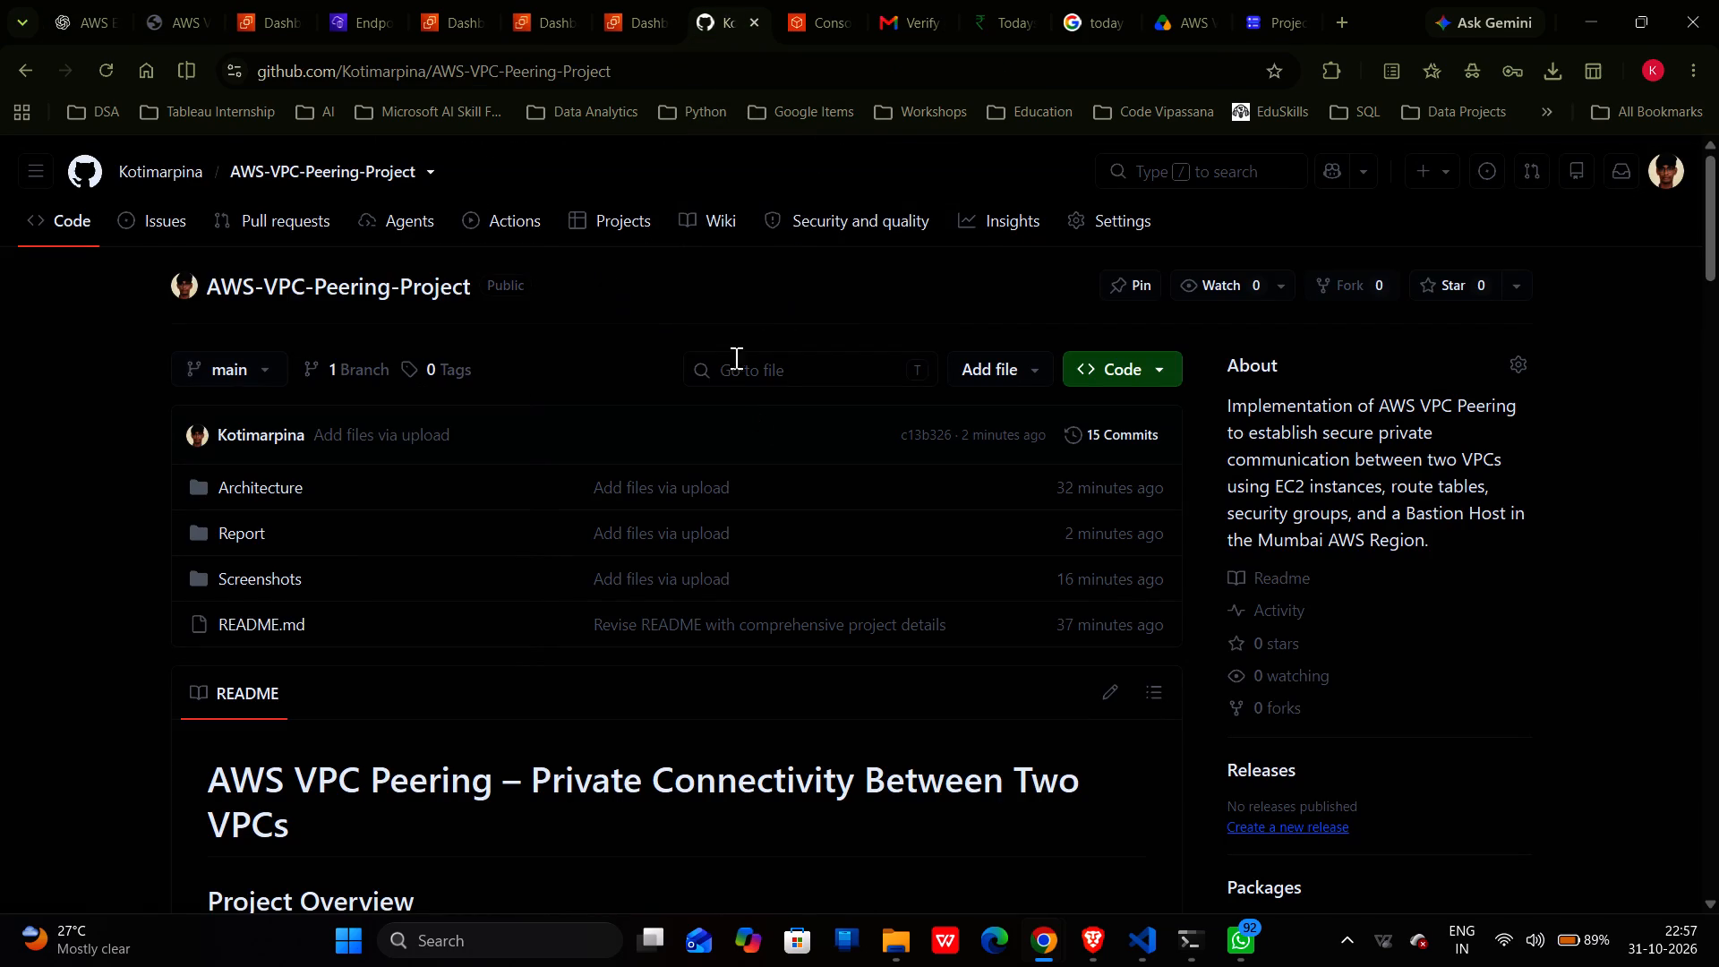
{"action": "double_click", "coordinate": [251, 530]}
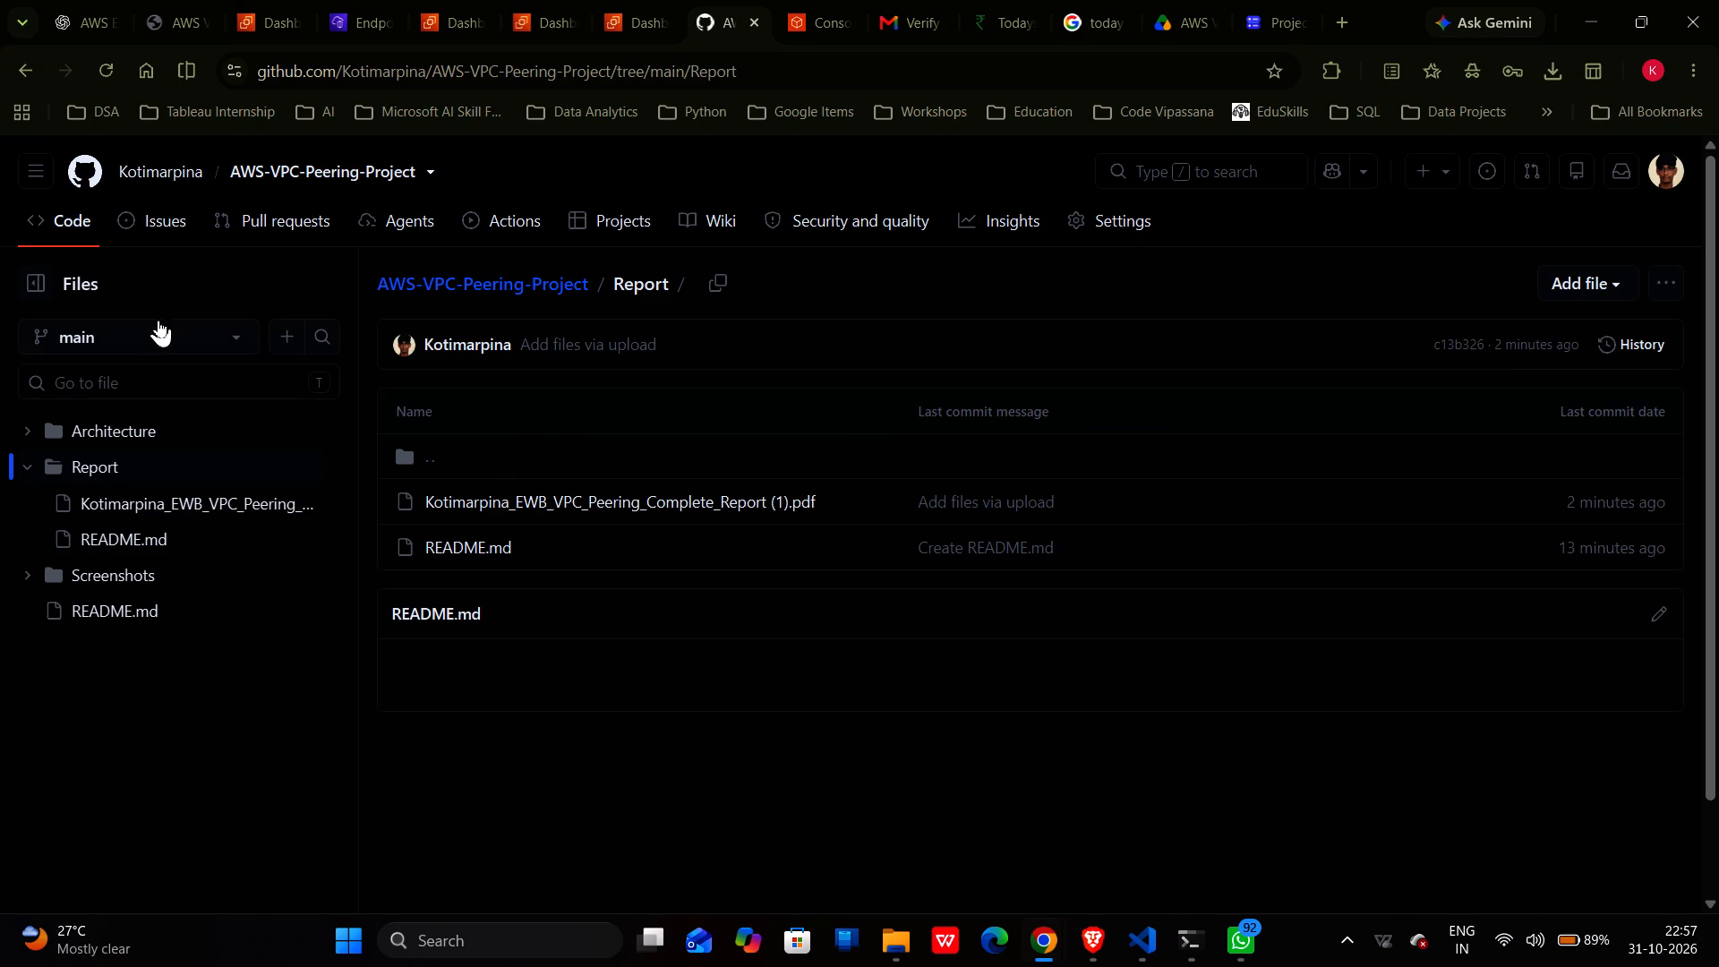
{"action": "double_click", "coordinate": [479, 282]}
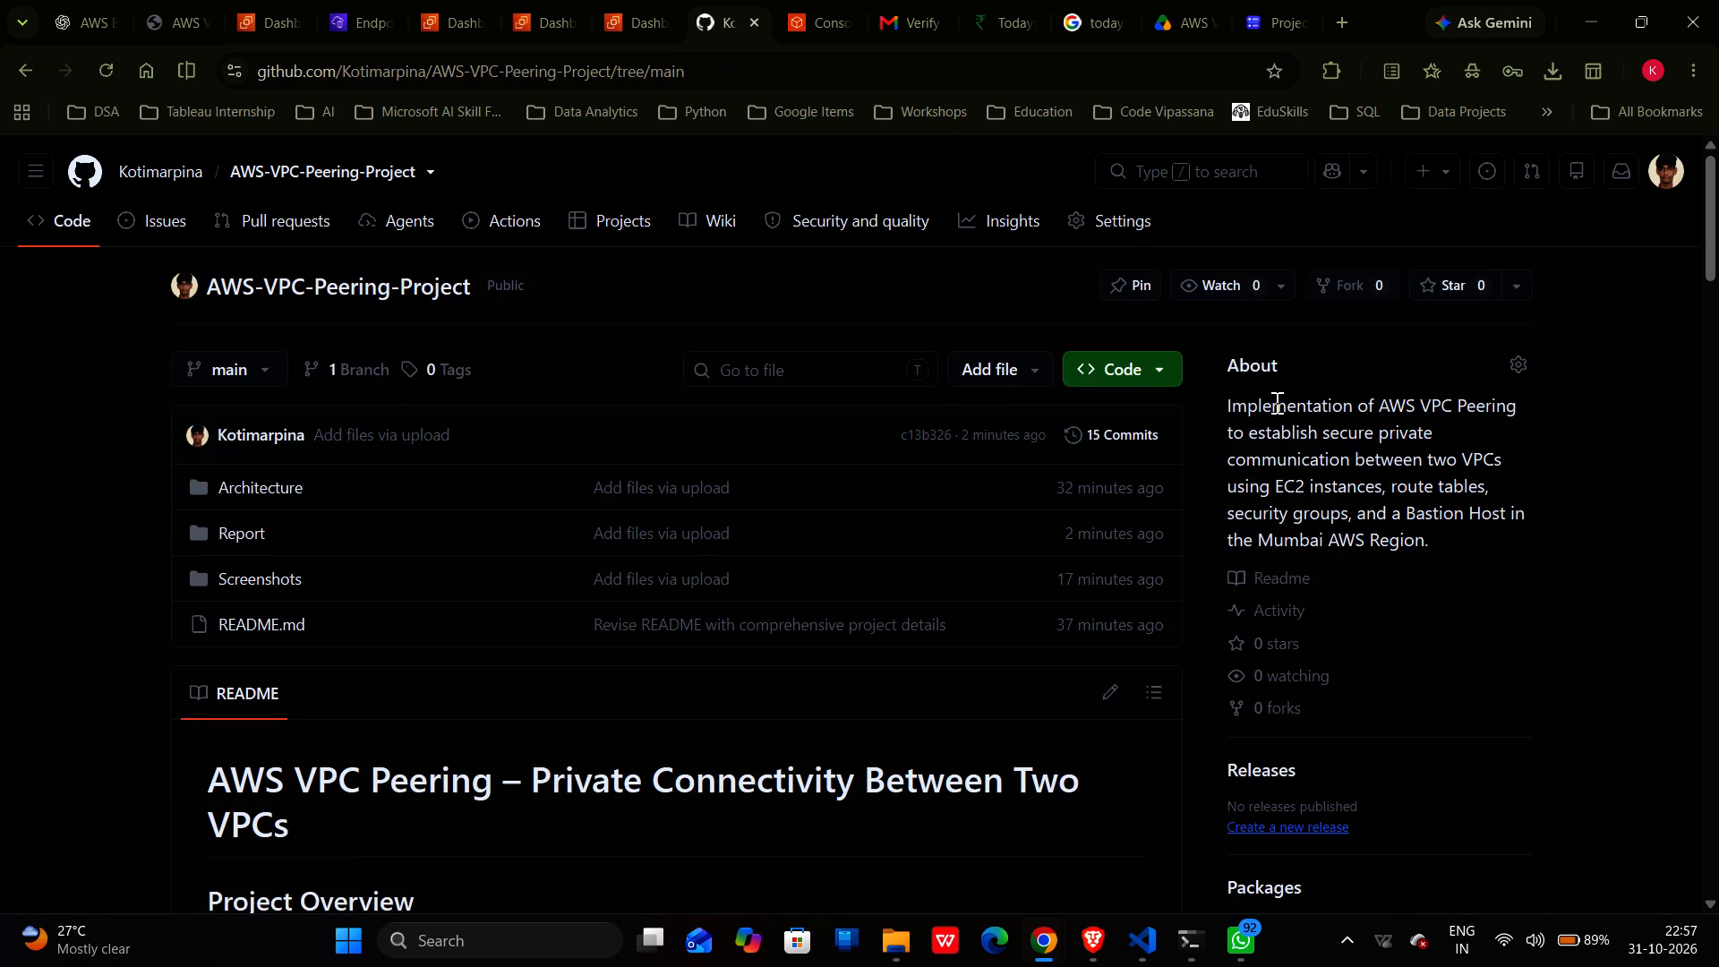
{"action": "left_click", "coordinate": [1139, 374]}
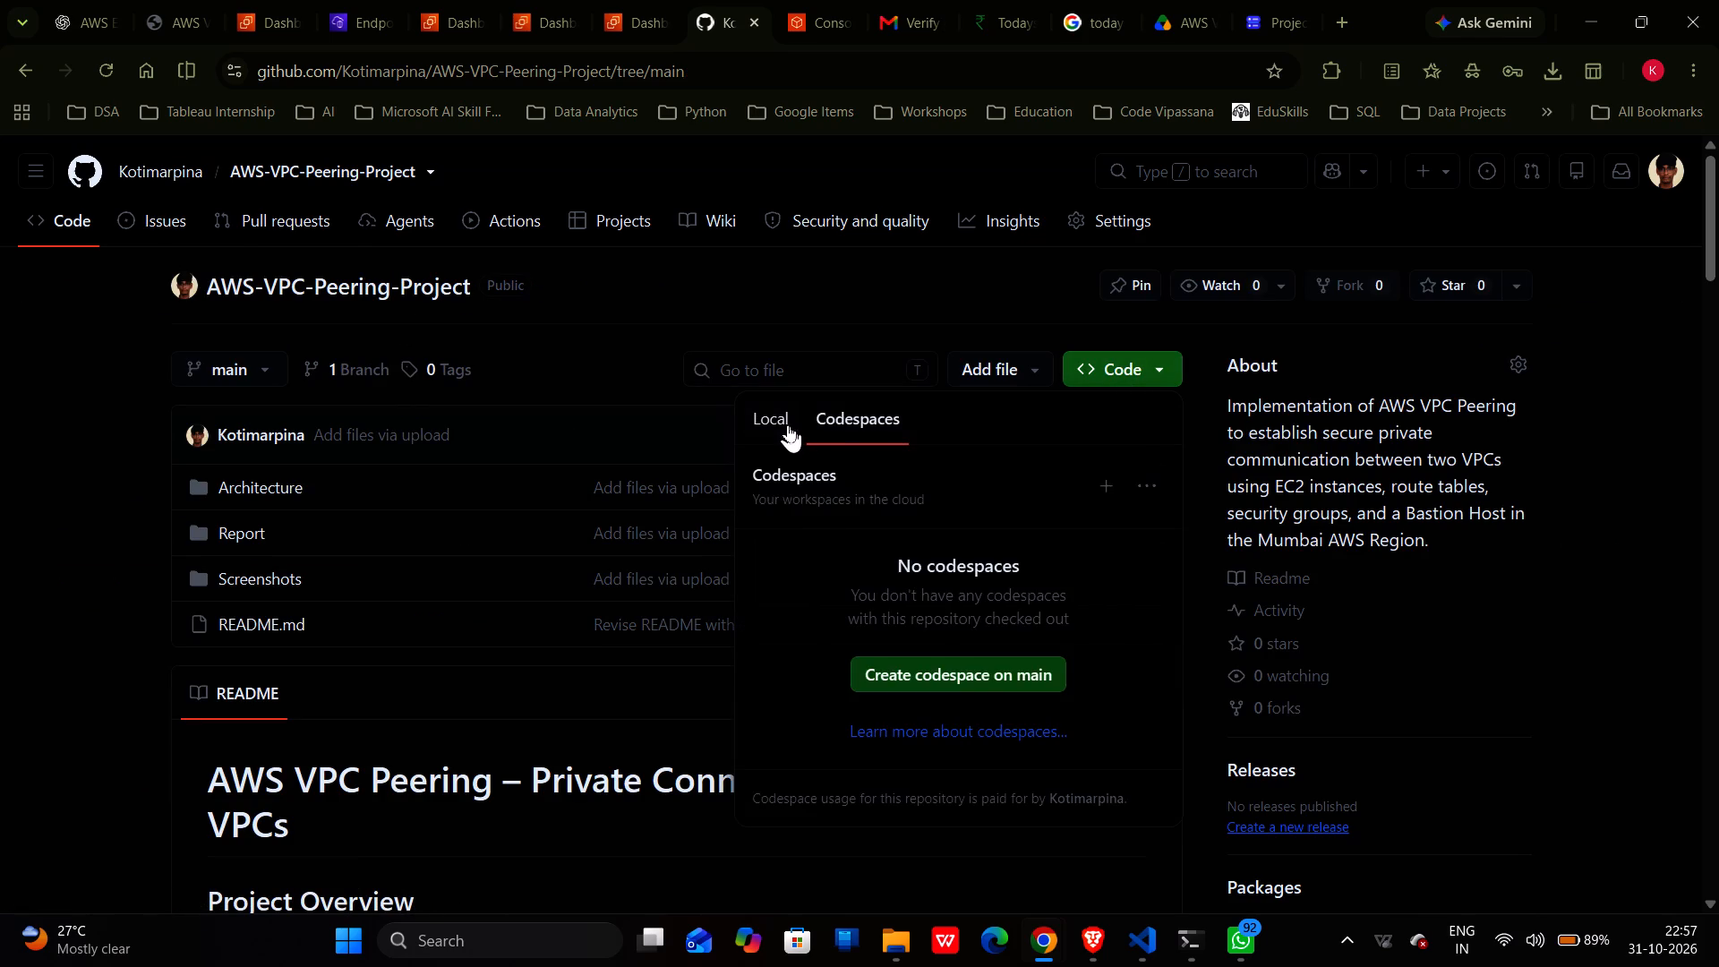
{"action": "left_click", "coordinate": [784, 422]}
{"action": "left_click", "coordinate": [1157, 557]}
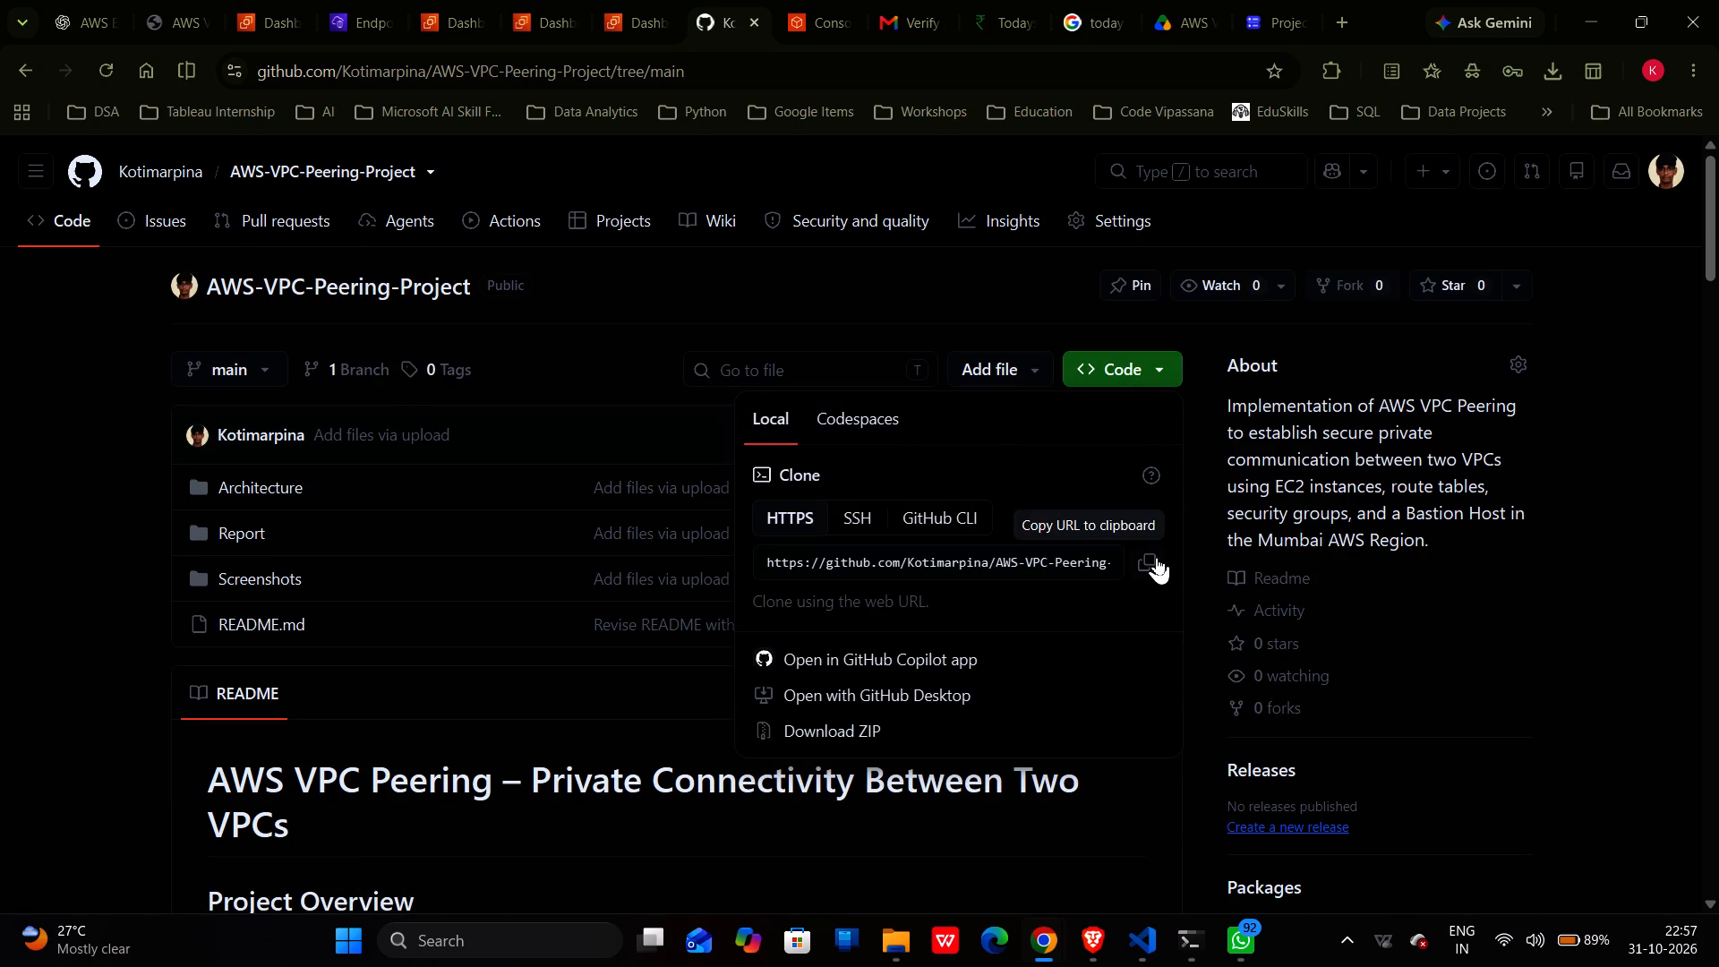
{"action": "left_click", "coordinate": [1261, 4]}
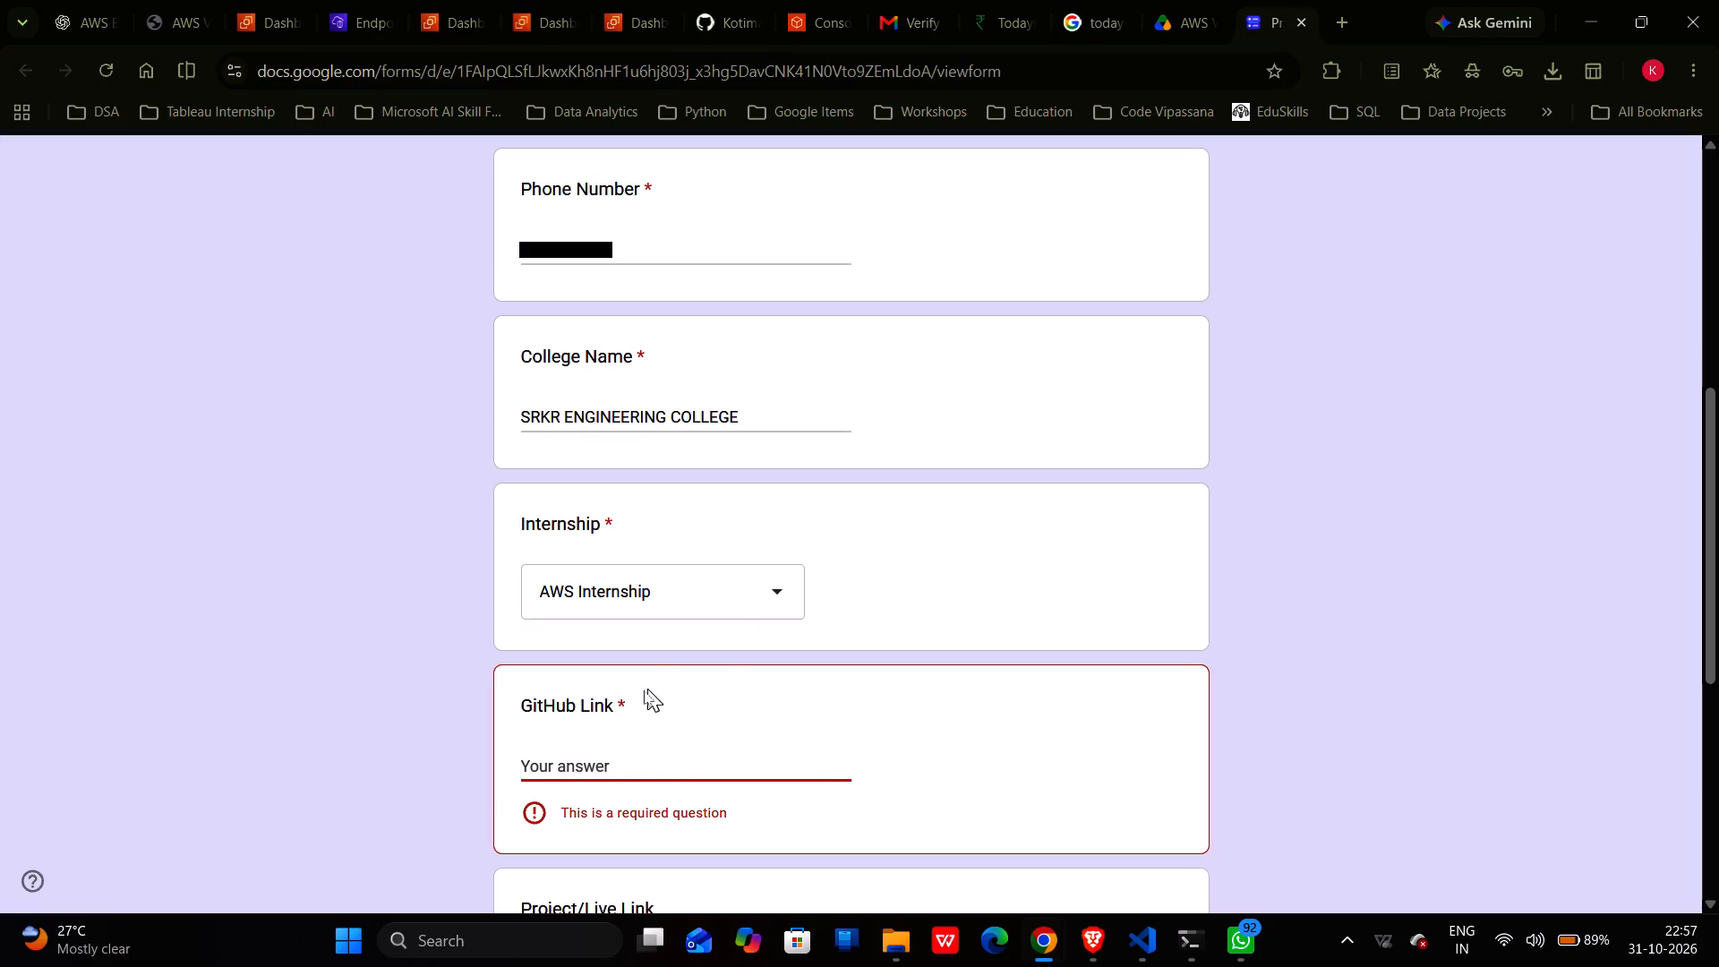
{"action": "left_click", "coordinate": [569, 765]}
{"action": "key", "text": "ctrl+v"}
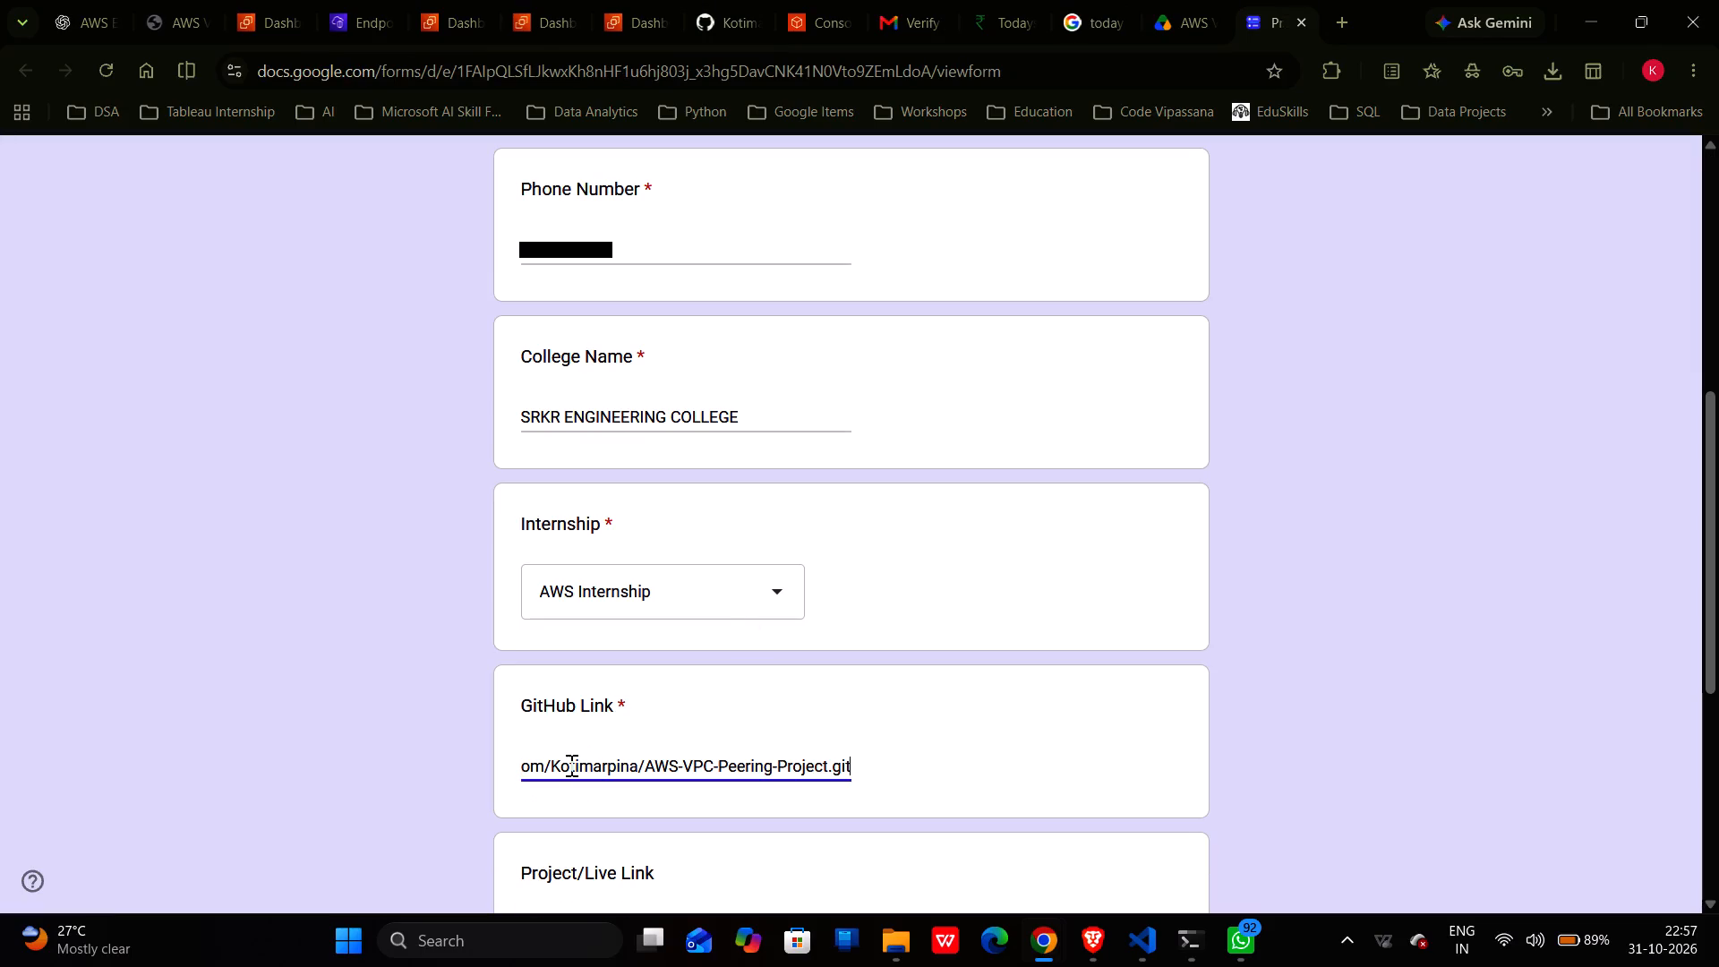
In Google Drive, upload the first EWB VPC Peering Complete Report PDF from Downloads into the AWS VPC Peering Project Report folder.
{"action": "left_click", "coordinate": [1181, 0]}
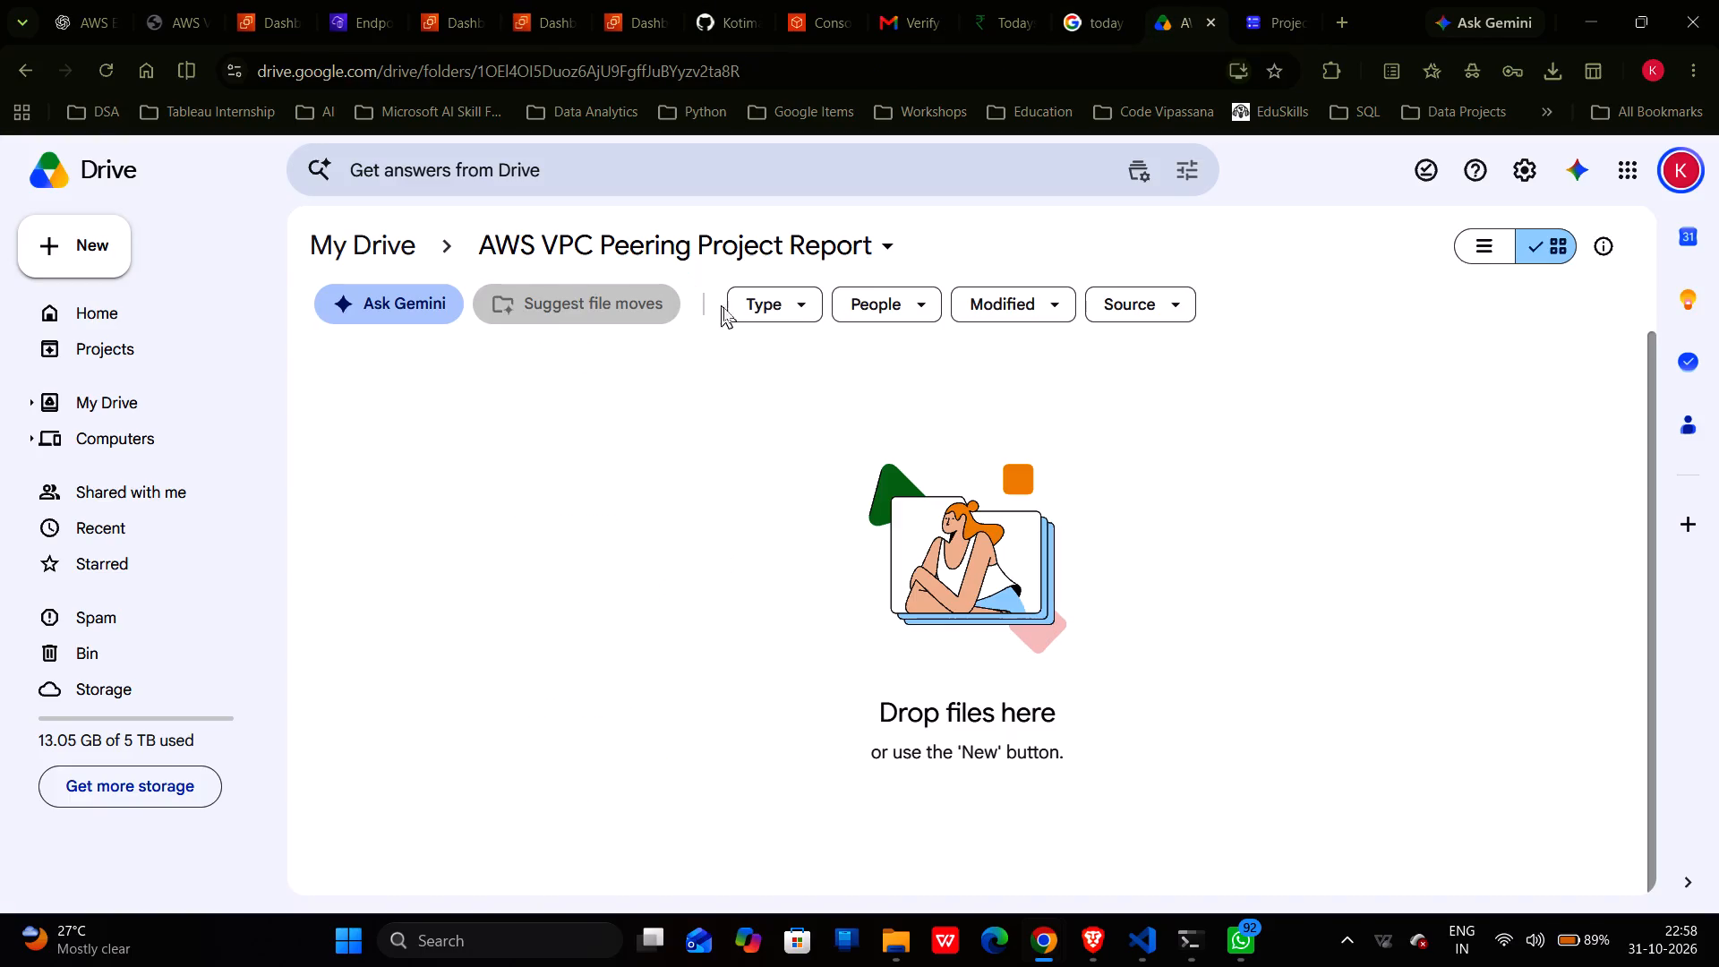
{"action": "left_click", "coordinate": [52, 233]}
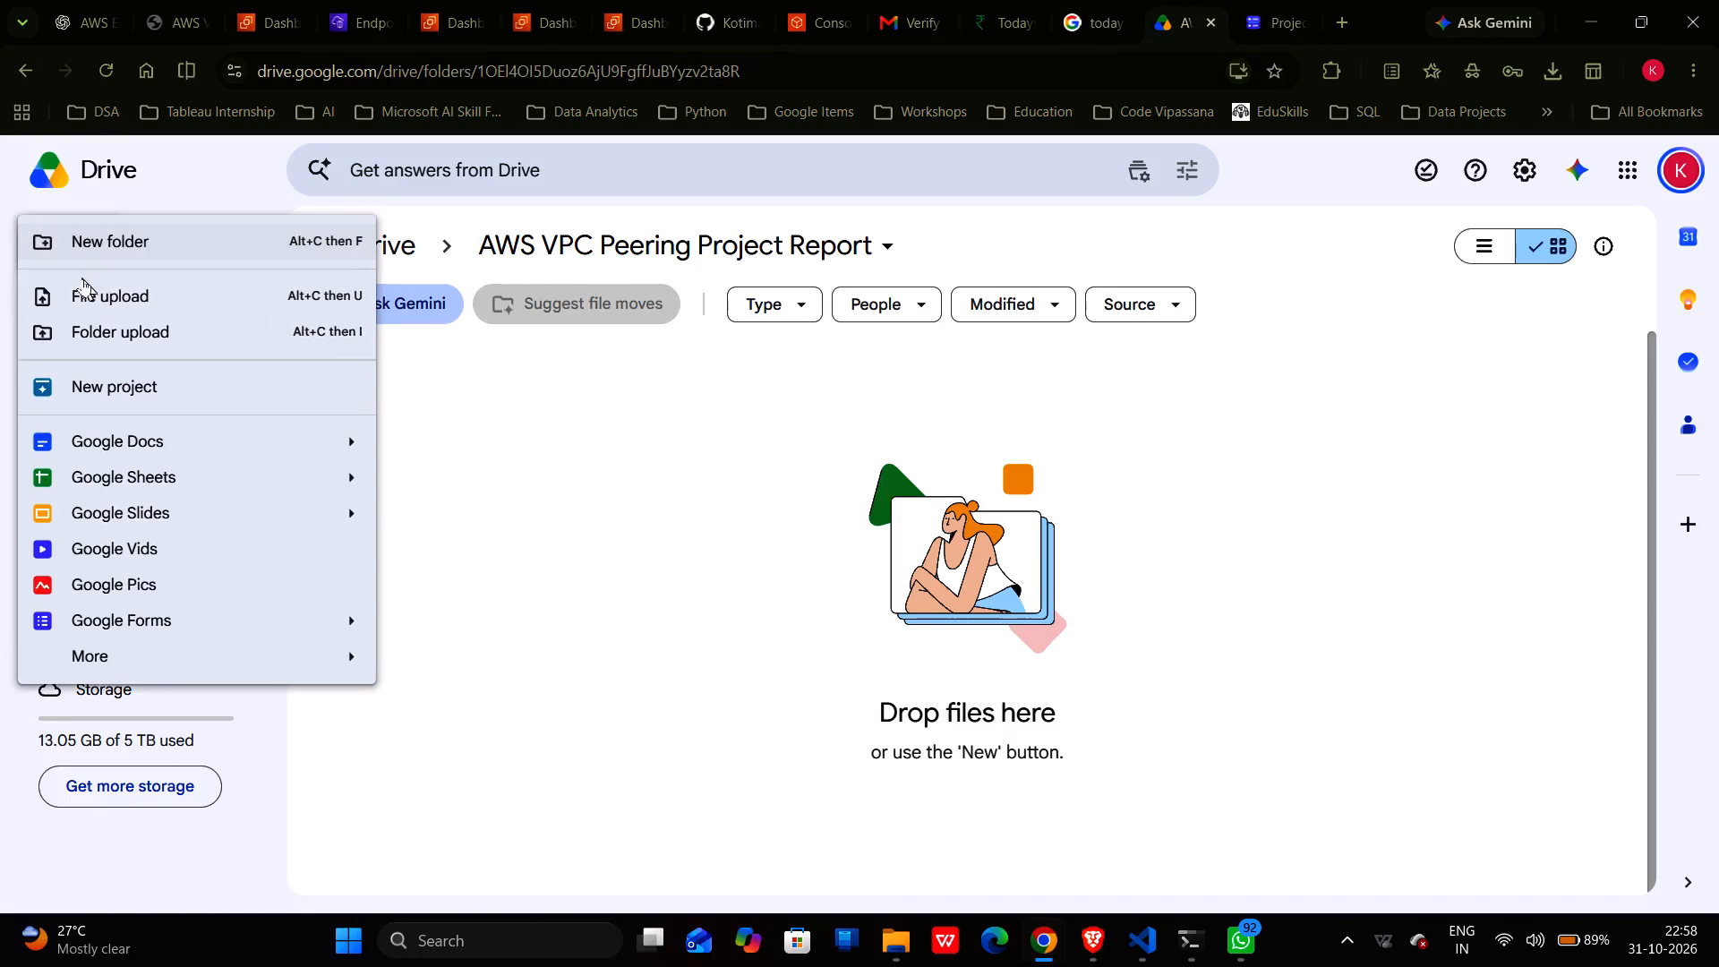
{"action": "left_click", "coordinate": [99, 299]}
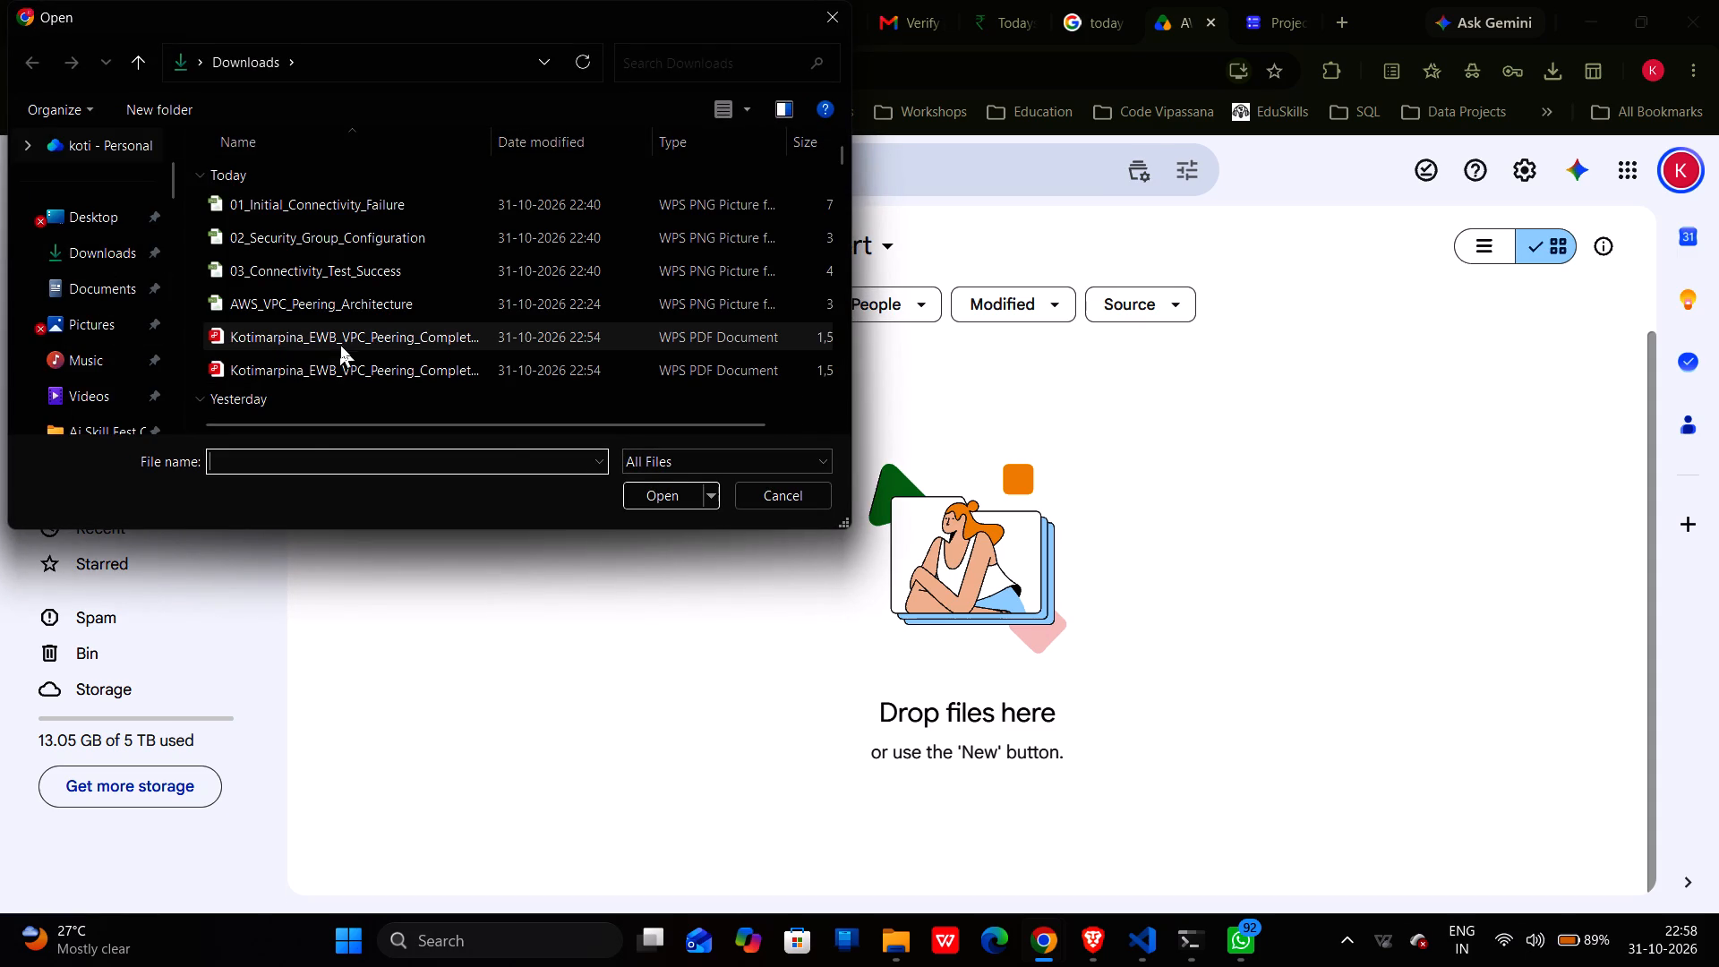
{"action": "left_click", "coordinate": [343, 343]}
{"action": "left_click", "coordinate": [665, 499]}
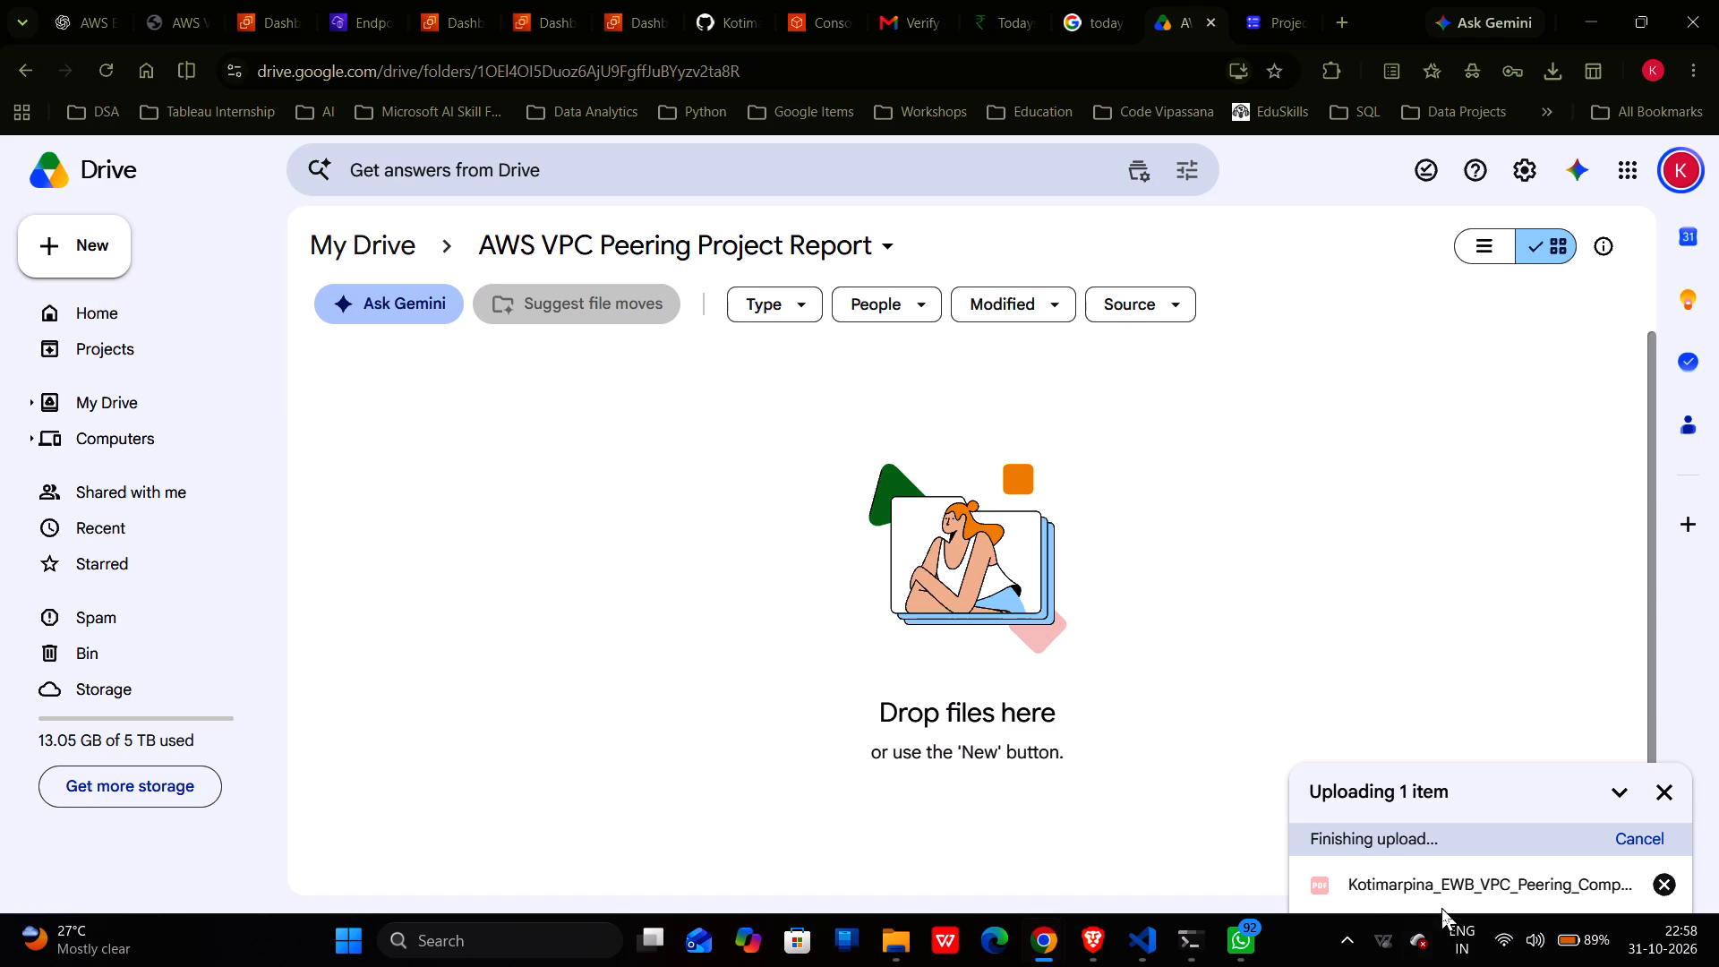
{"action": "double_click", "coordinate": [1426, 883]}
{"action": "left_click", "coordinate": [1312, 876]}
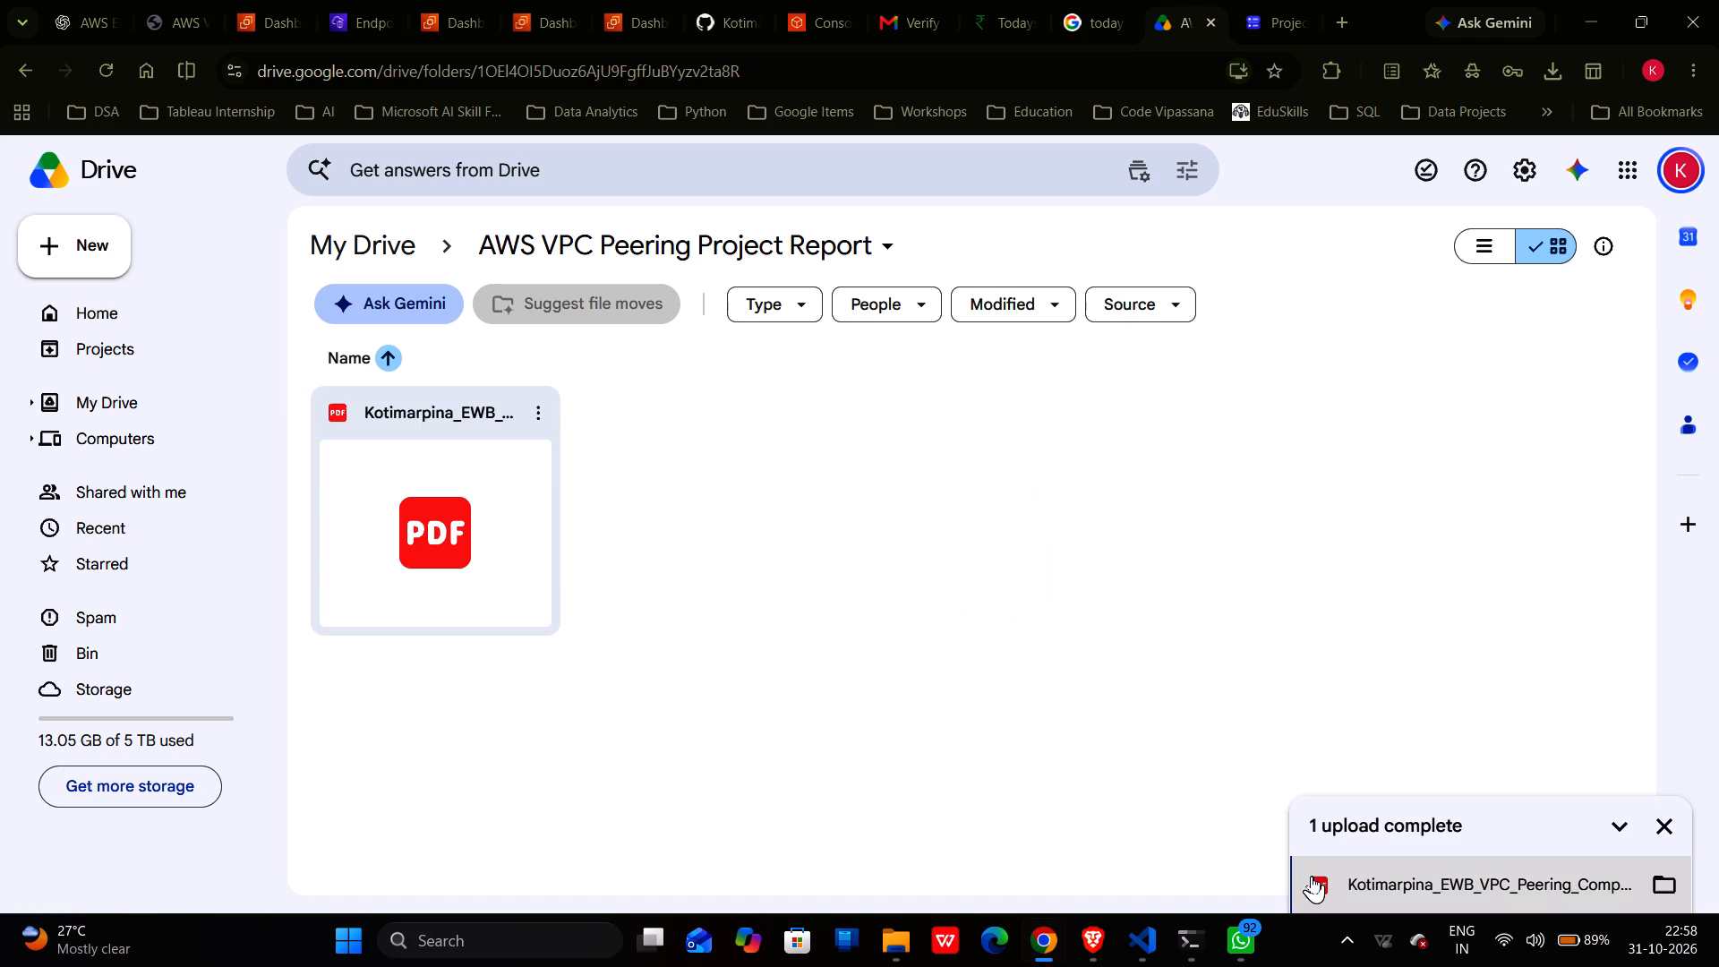
Copy the web address of the AWS VPC Peering Project Report folder and open it in a new browser tab to check it.
{"action": "left_click", "coordinate": [535, 416]}
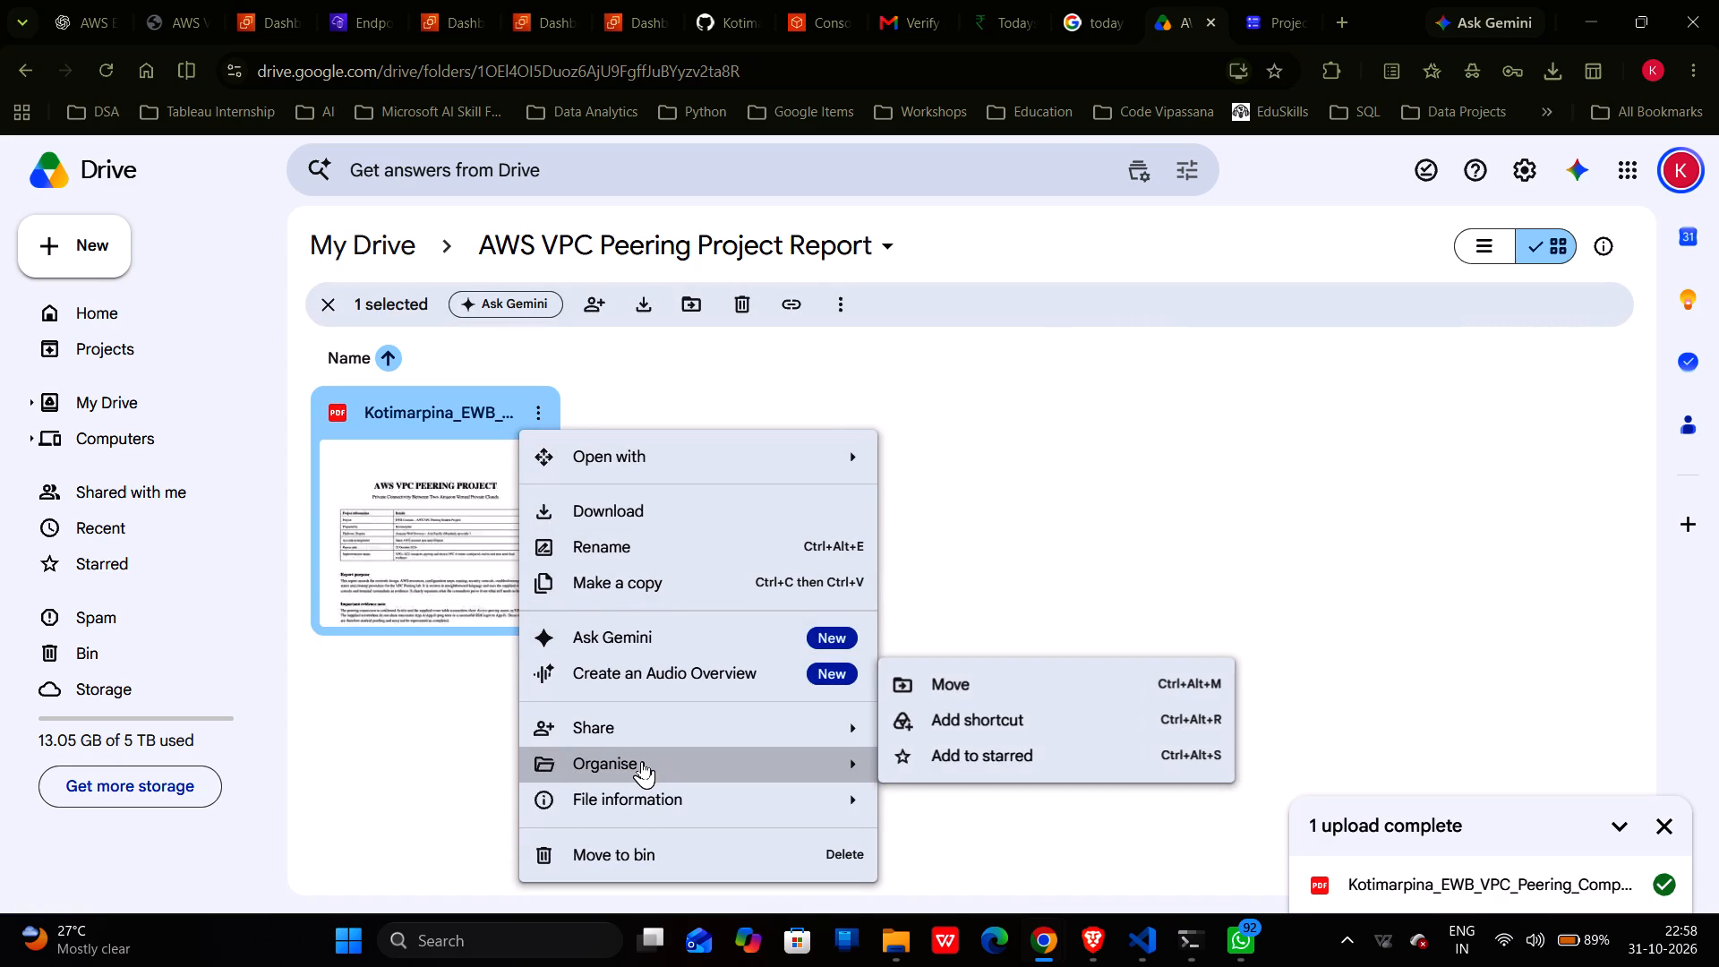
{"action": "left_click", "coordinate": [761, 71]}
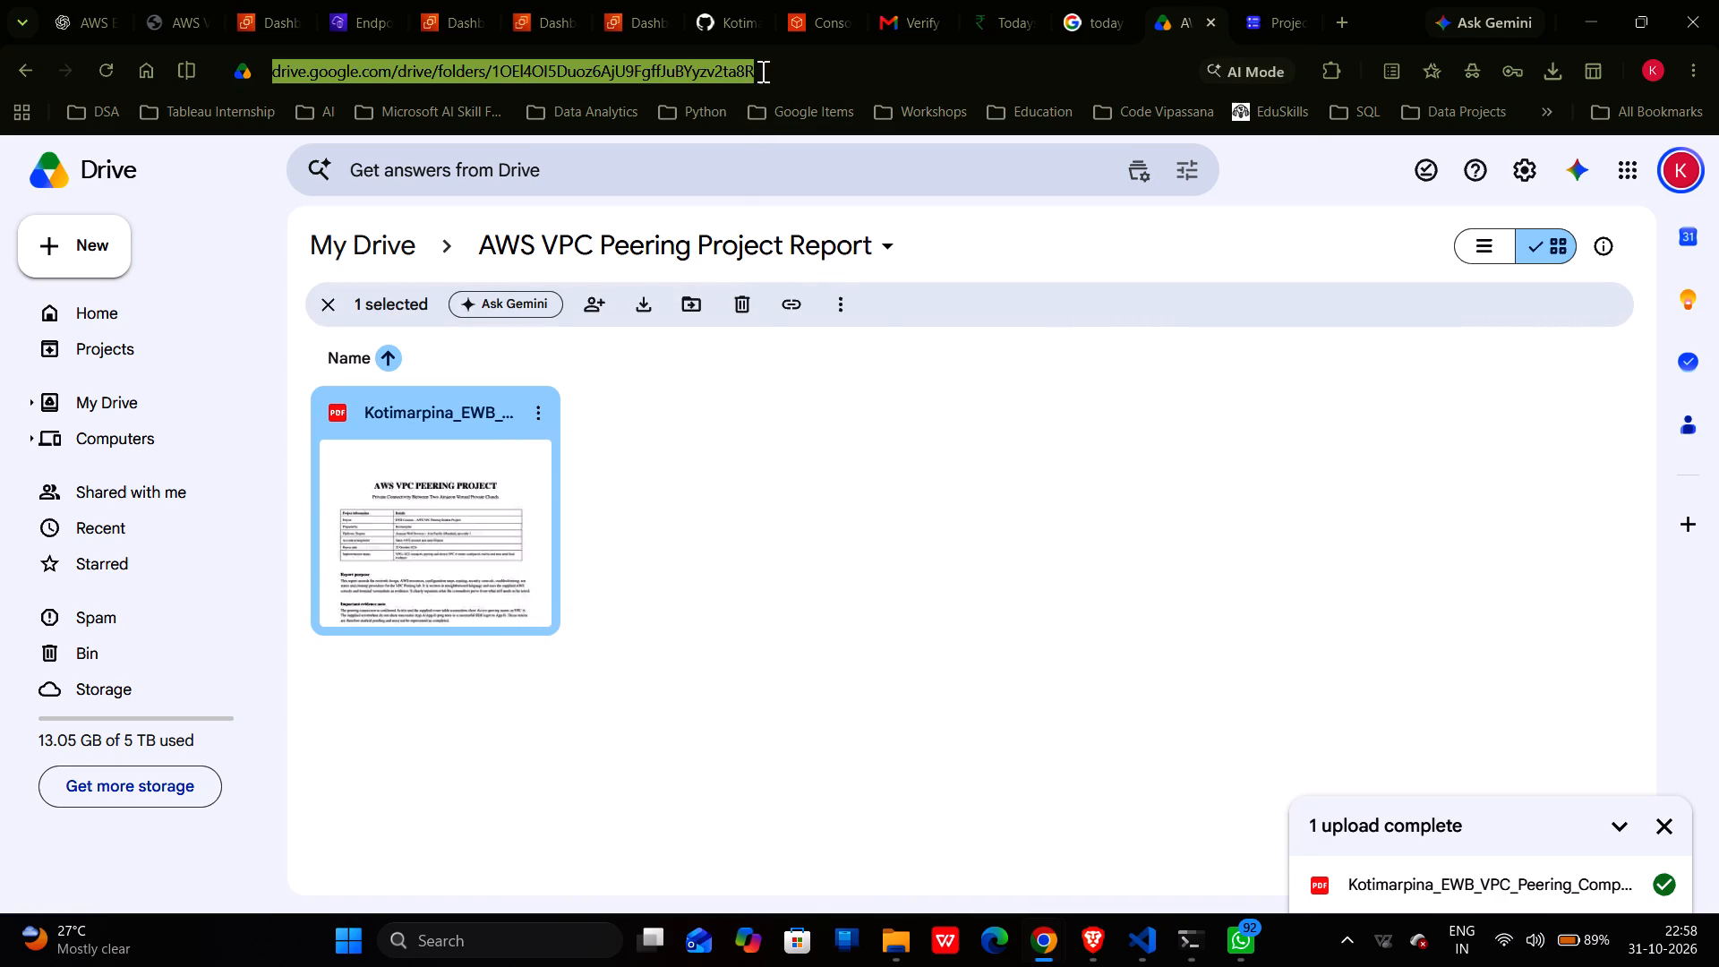
{"action": "key", "text": "ctrl+c"}
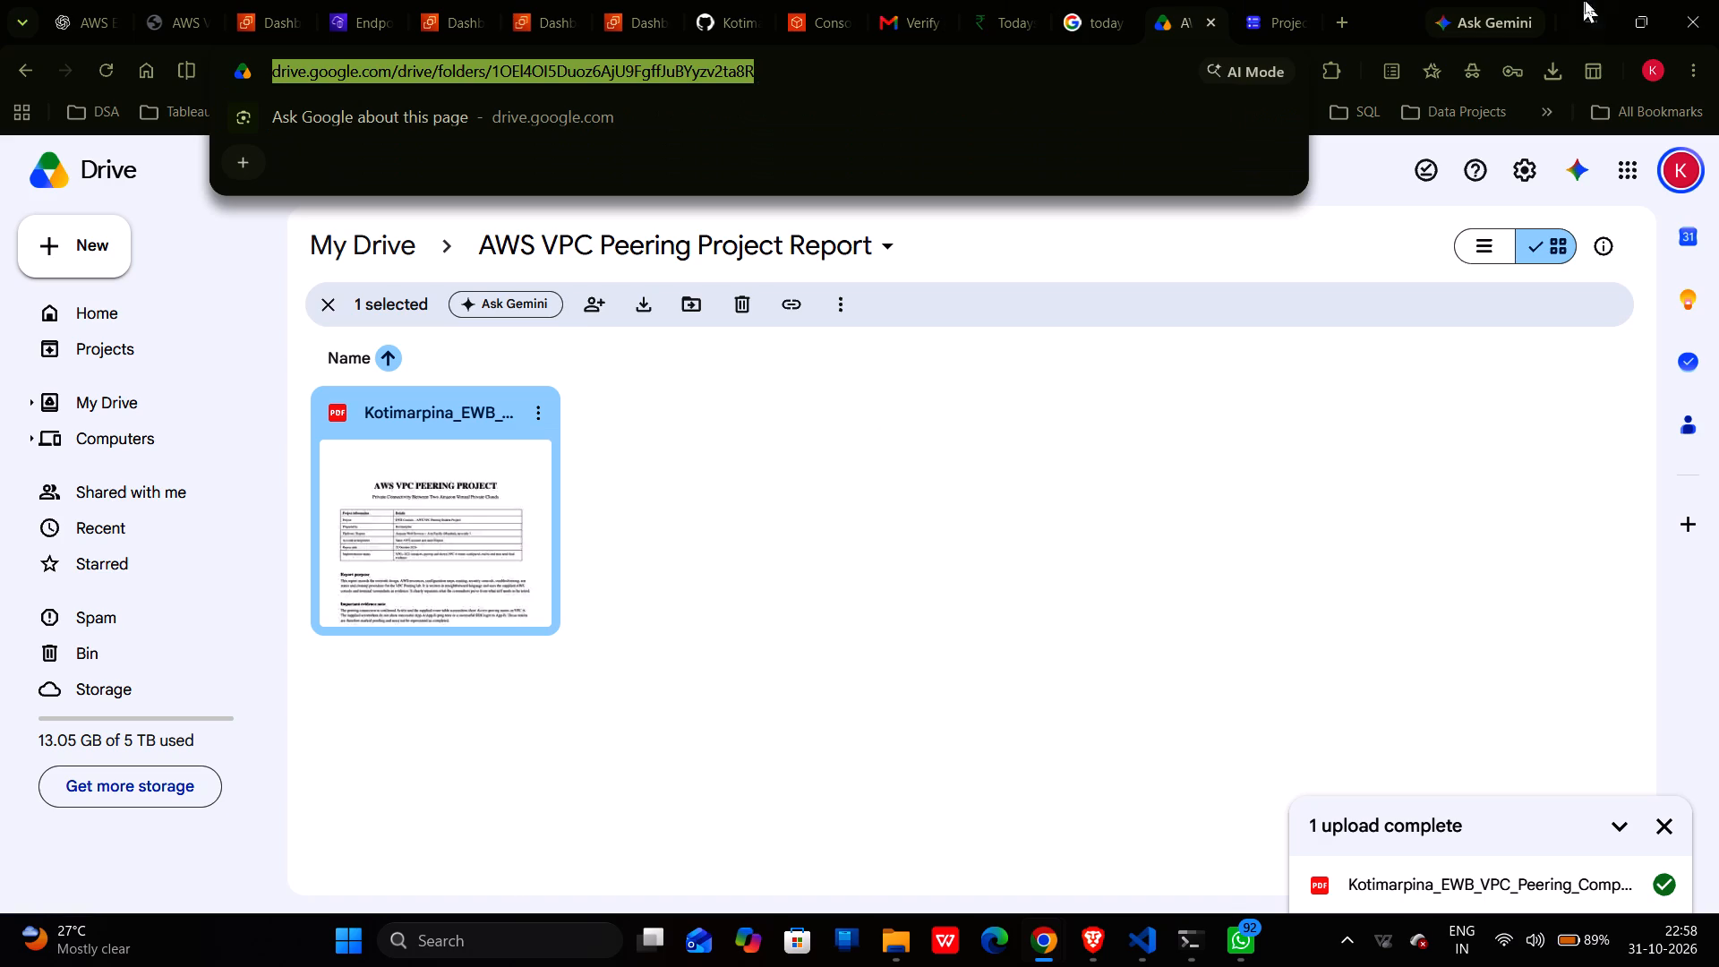
{"action": "left_click", "coordinate": [1334, 13]}
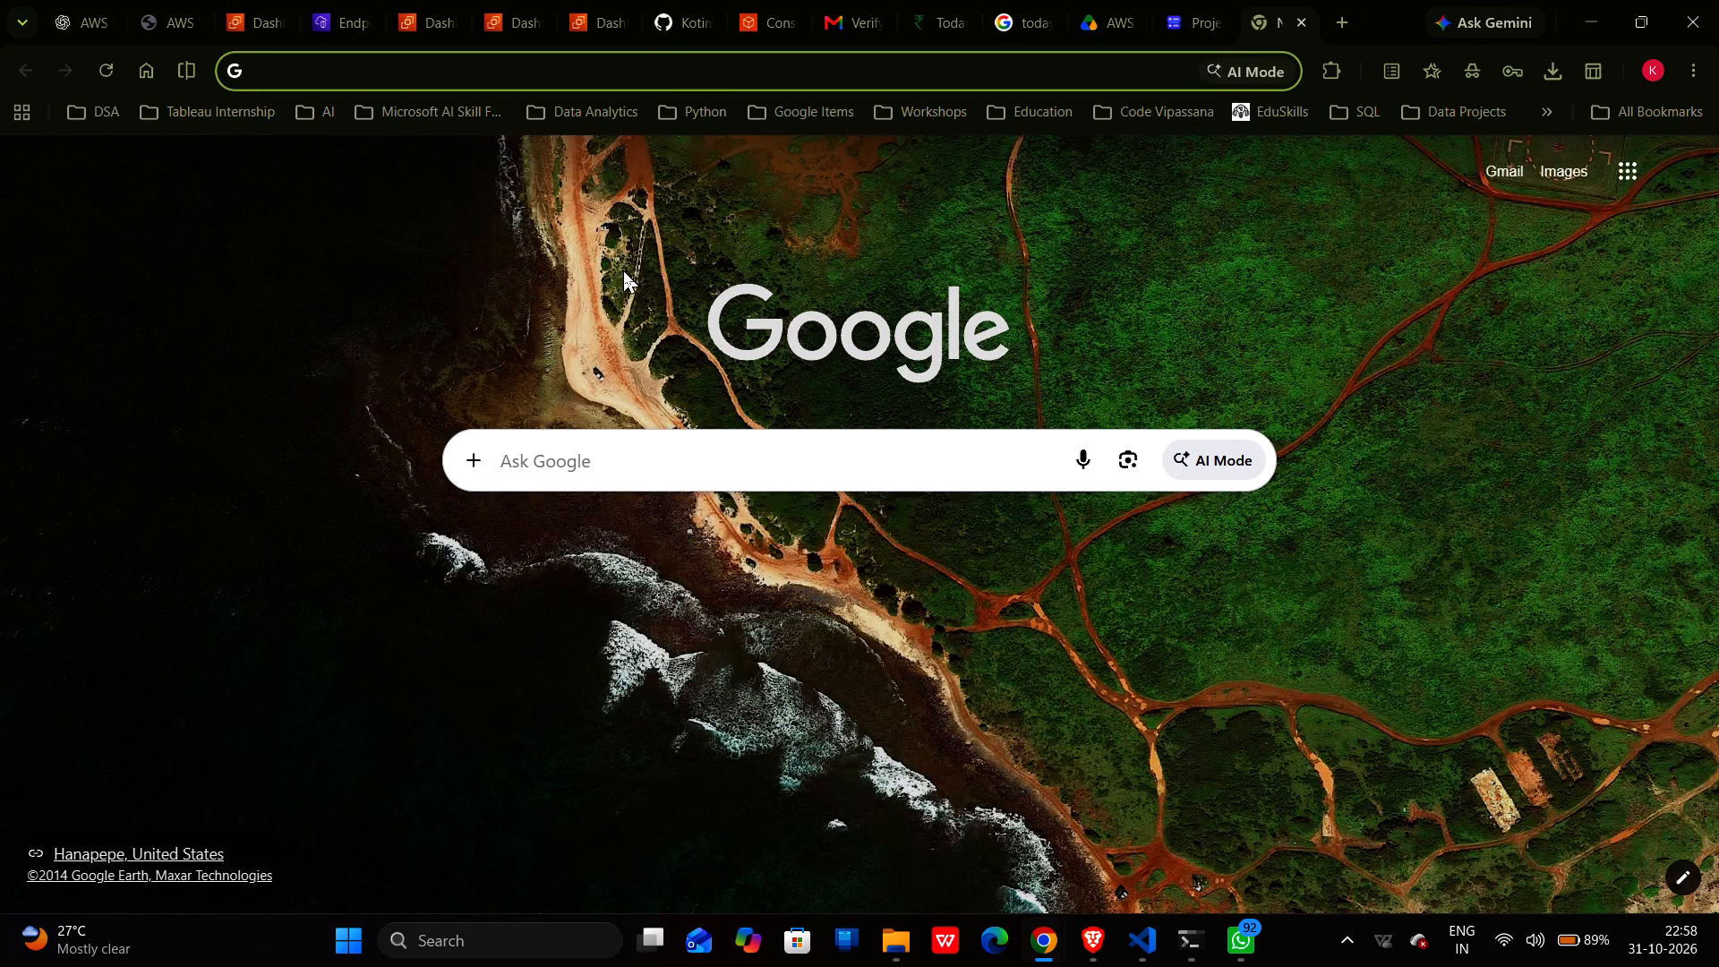
{"action": "left_click", "coordinate": [664, 66]}
{"action": "key", "text": "ctrl+v"}
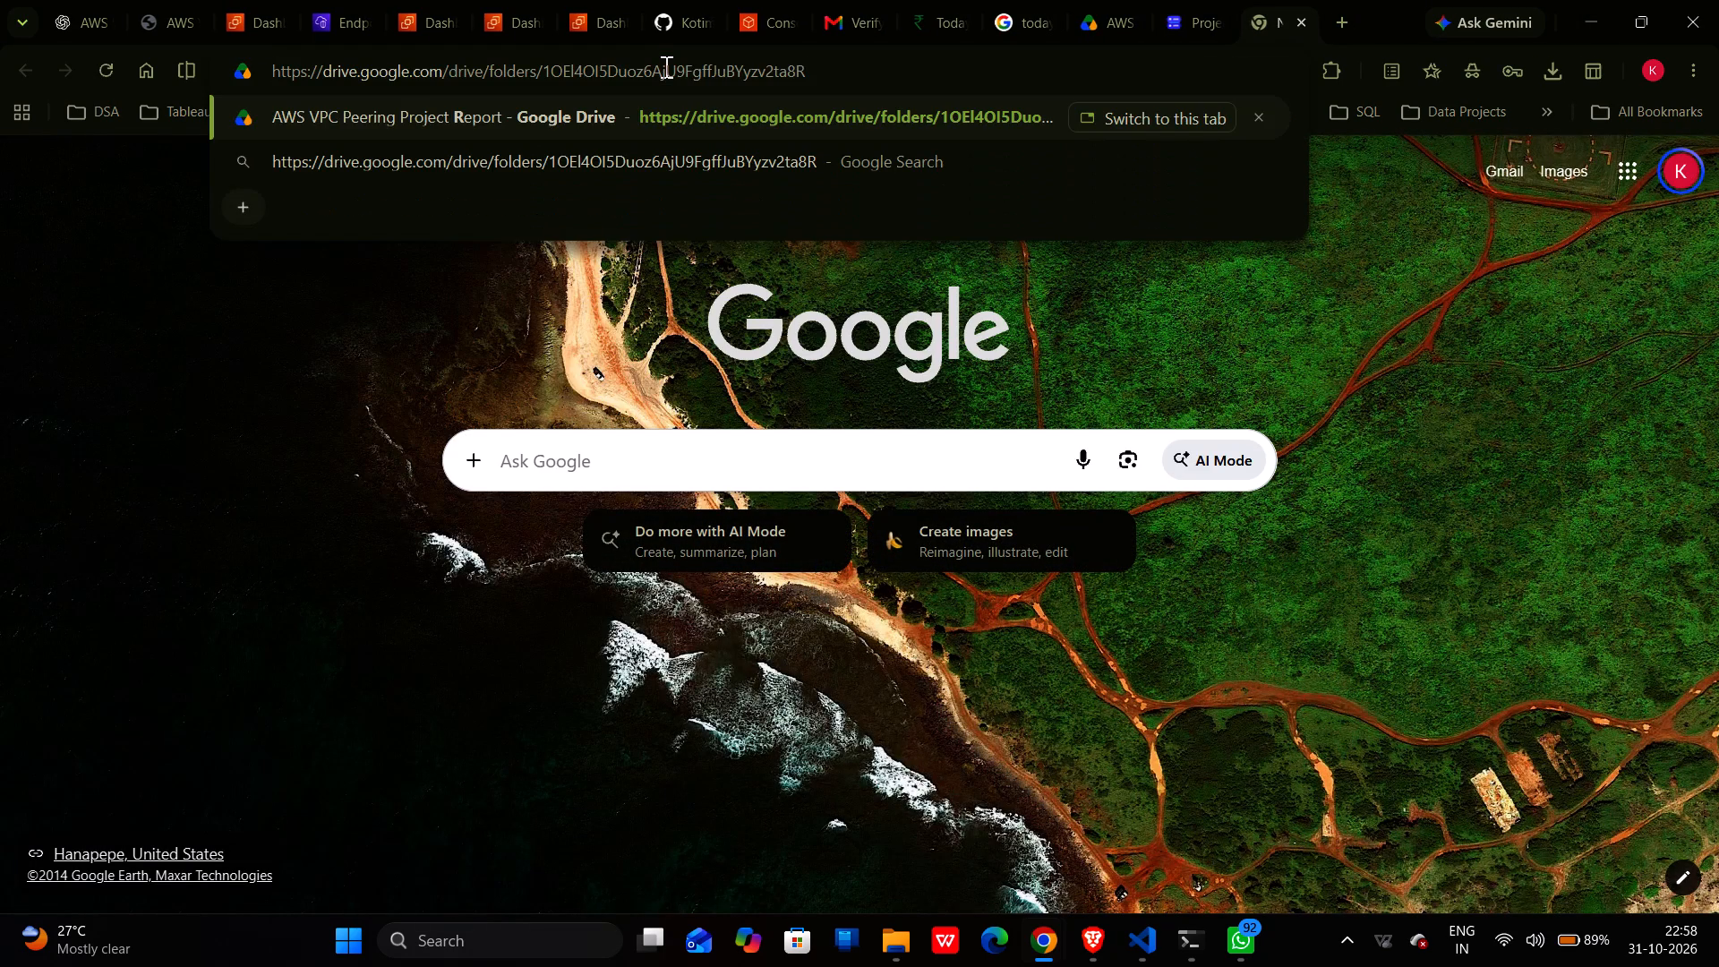
{"action": "key", "text": "Return"}
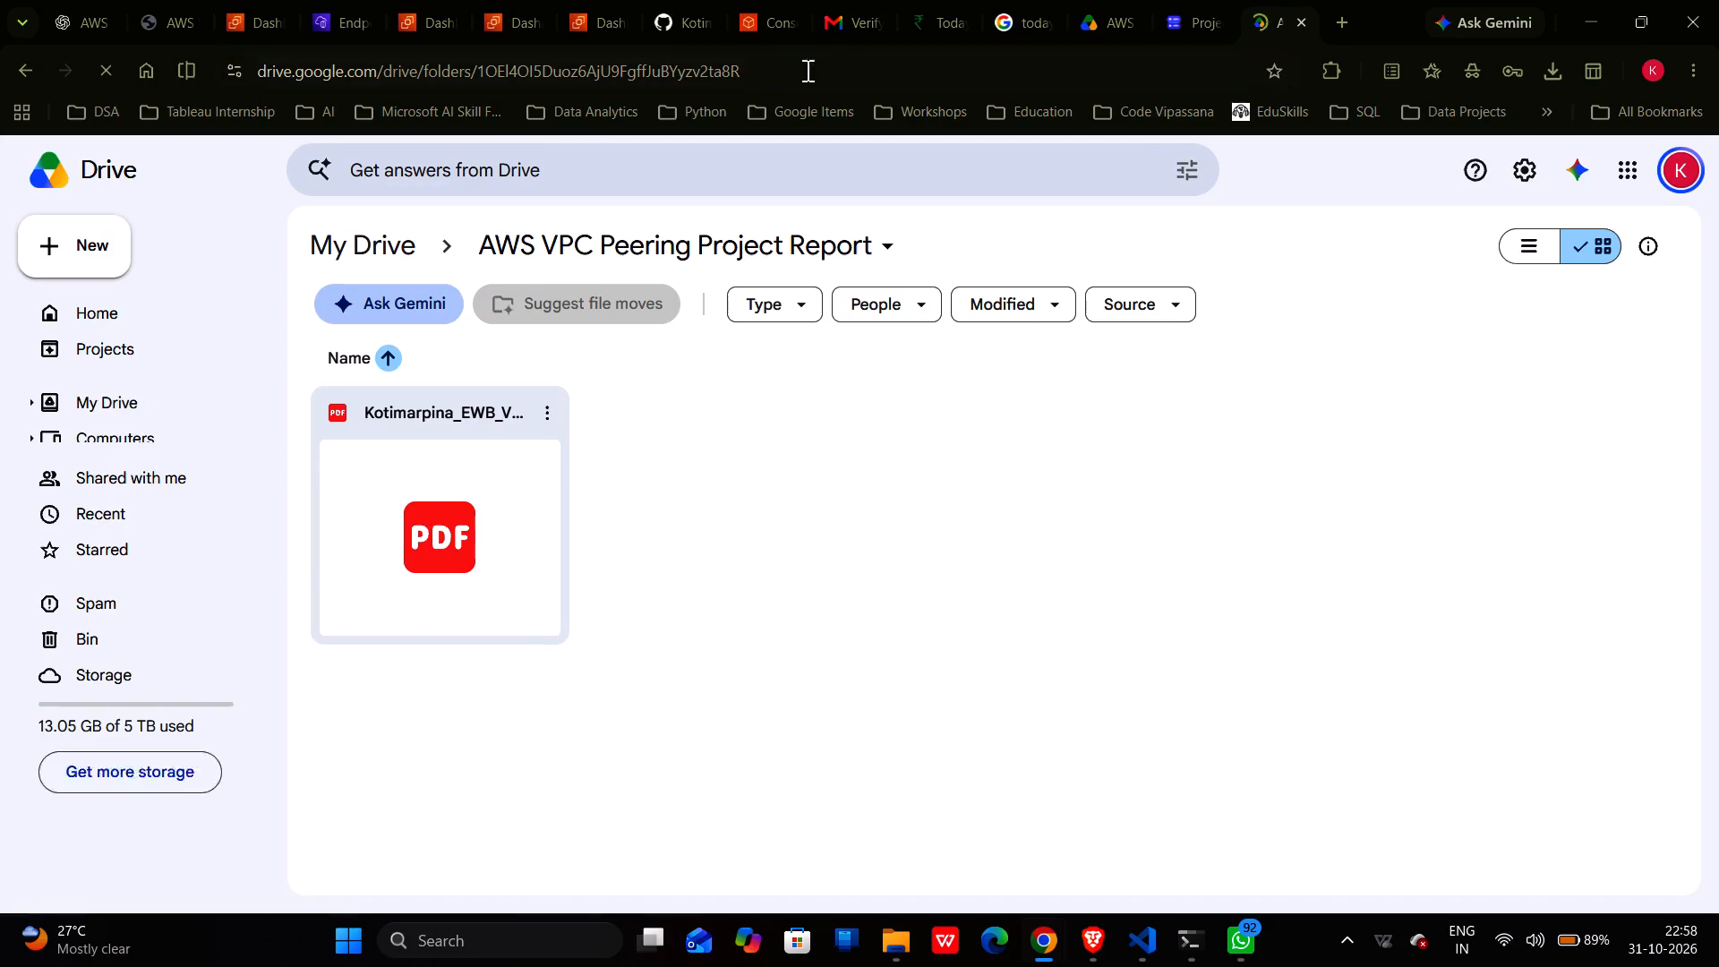
Fill the form's Project/Live Link answer with the copied web address of the AWS VPC Peering Project Report Drive folder.
{"action": "left_click", "coordinate": [856, 71]}
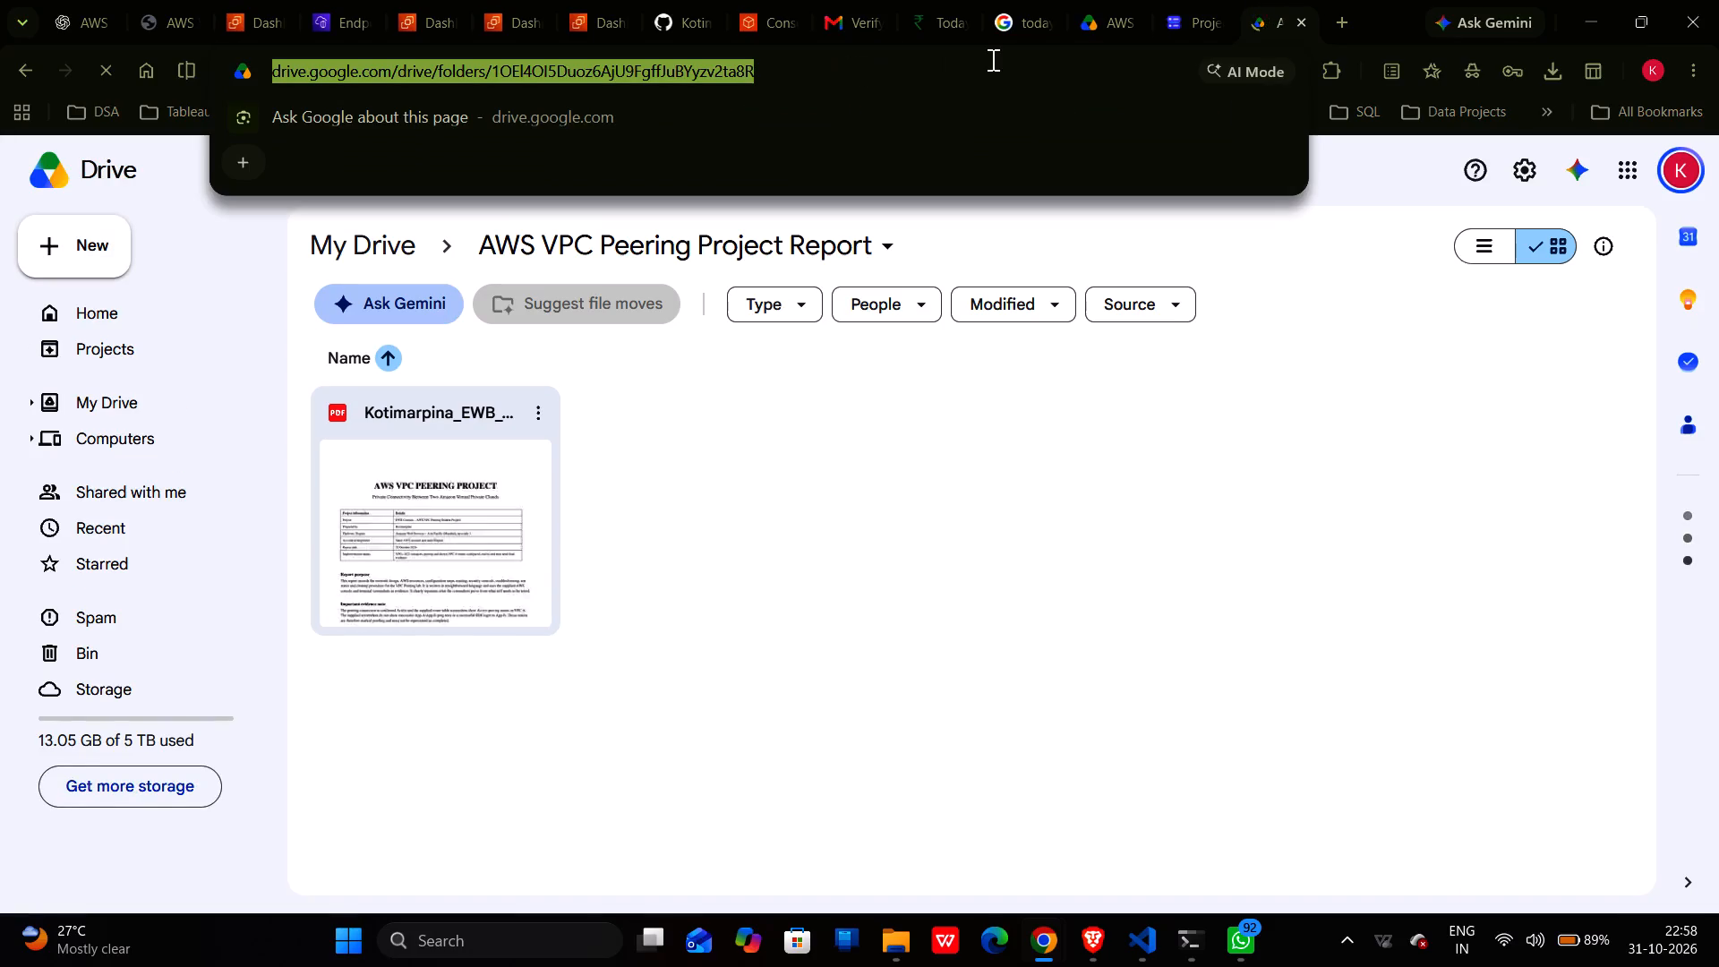
{"action": "key", "text": "ctrl+c"}
{"action": "left_click", "coordinate": [1227, 0]}
{"action": "scroll", "coordinate": [529, 809], "scroll_direction": "down", "scroll_amount": 2}
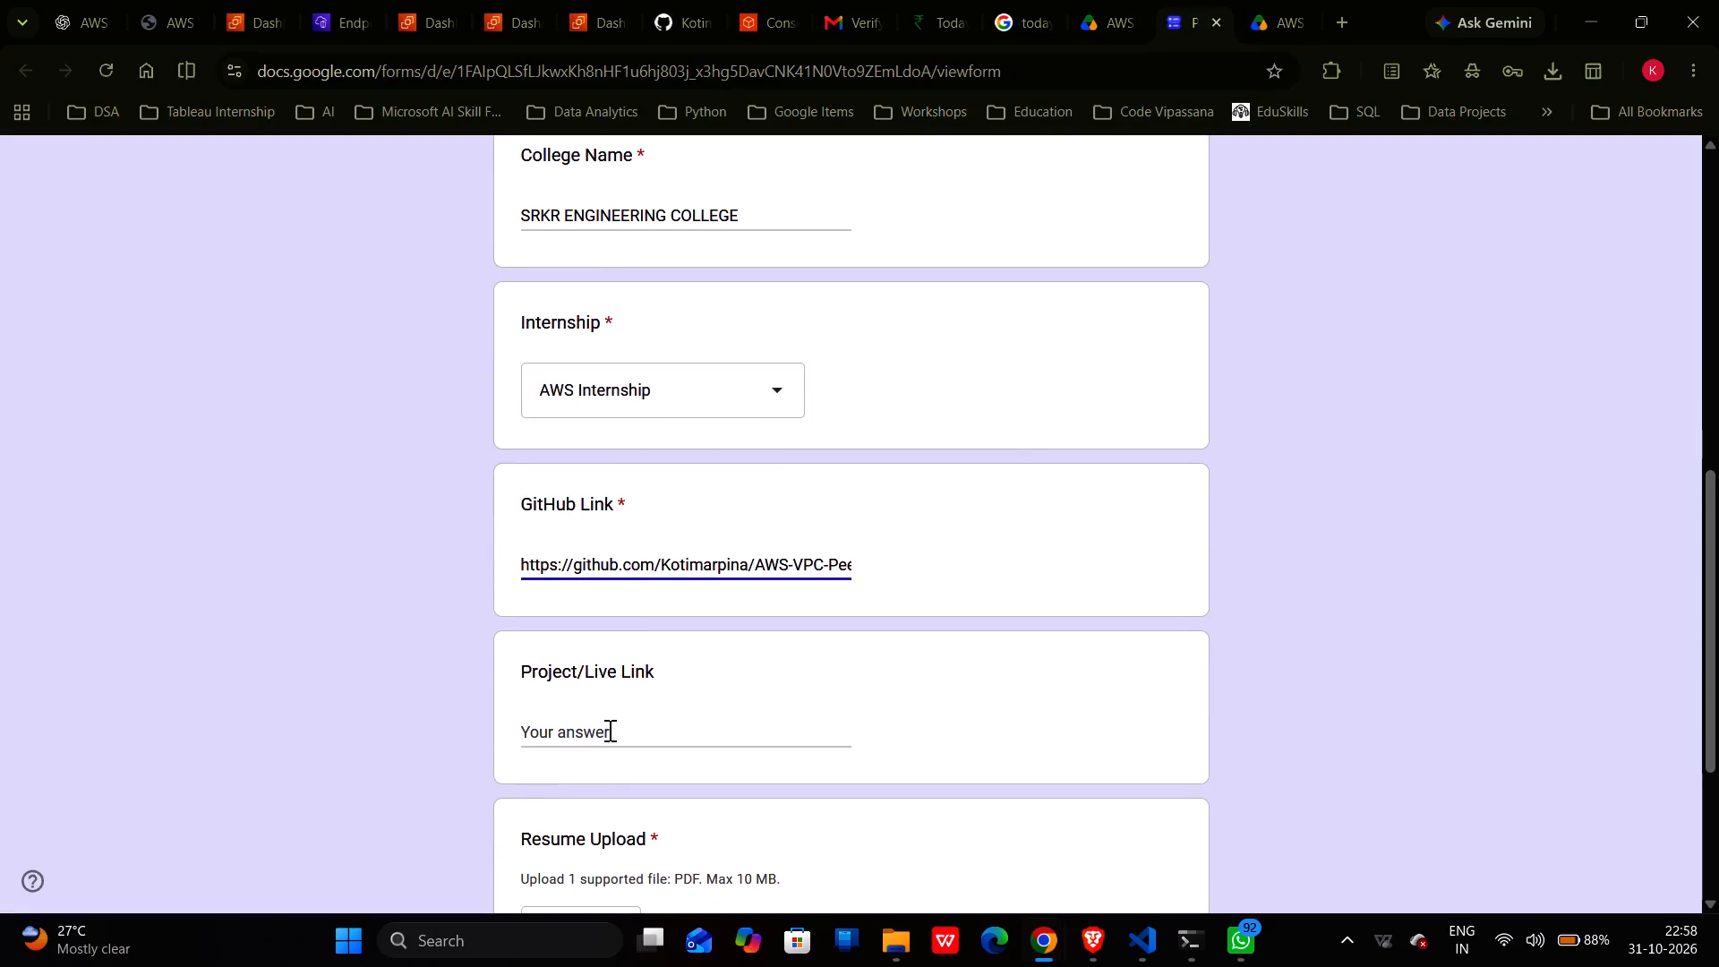
{"action": "left_click", "coordinate": [608, 729]}
{"action": "key", "text": "ctrl+v"}
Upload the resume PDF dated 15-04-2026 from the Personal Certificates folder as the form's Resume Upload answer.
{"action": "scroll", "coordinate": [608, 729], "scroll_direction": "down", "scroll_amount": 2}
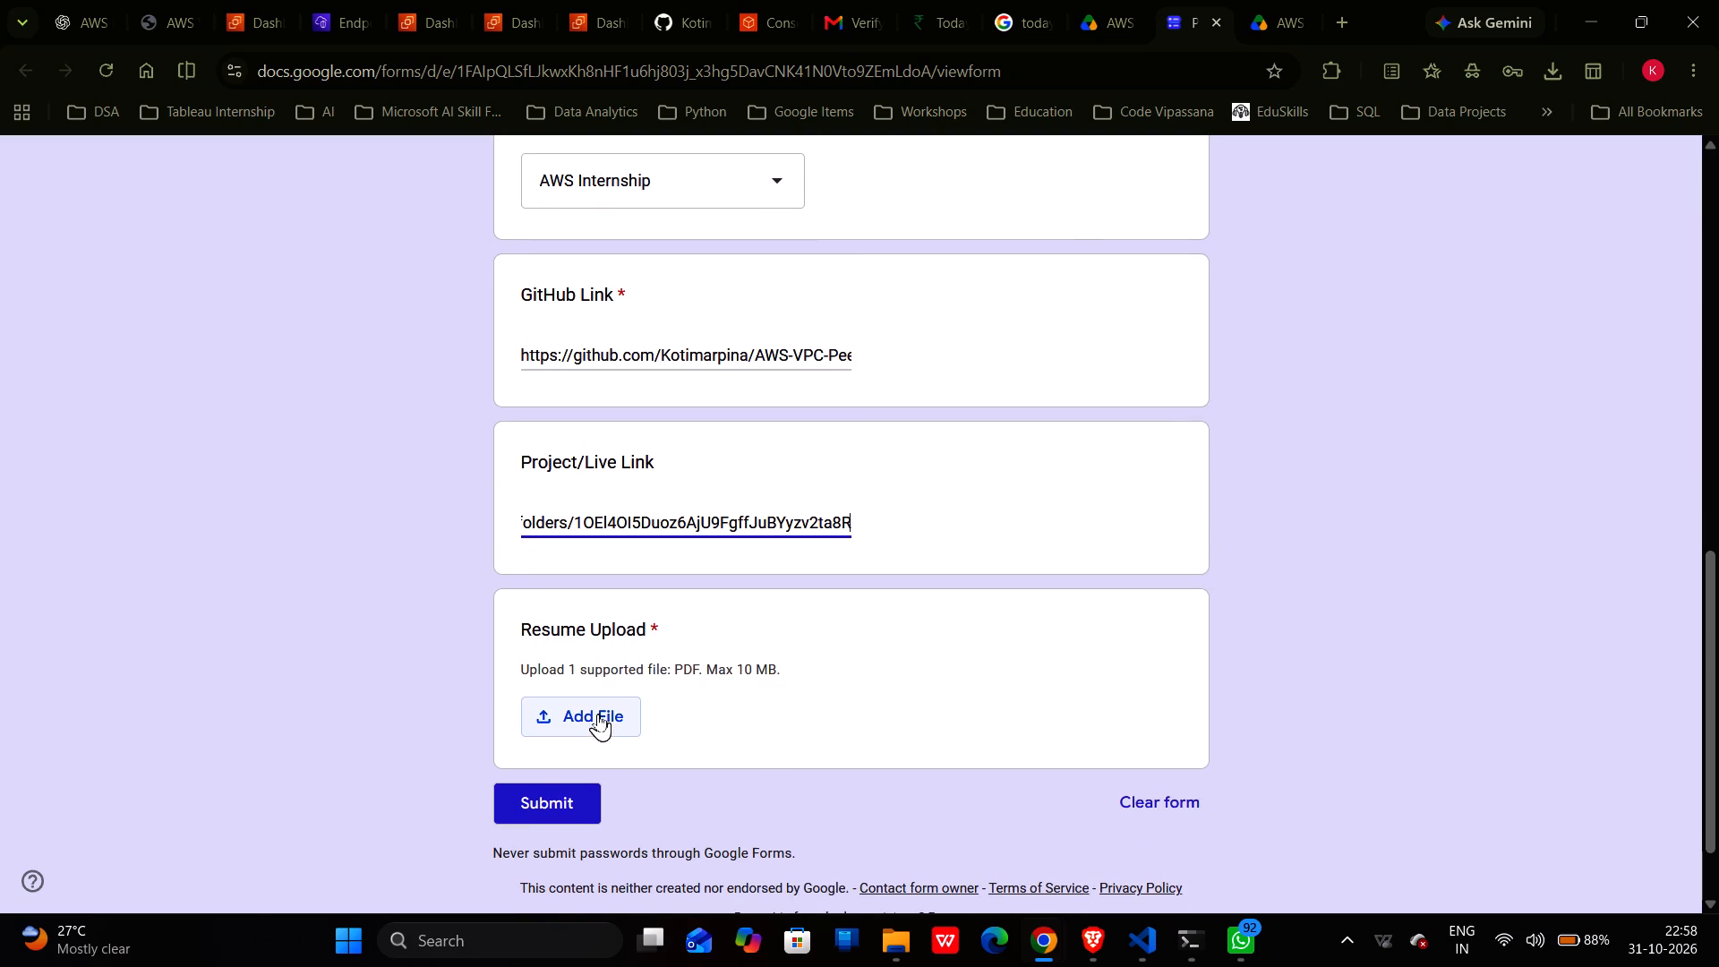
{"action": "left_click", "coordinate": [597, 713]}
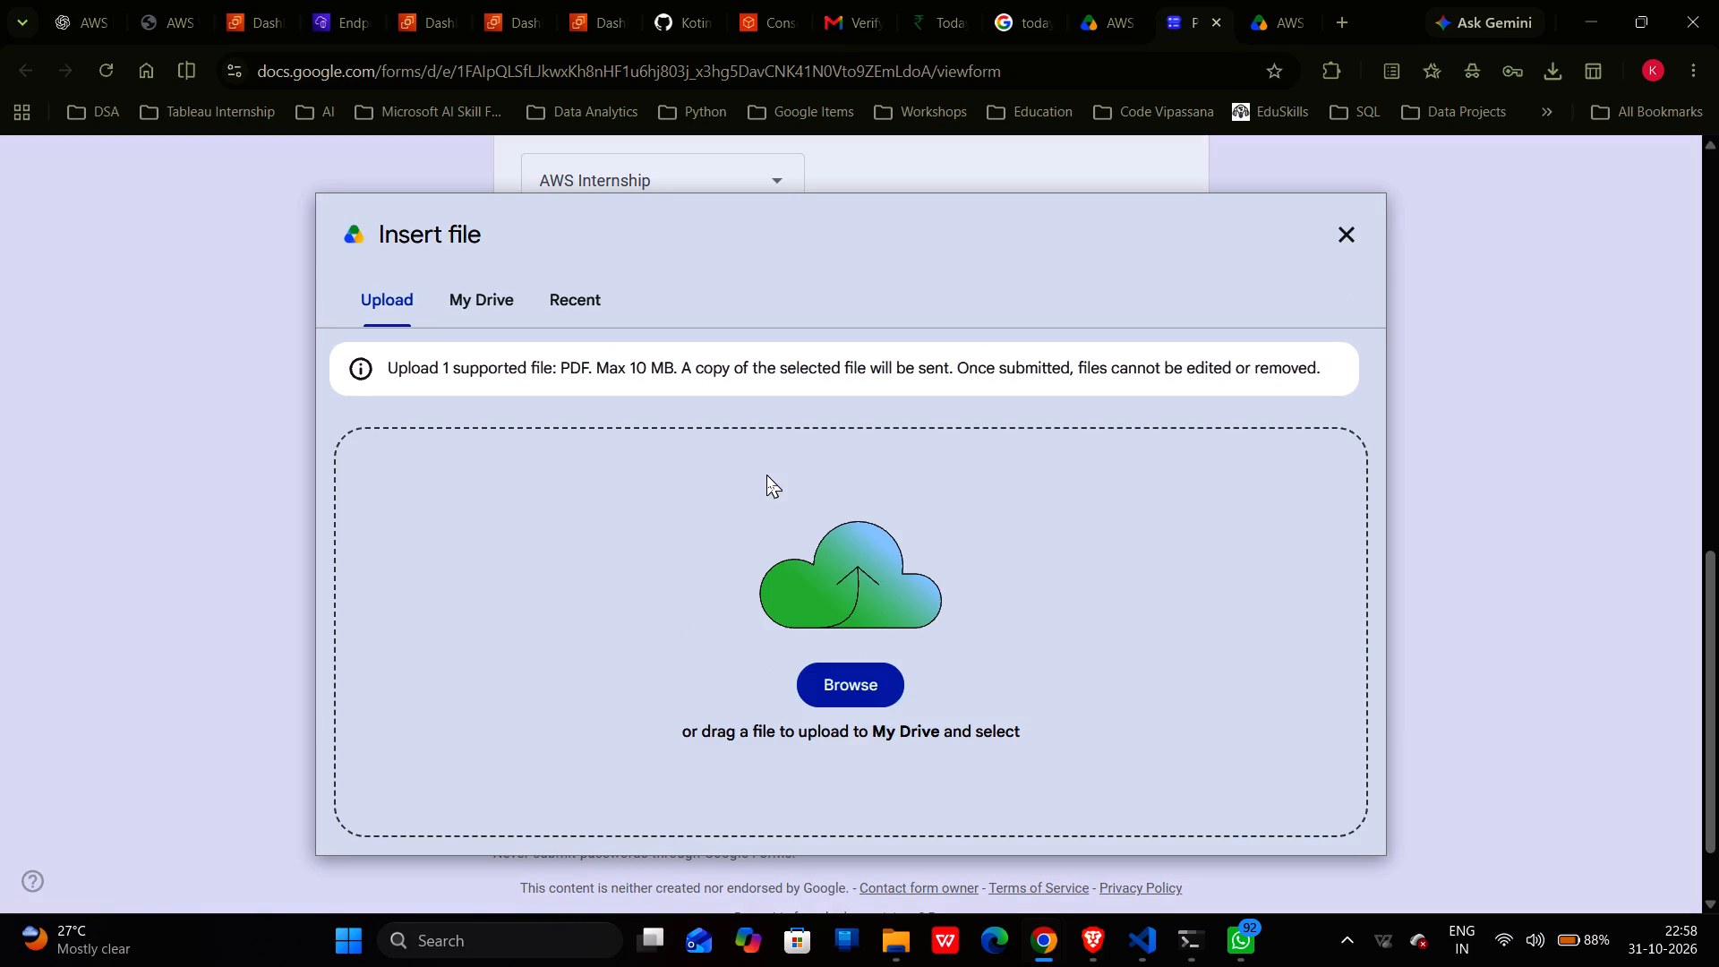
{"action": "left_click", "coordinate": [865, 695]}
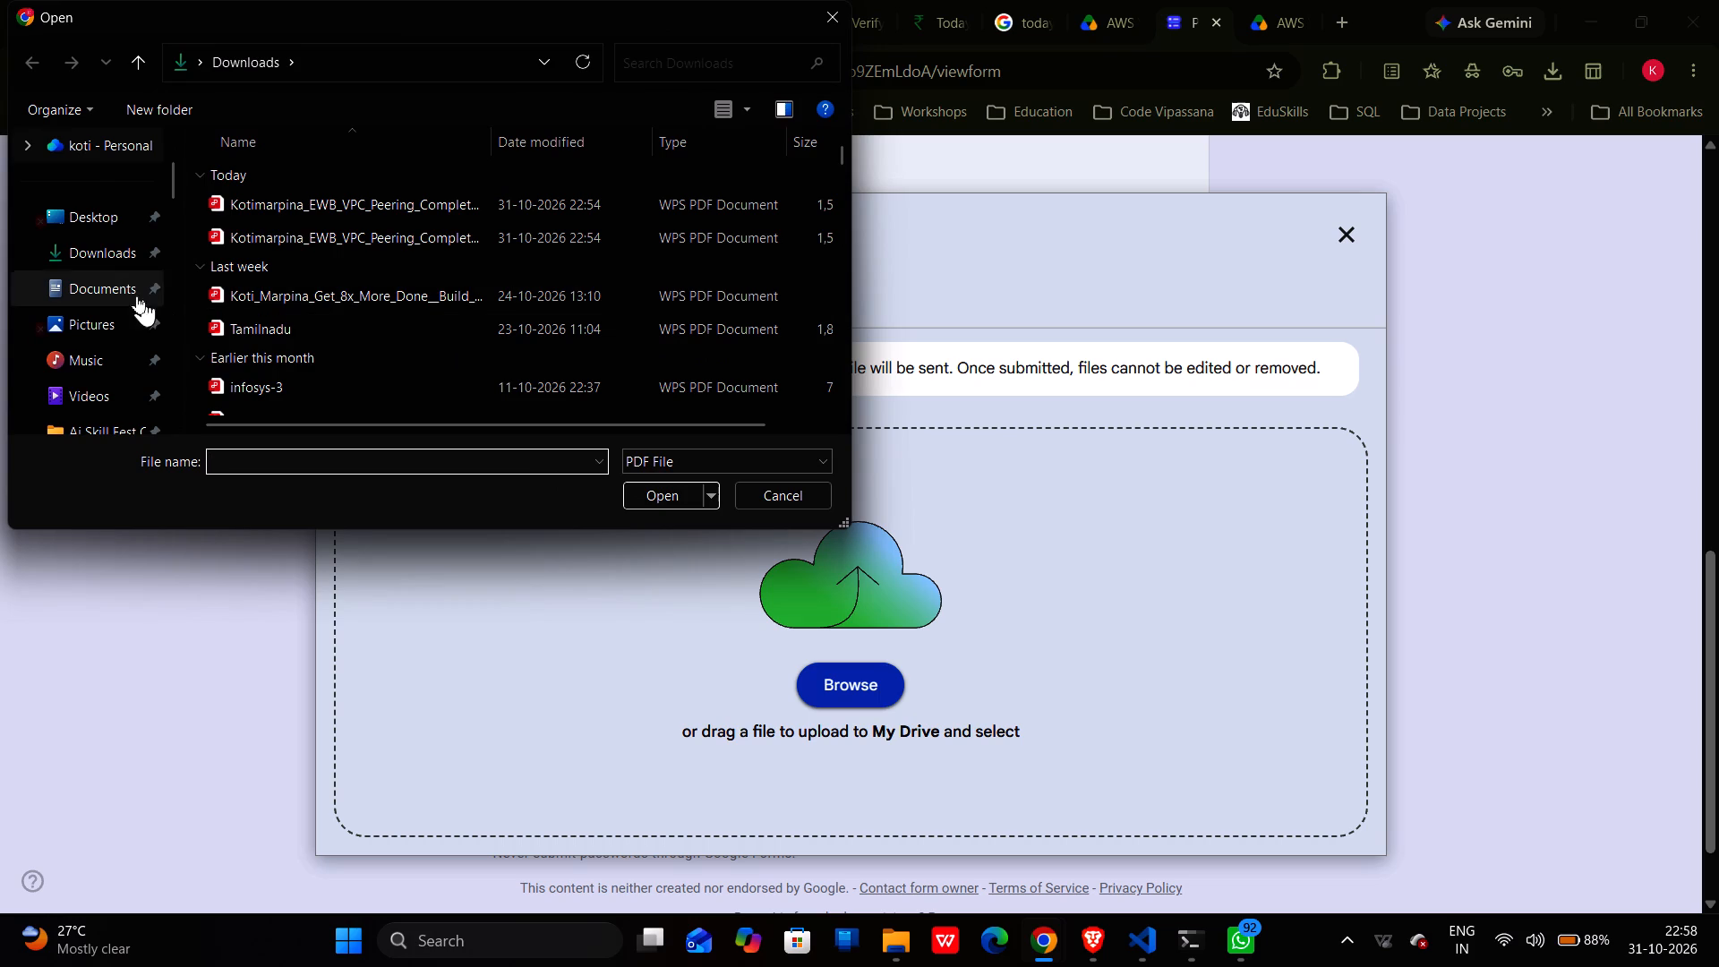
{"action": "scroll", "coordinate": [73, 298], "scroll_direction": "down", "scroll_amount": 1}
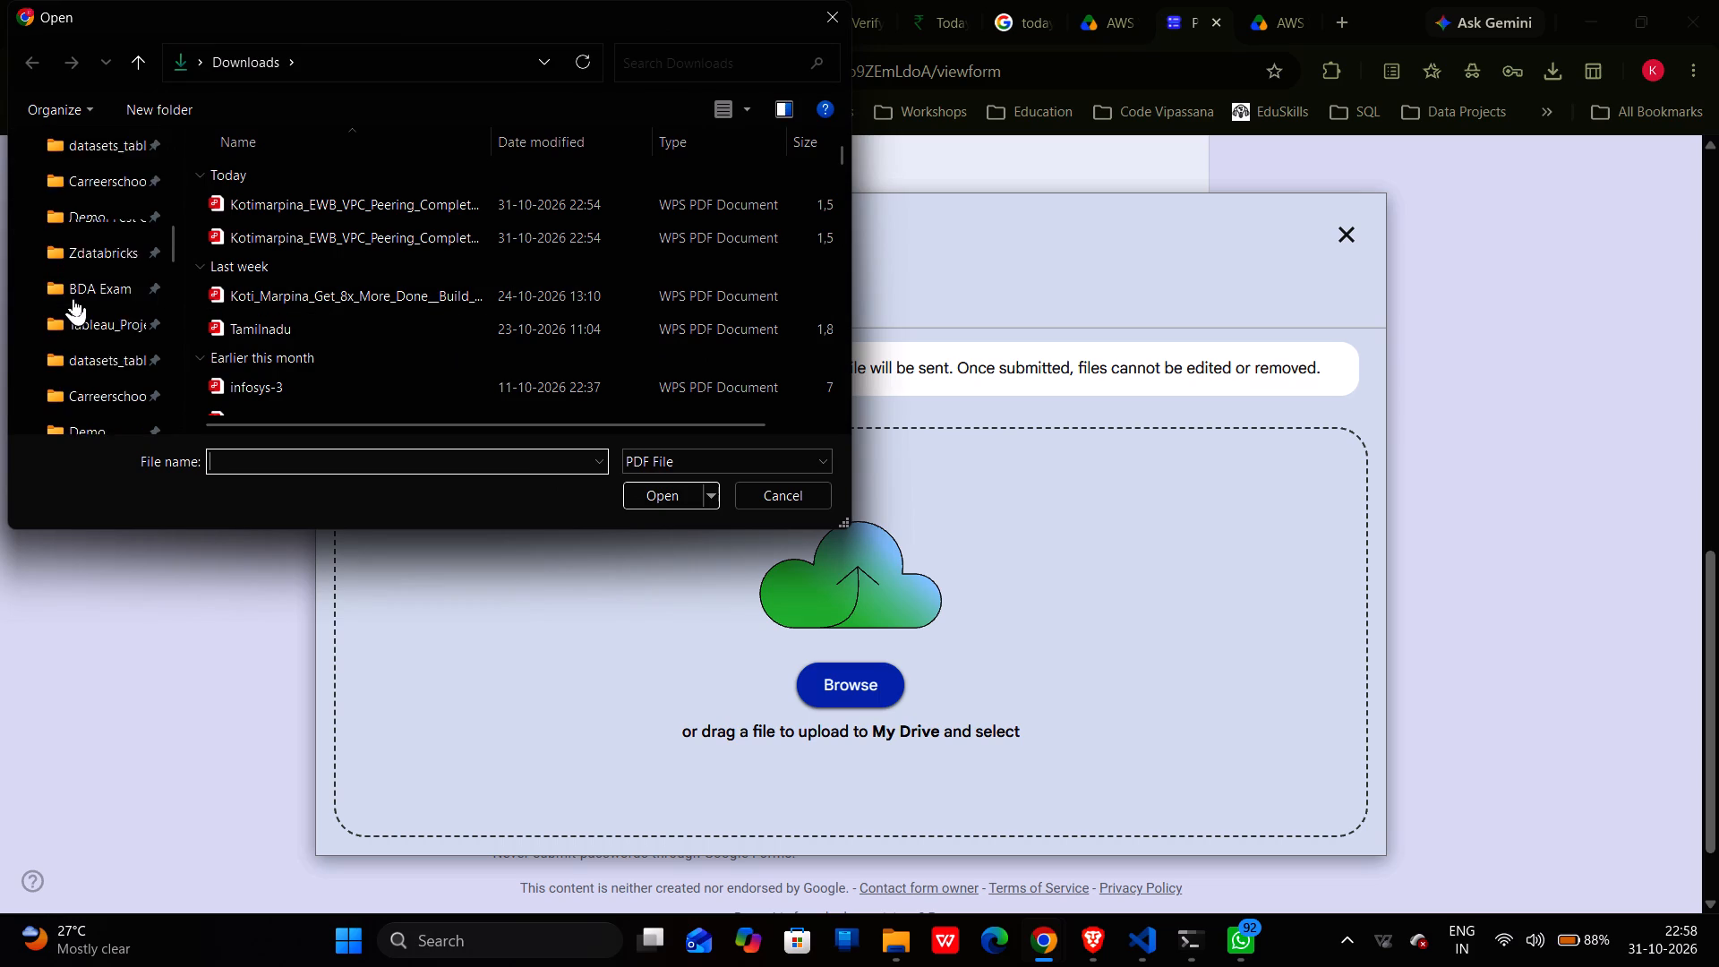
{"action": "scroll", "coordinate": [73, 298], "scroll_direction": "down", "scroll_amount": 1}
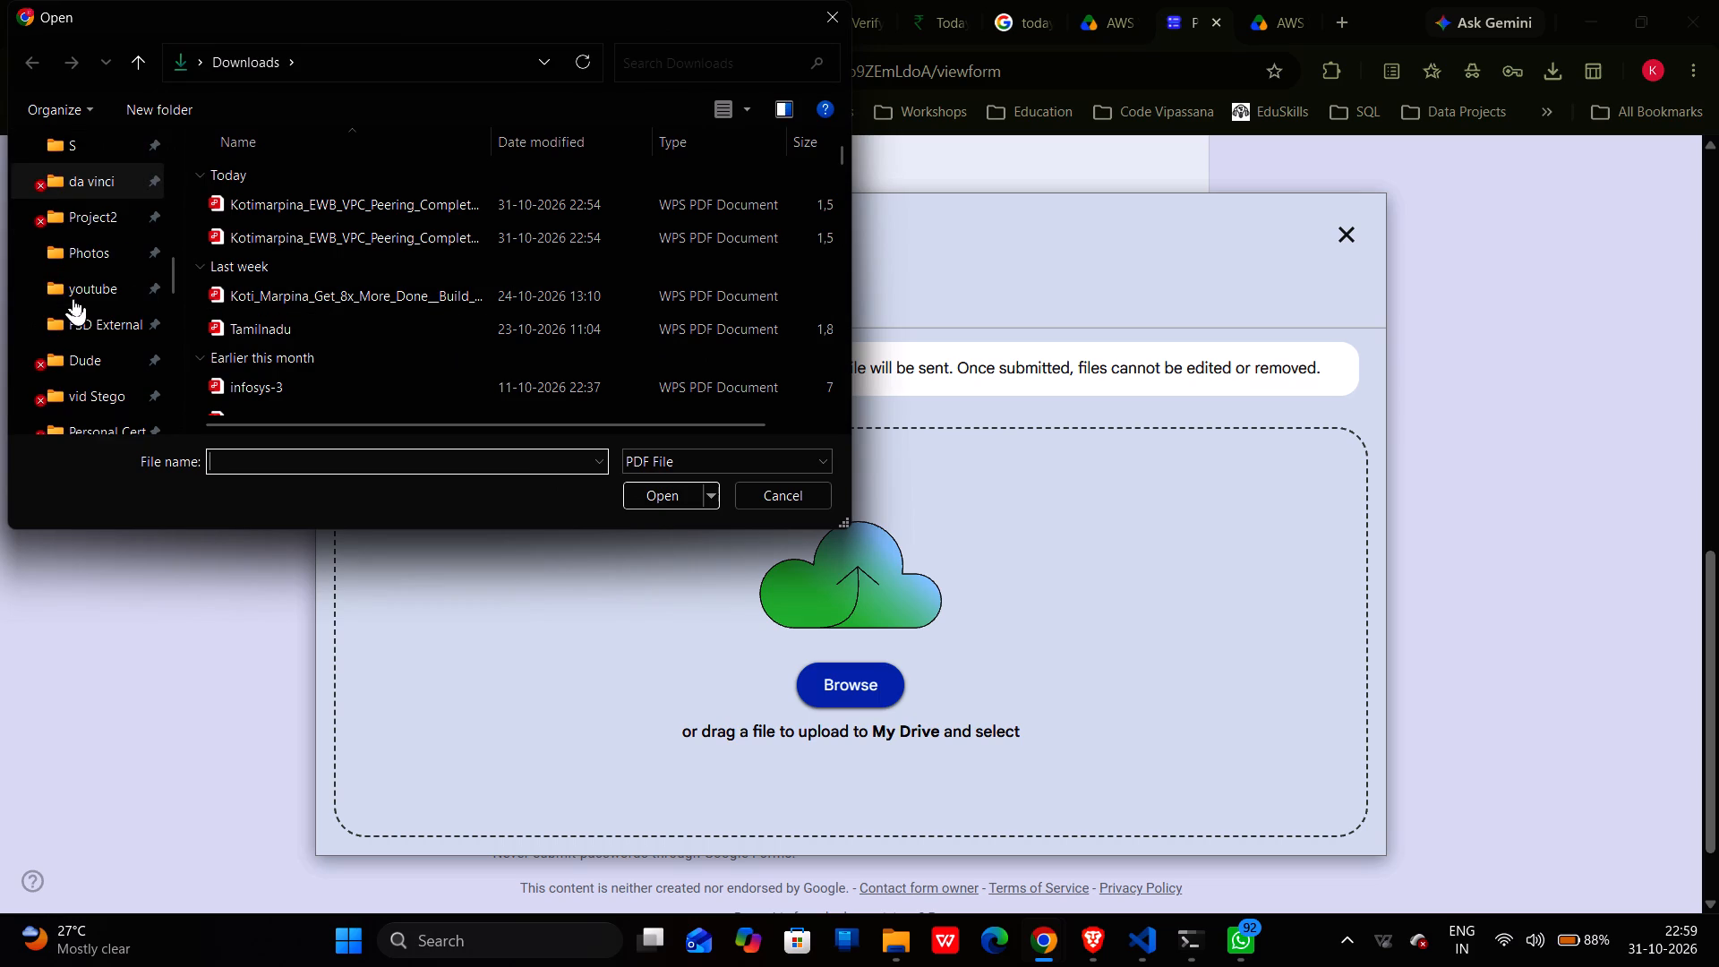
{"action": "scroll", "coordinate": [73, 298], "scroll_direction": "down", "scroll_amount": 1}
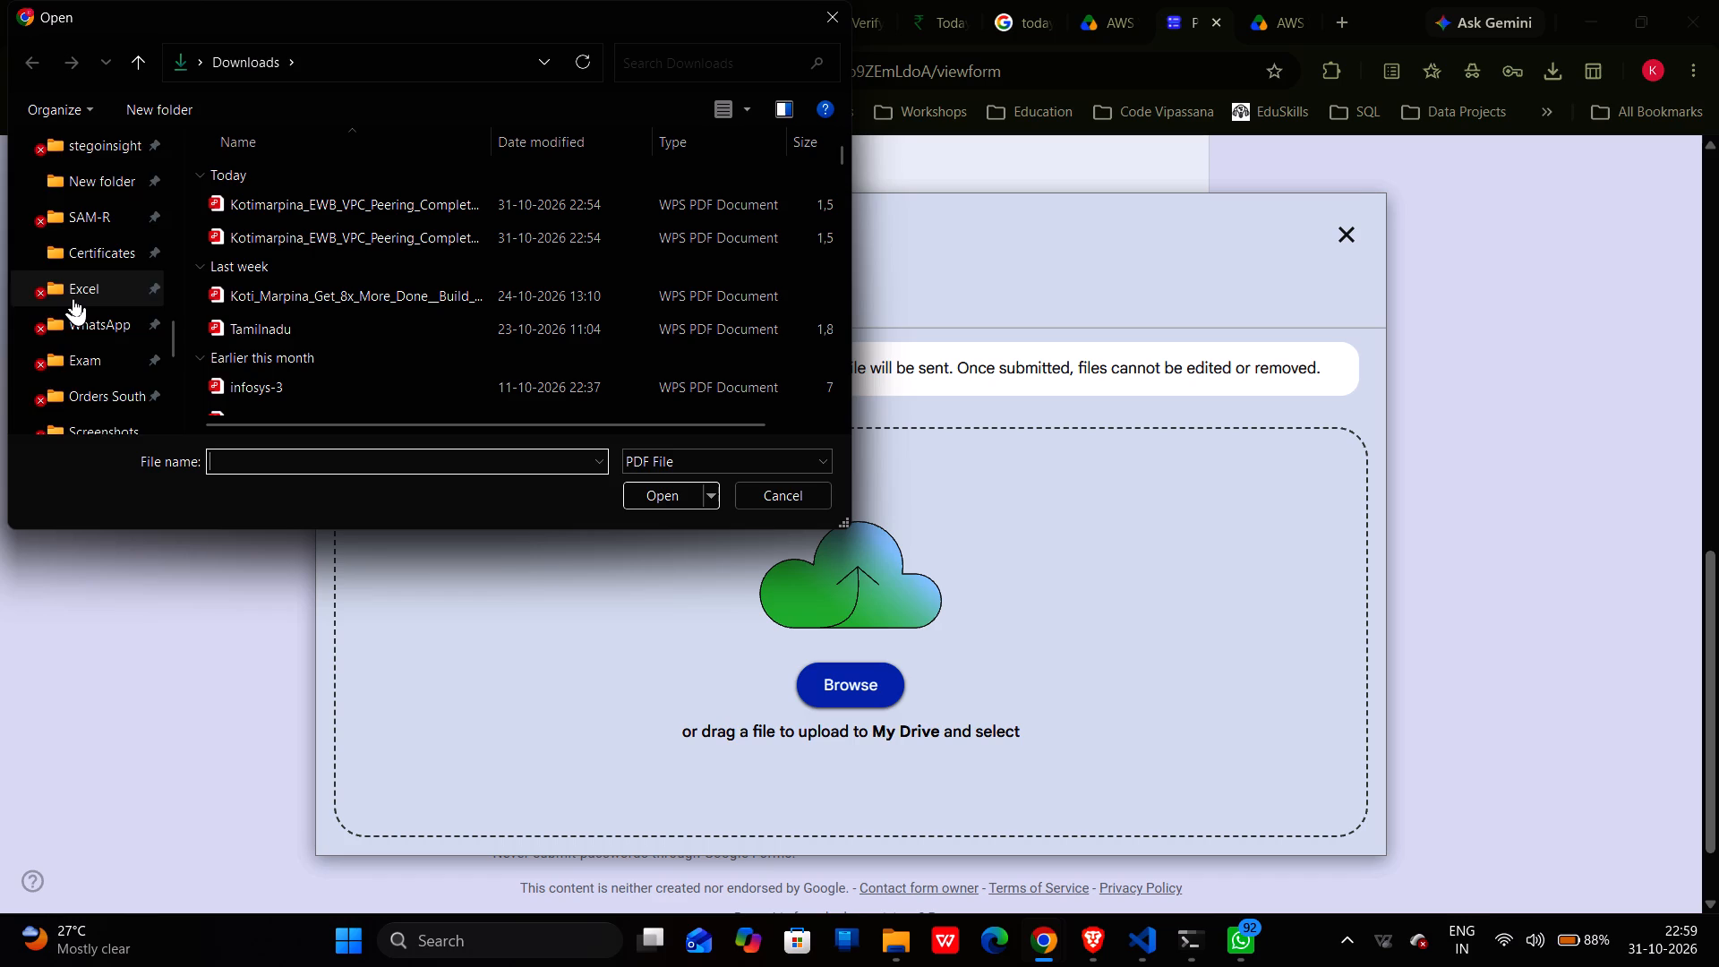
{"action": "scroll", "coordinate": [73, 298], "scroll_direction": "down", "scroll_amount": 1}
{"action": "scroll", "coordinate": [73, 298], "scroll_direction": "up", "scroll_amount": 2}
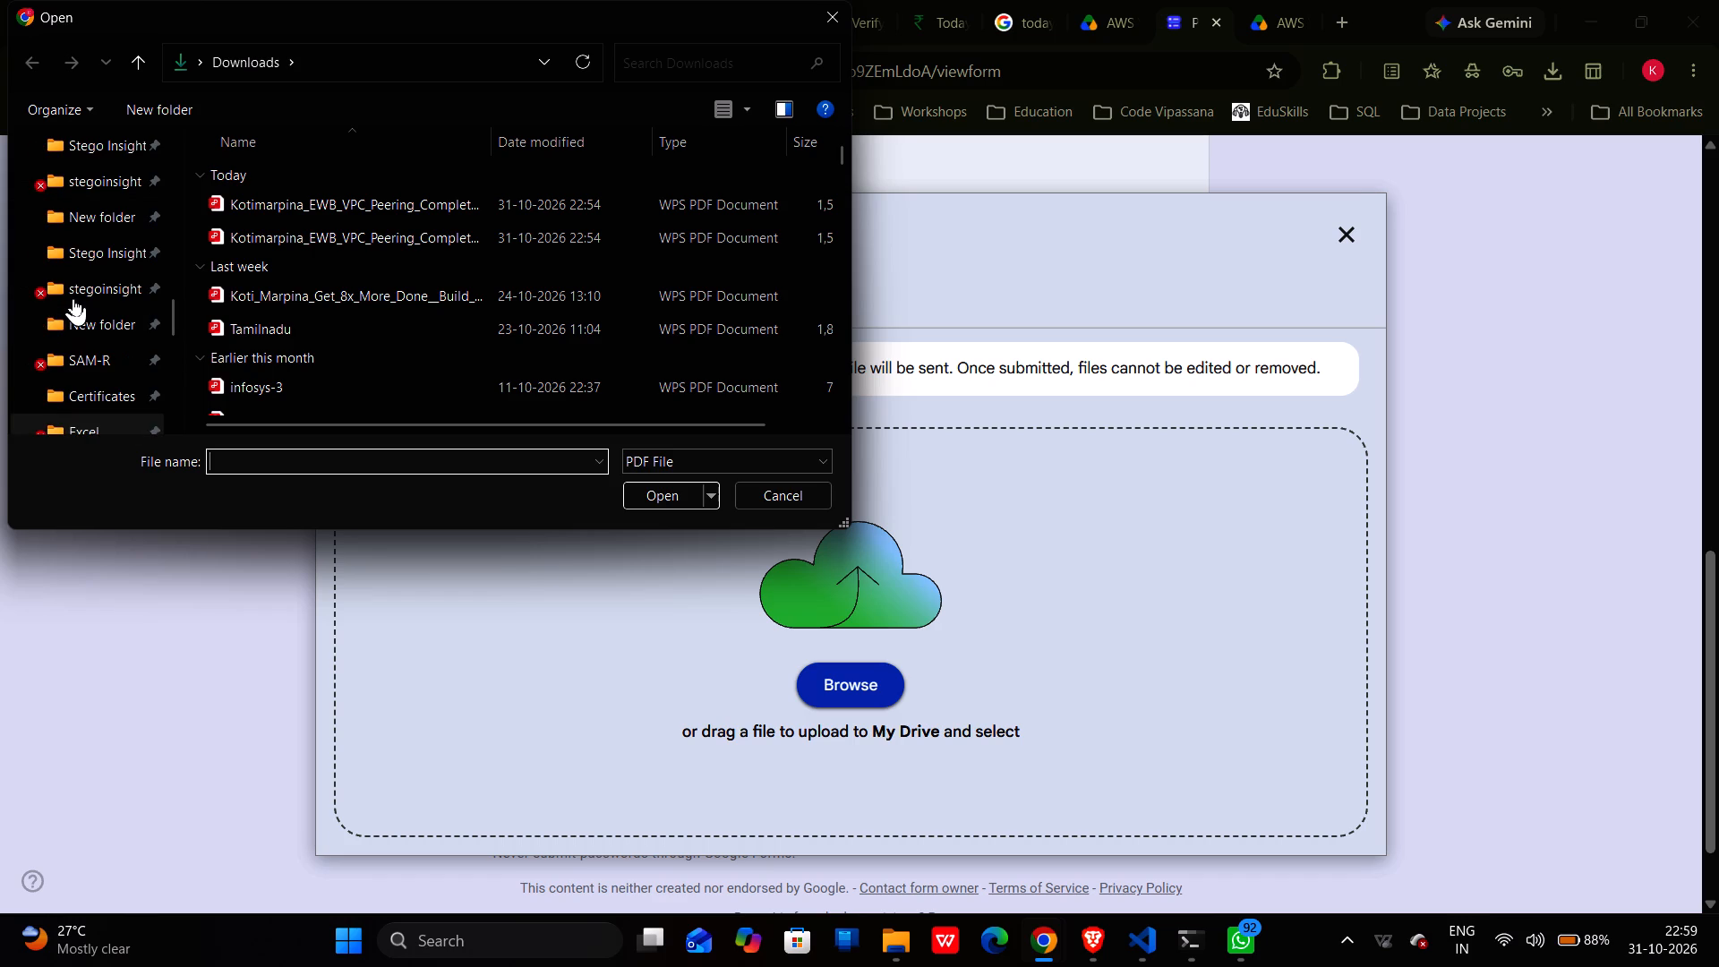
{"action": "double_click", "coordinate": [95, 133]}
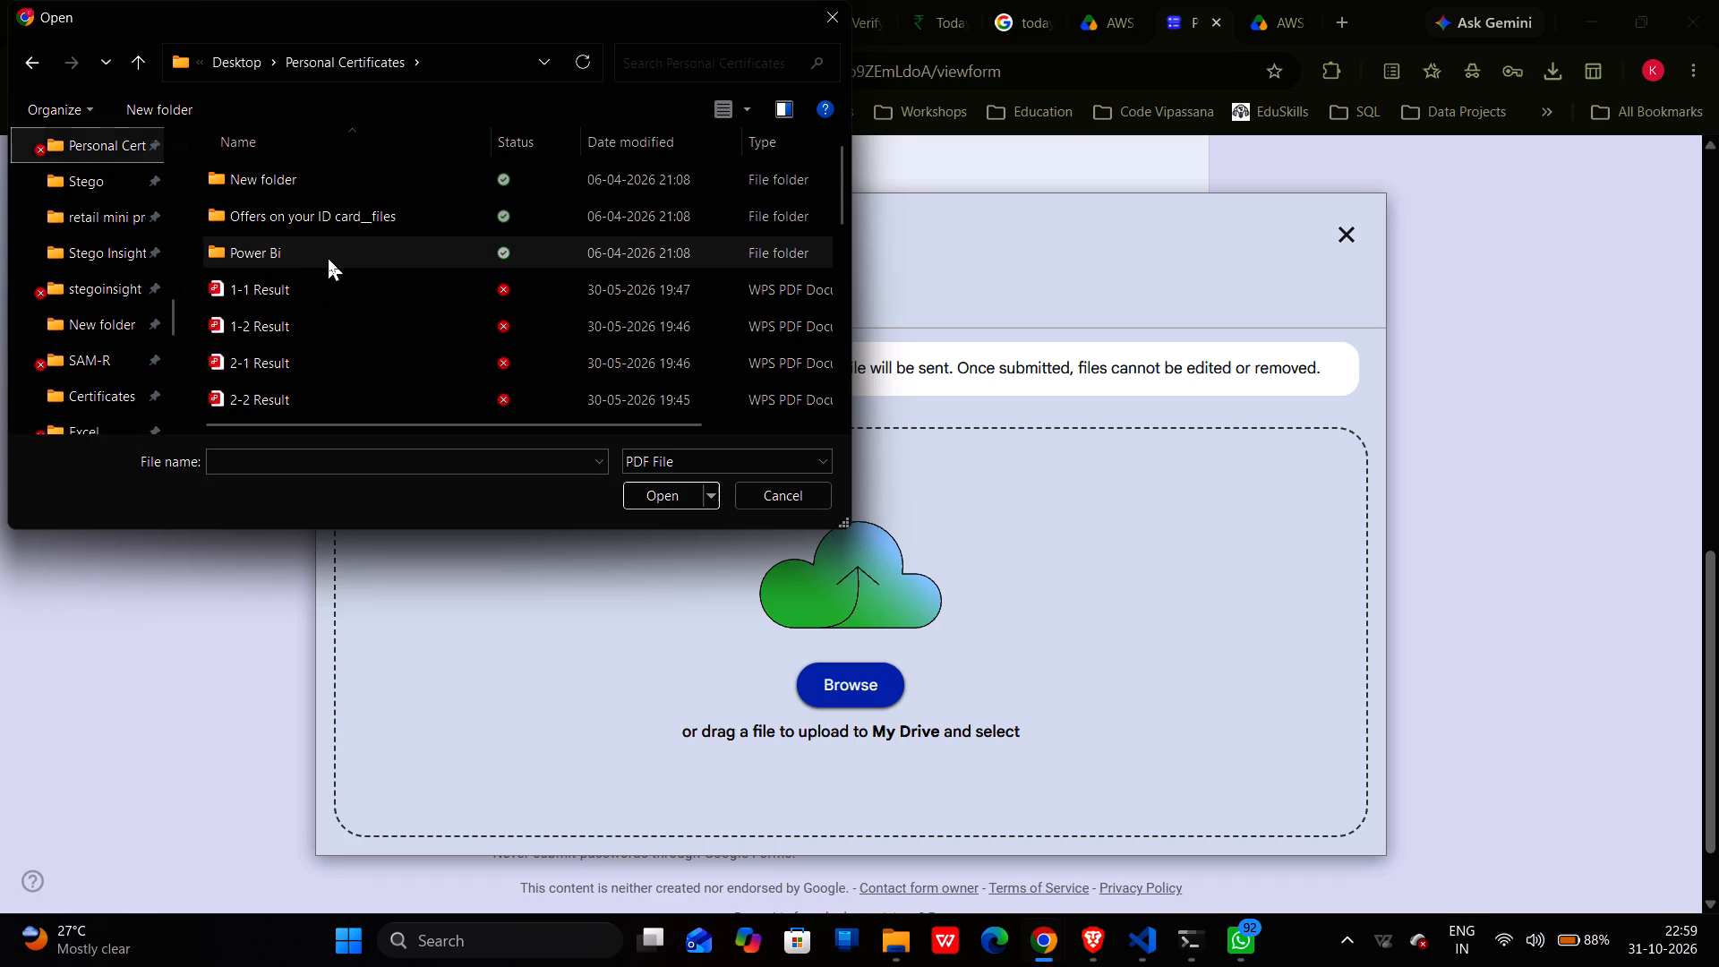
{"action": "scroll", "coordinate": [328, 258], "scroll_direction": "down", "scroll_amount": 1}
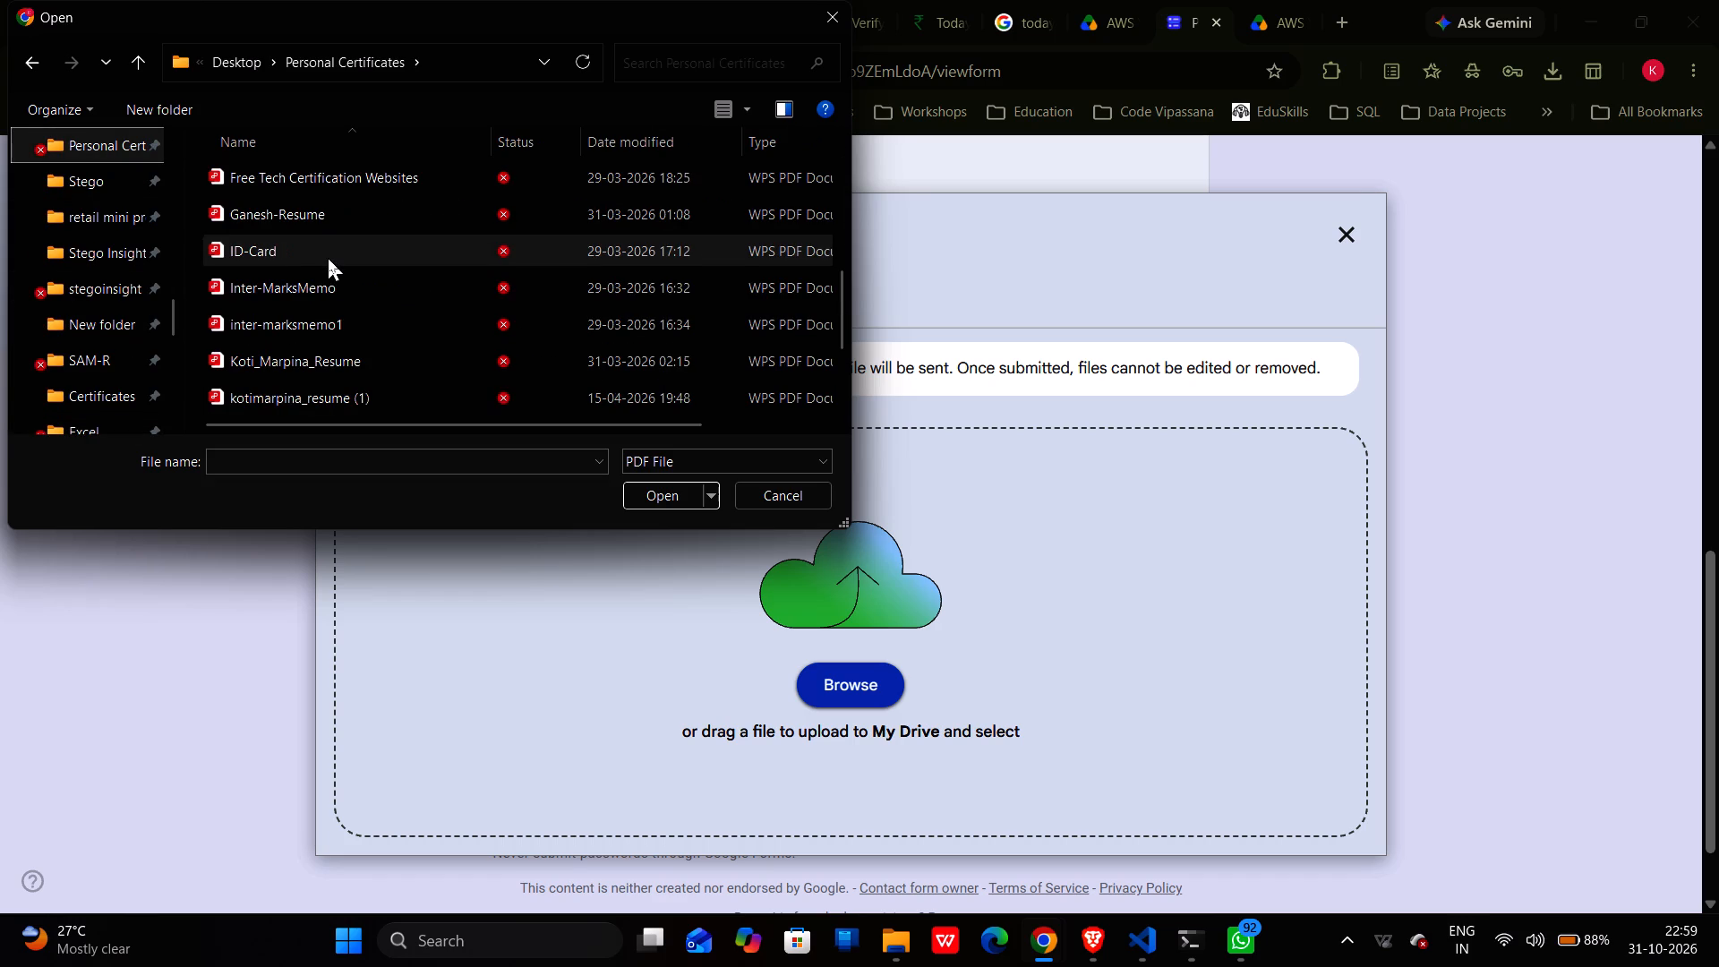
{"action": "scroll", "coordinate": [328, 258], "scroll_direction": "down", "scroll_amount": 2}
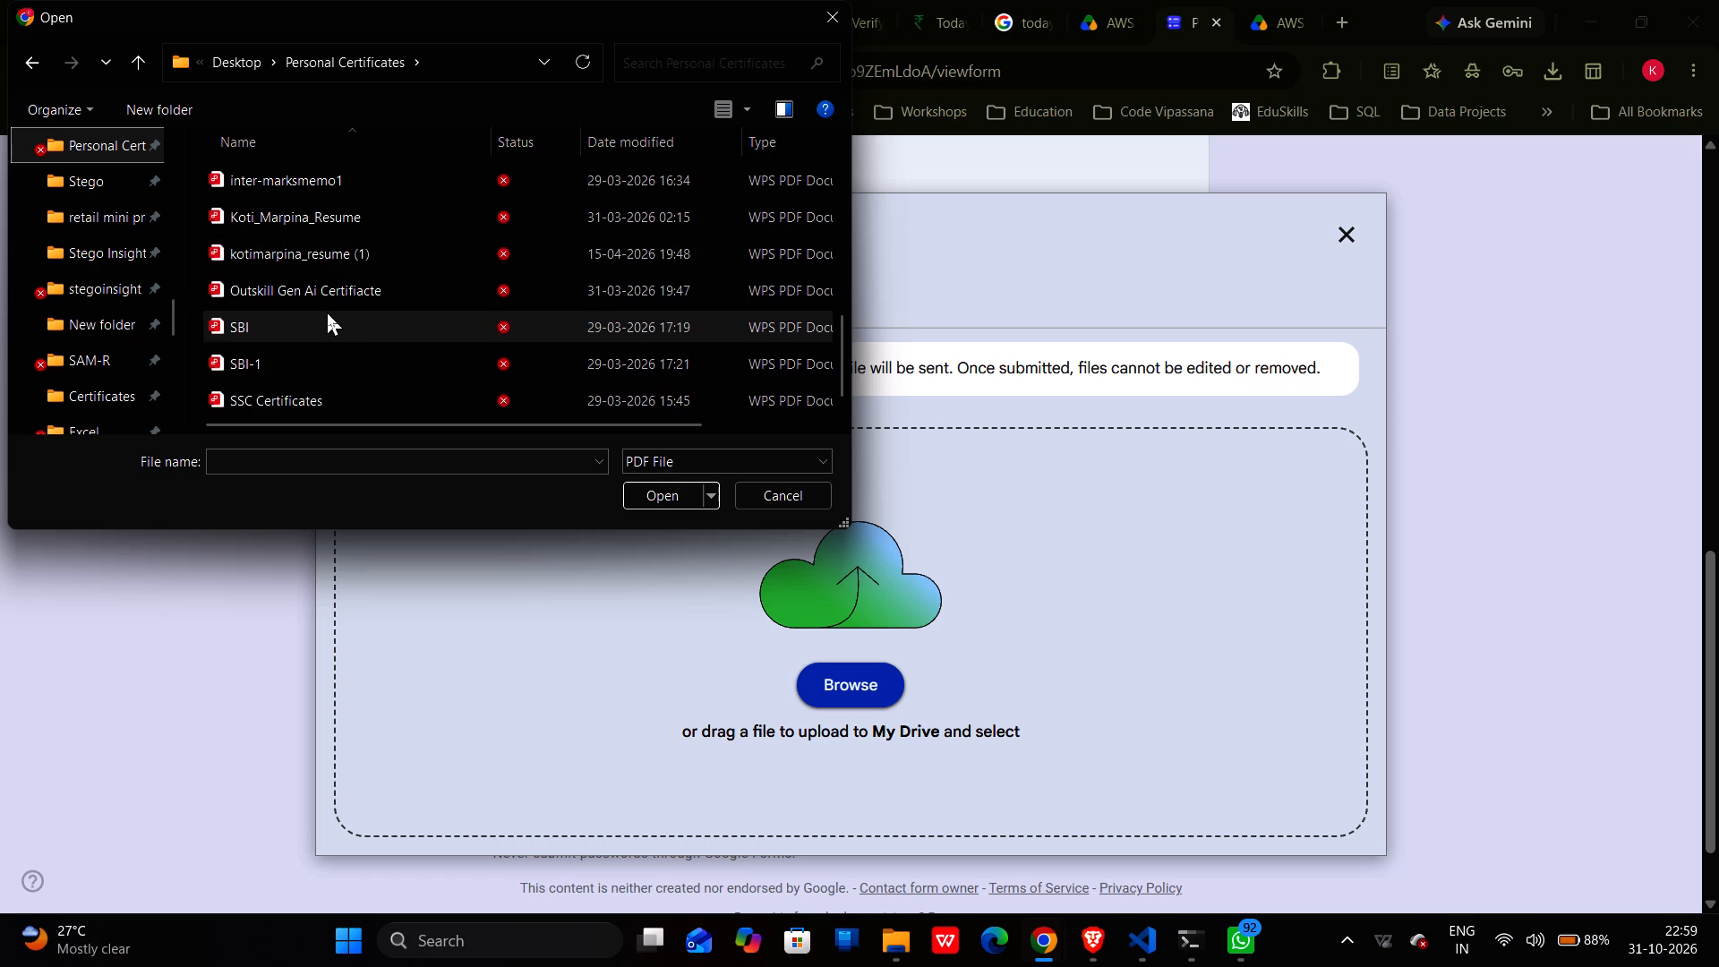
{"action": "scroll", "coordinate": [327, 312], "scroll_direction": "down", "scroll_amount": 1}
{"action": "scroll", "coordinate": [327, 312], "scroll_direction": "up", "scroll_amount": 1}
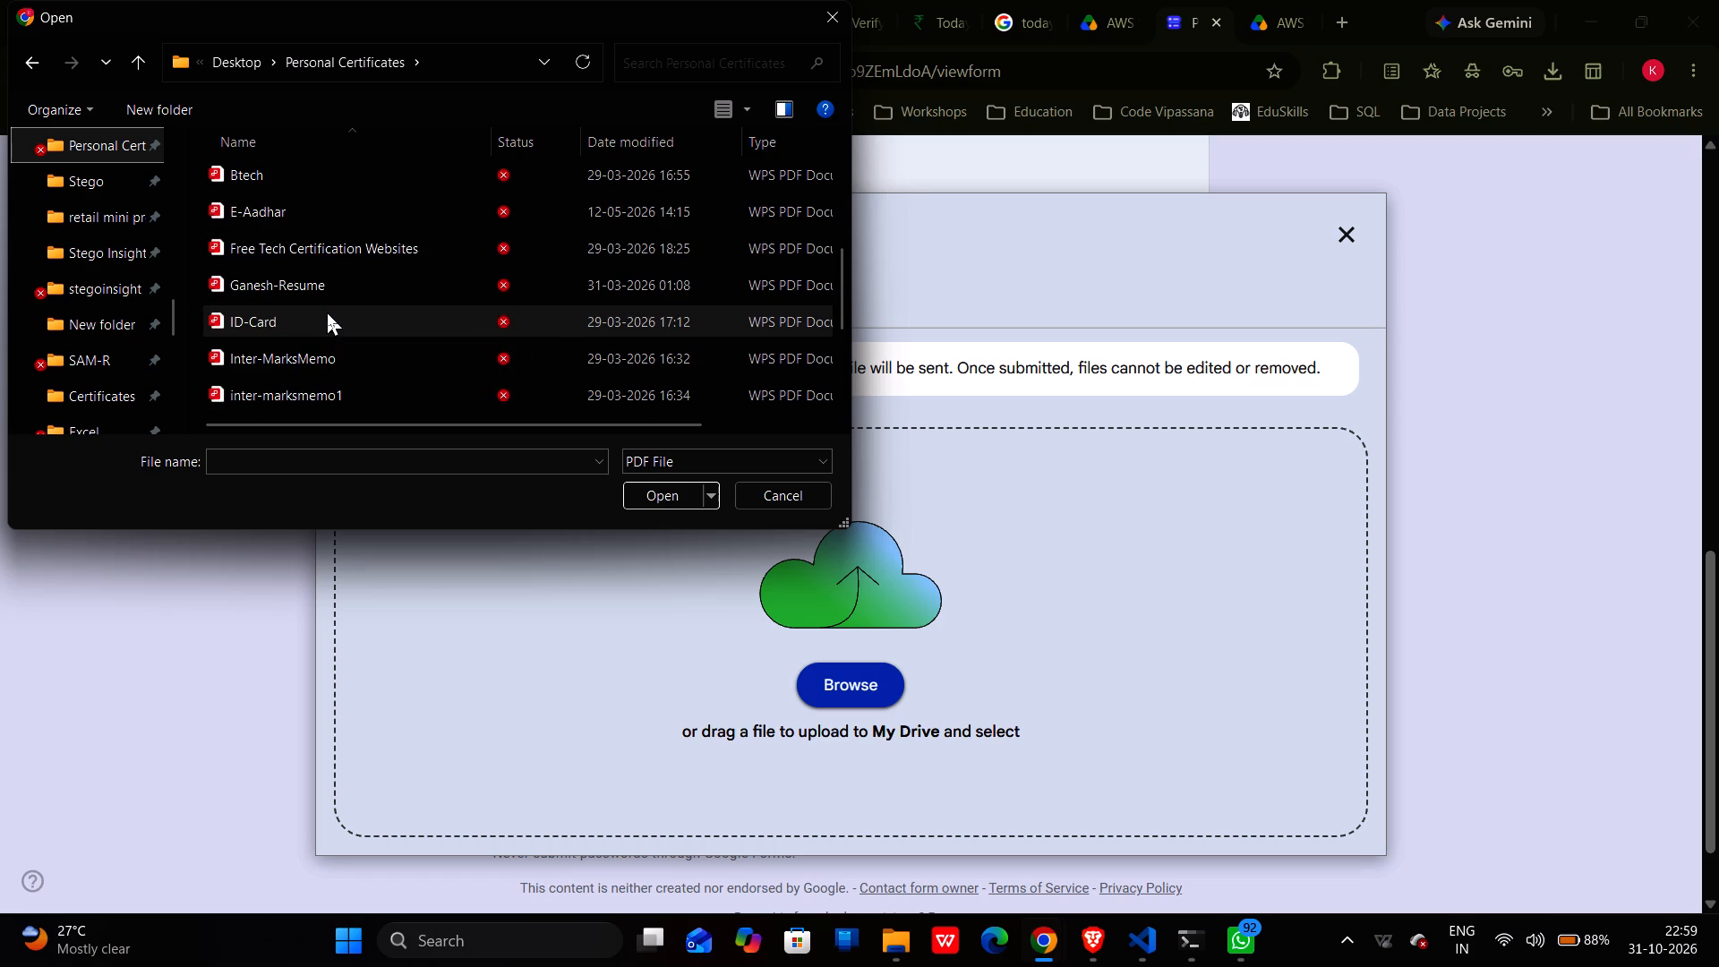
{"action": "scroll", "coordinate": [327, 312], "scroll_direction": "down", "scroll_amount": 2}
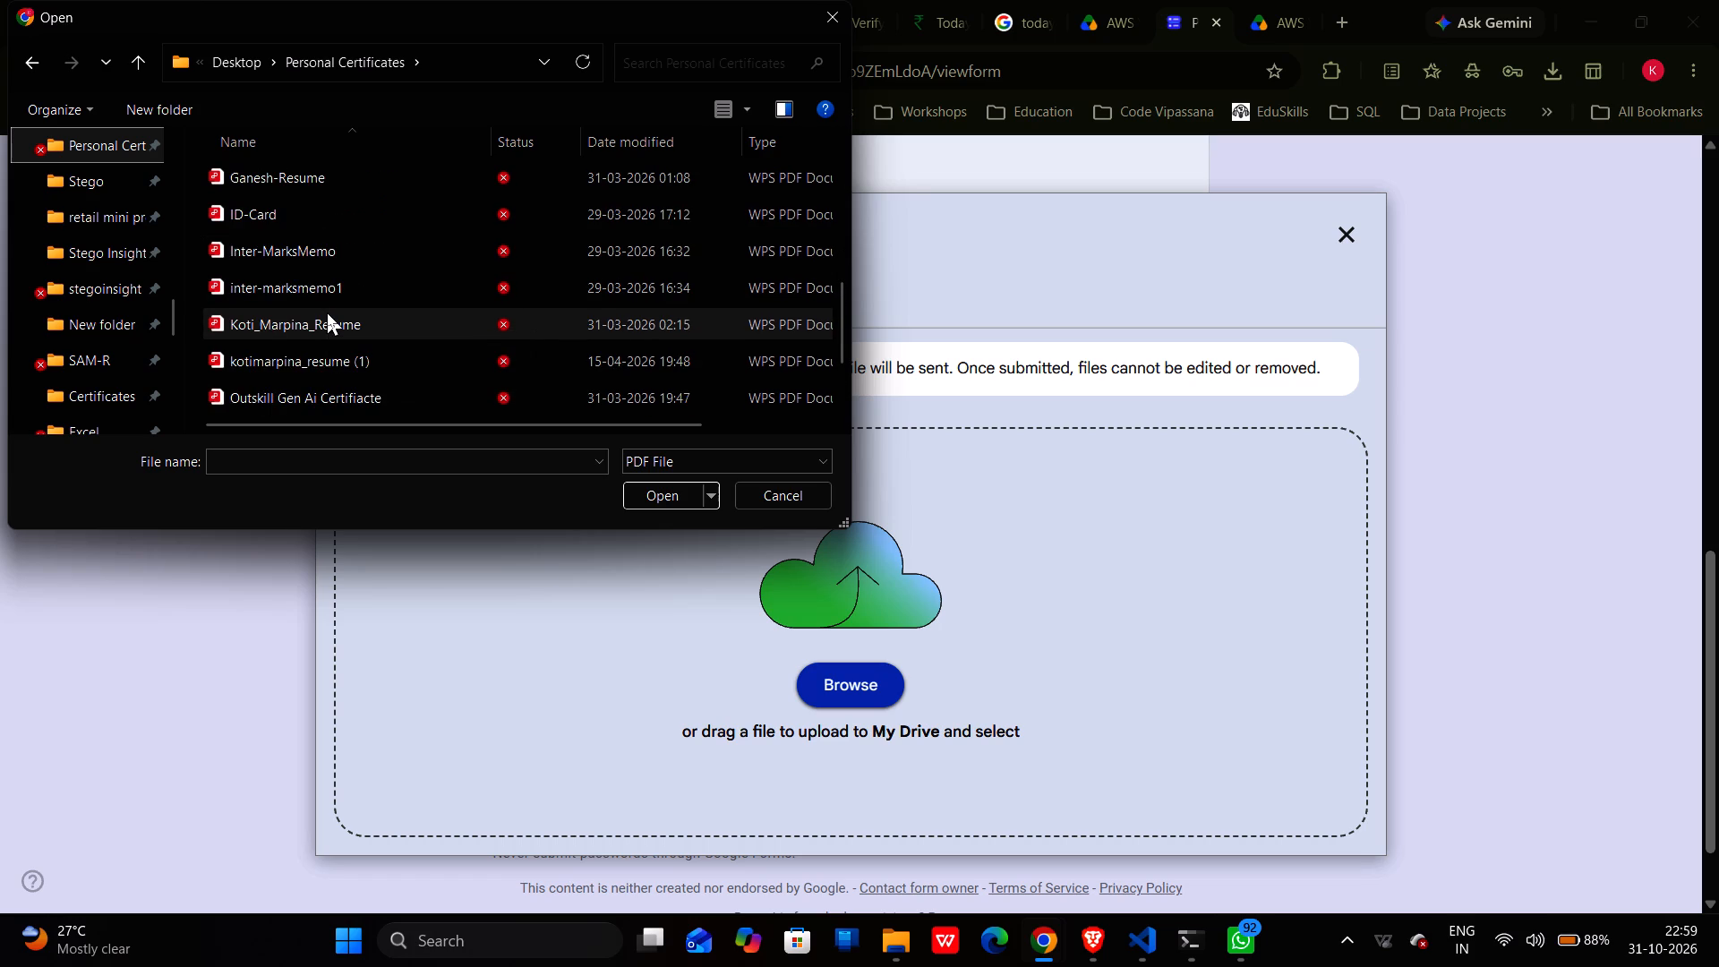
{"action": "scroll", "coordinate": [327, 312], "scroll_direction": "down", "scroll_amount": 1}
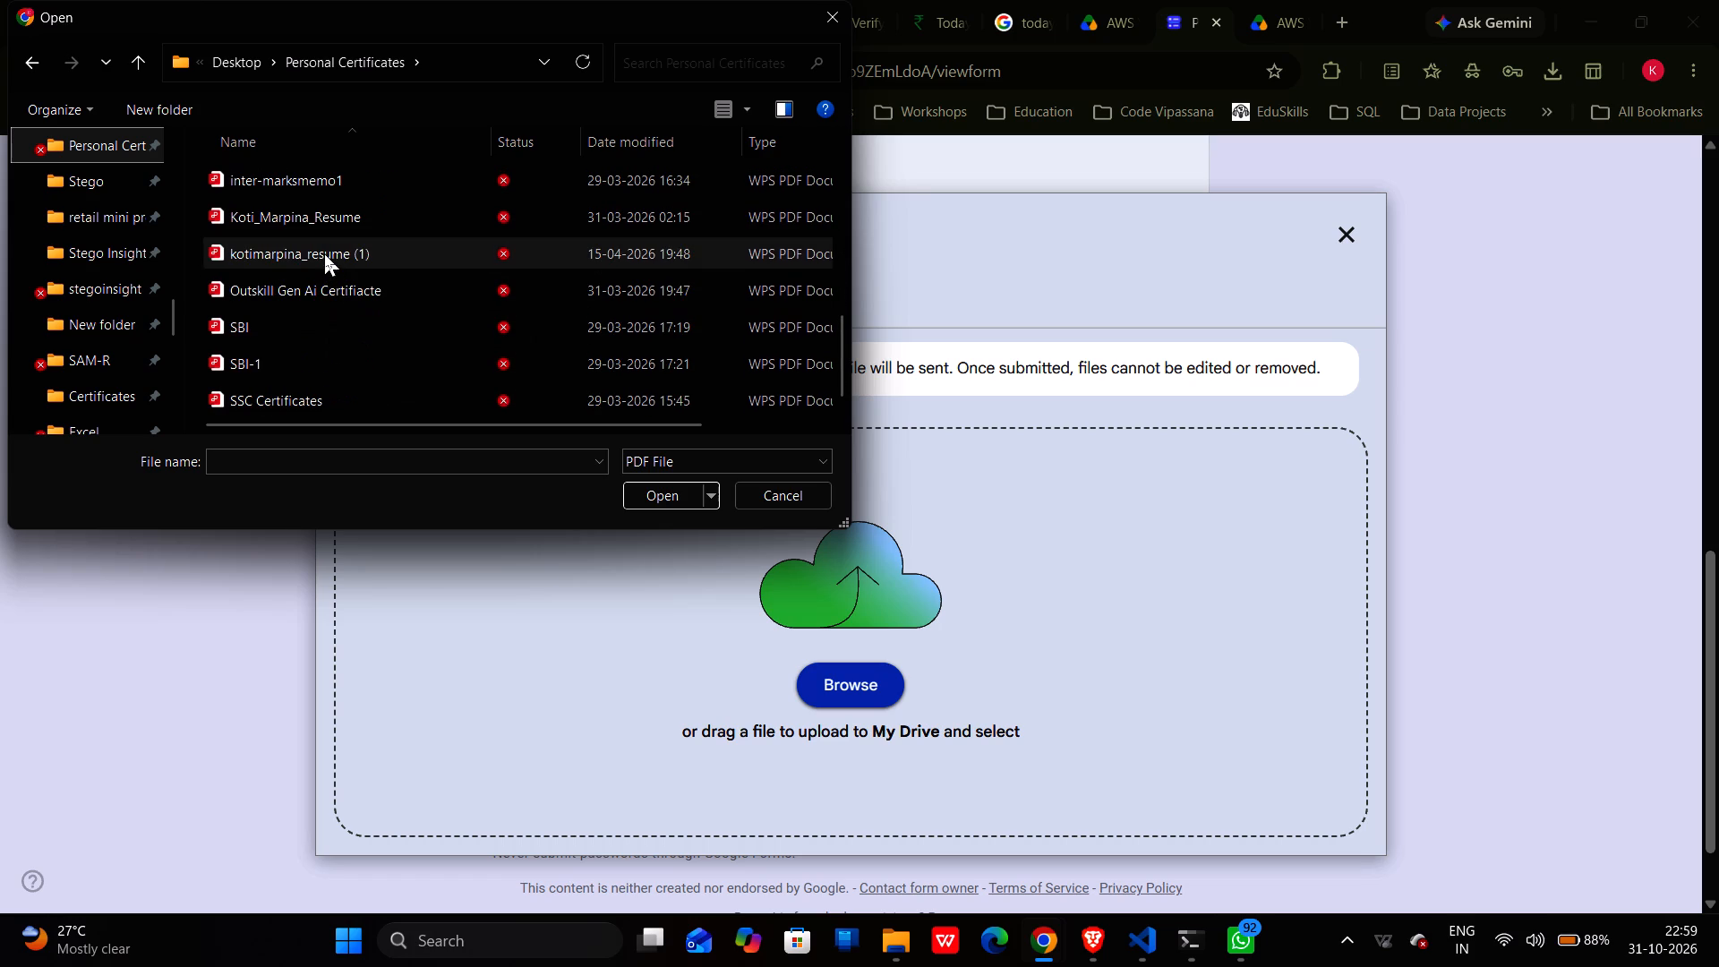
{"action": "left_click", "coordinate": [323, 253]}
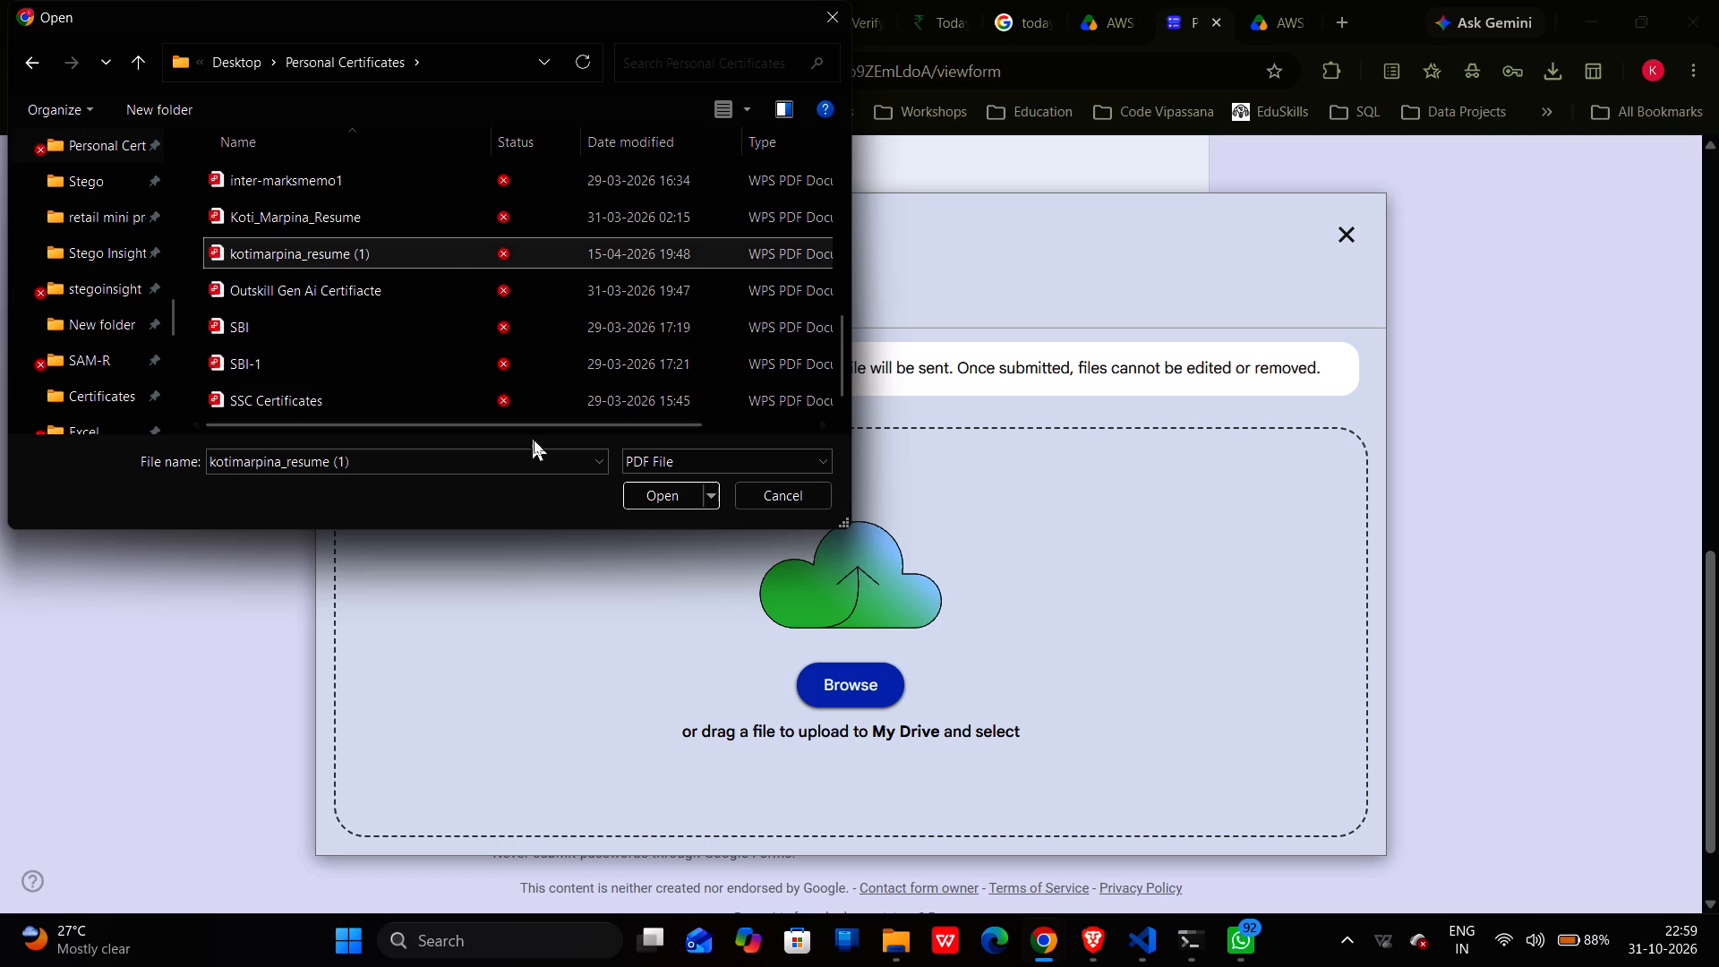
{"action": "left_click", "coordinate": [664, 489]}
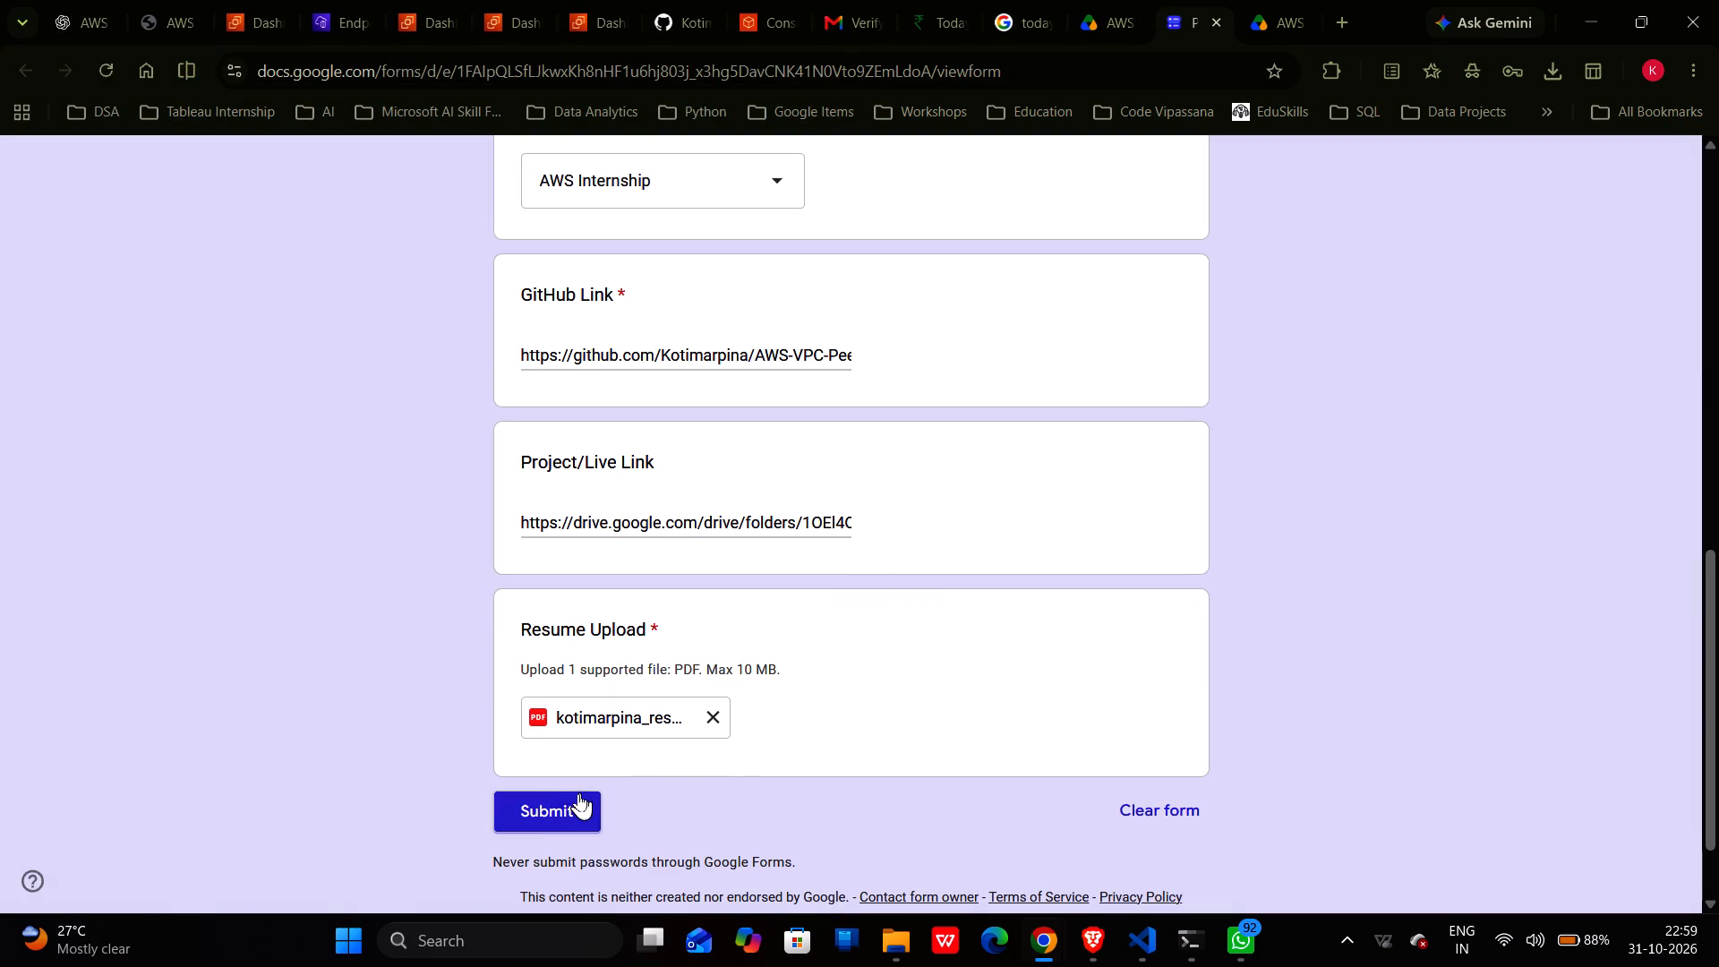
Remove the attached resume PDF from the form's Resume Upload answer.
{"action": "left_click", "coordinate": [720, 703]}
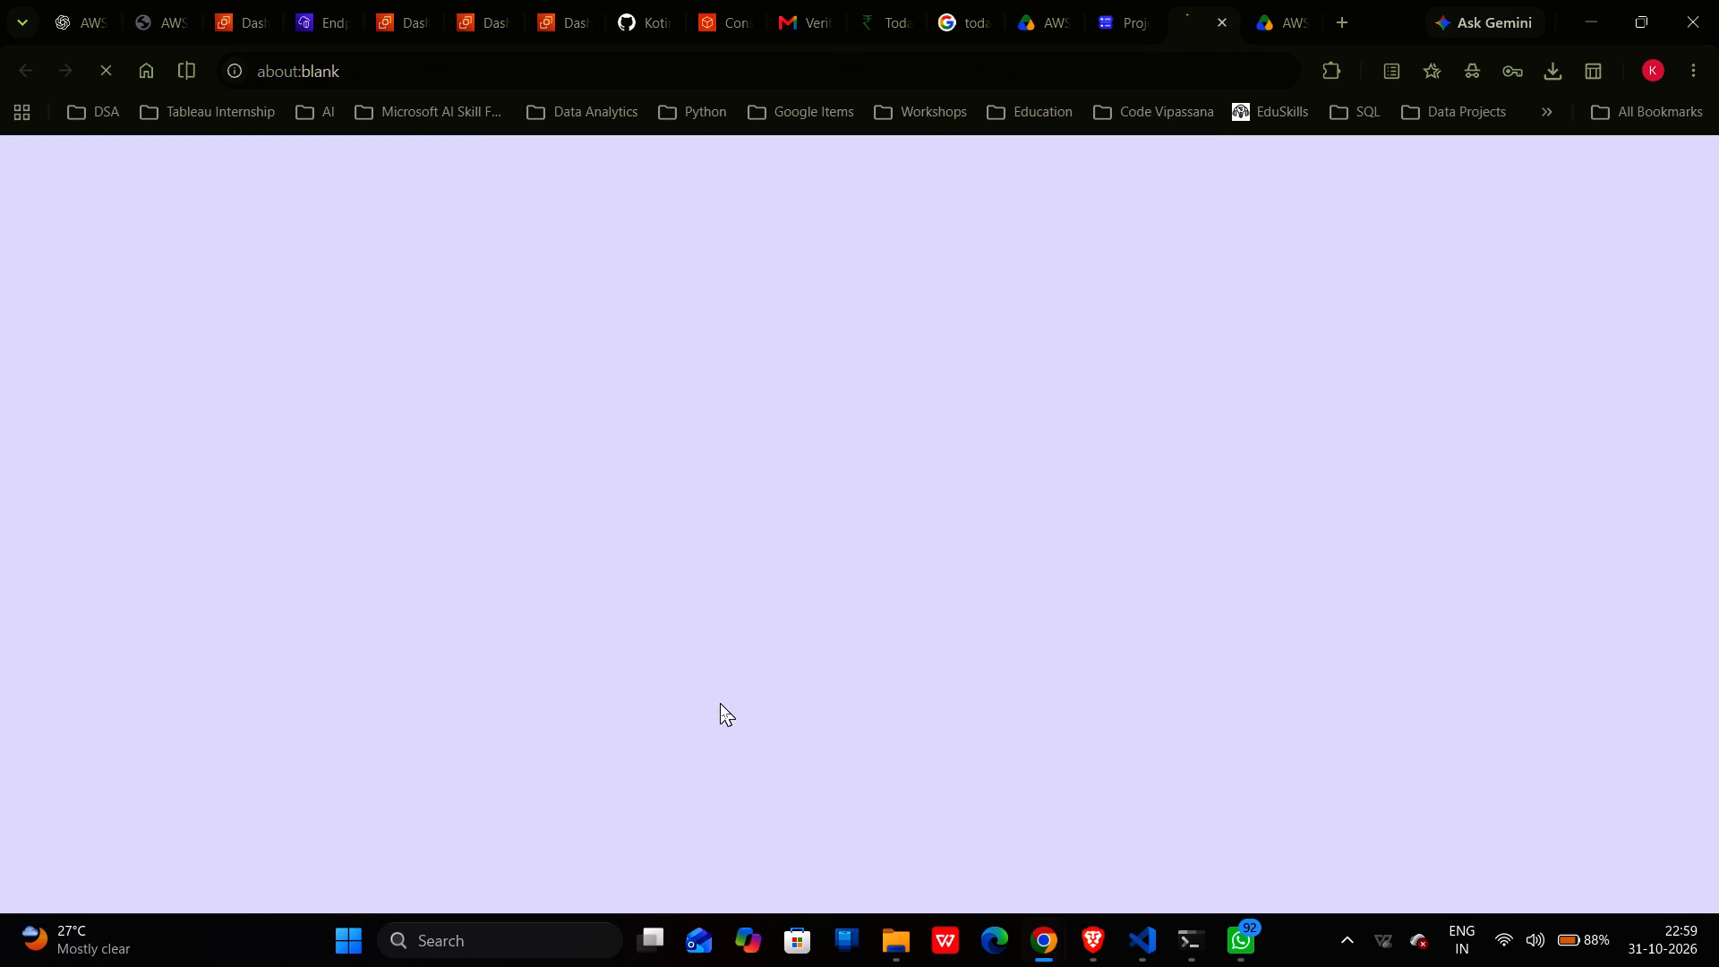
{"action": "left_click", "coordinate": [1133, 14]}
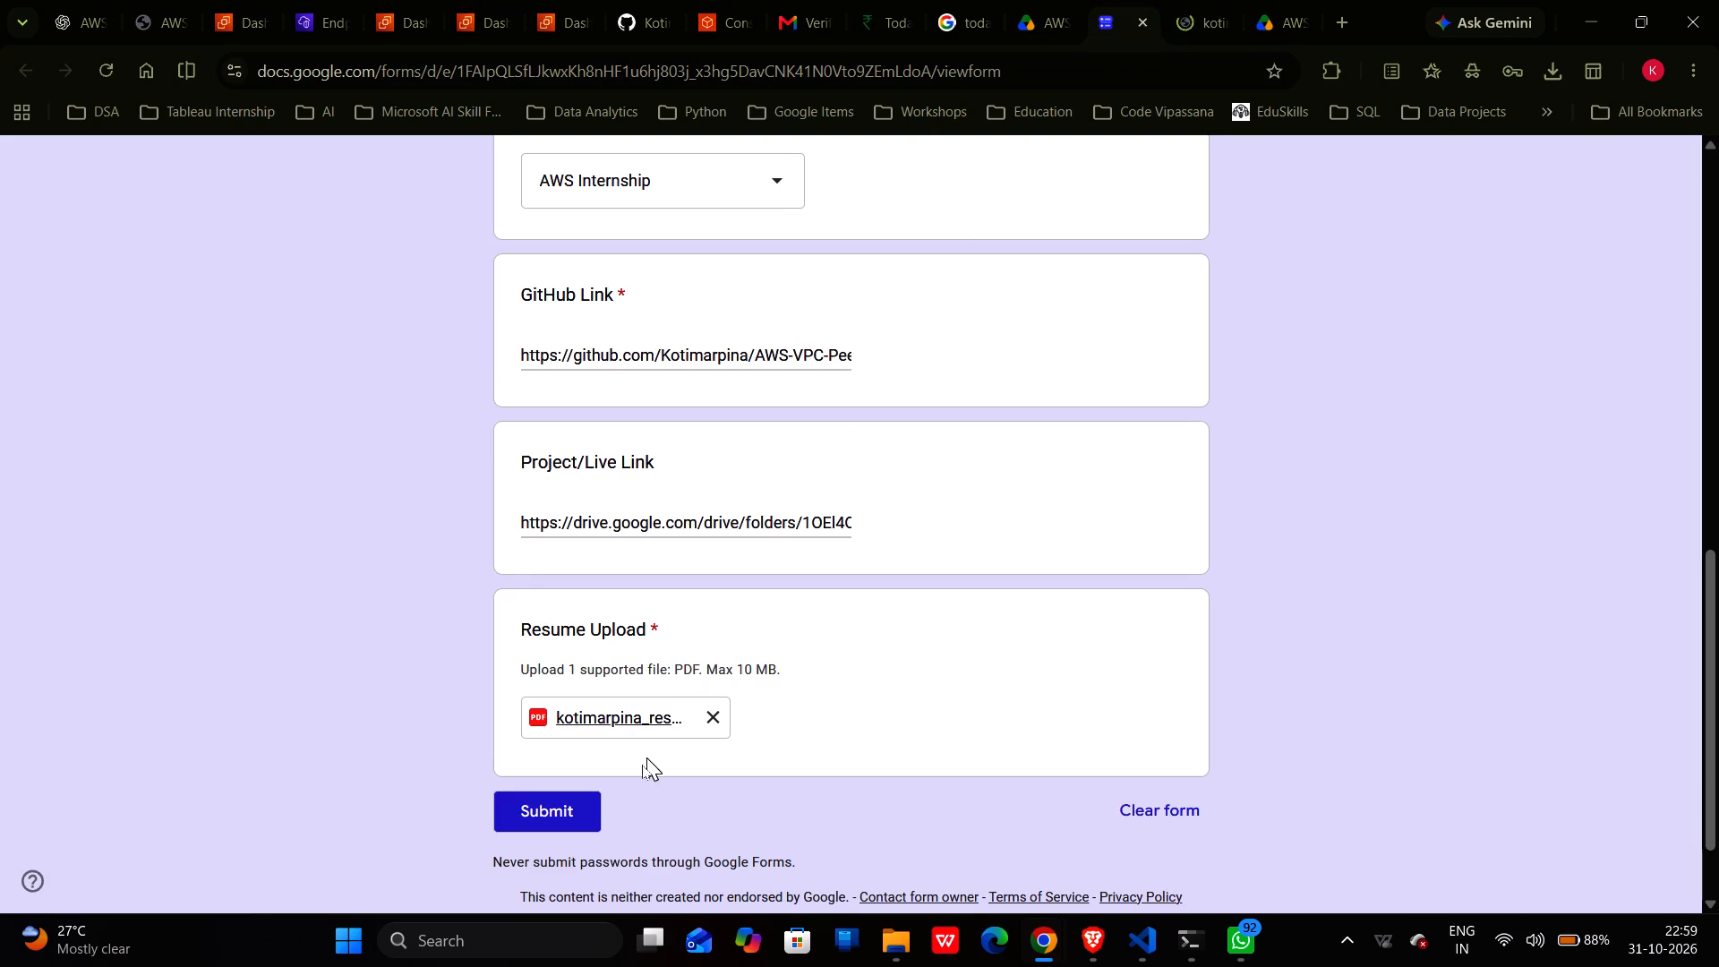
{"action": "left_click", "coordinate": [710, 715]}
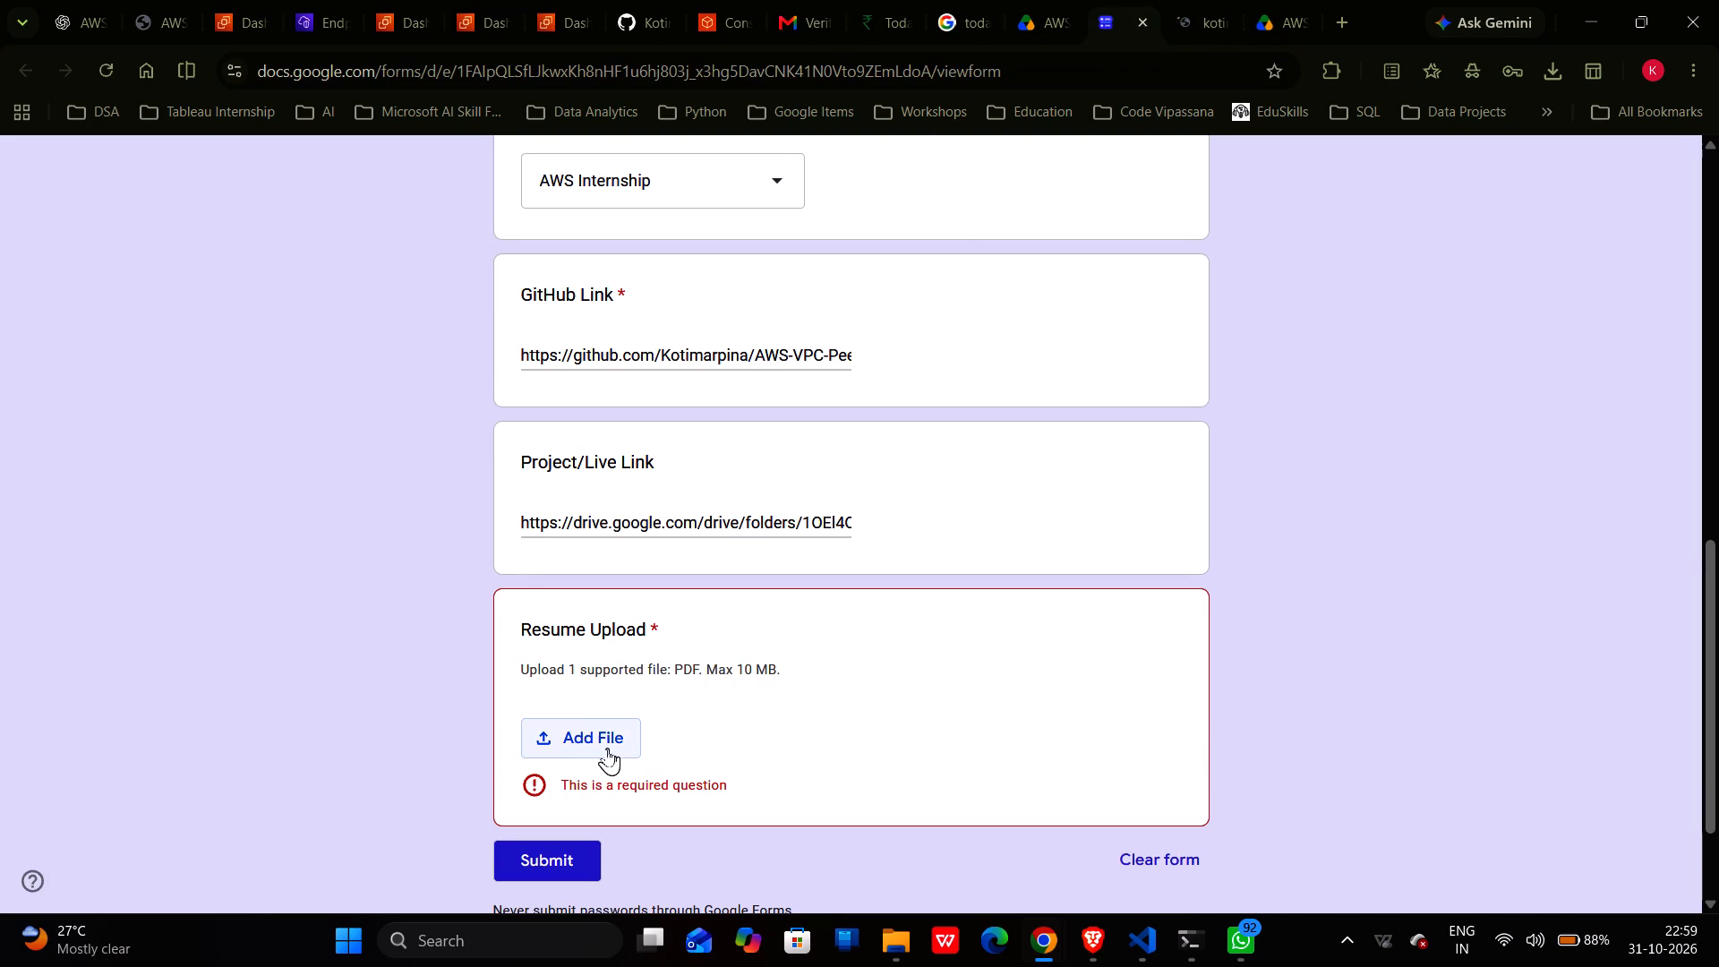
Upload Koti_Data_Resume (3) from the Downloads folder as the form's Resume Upload answer.
{"action": "left_click", "coordinate": [600, 742]}
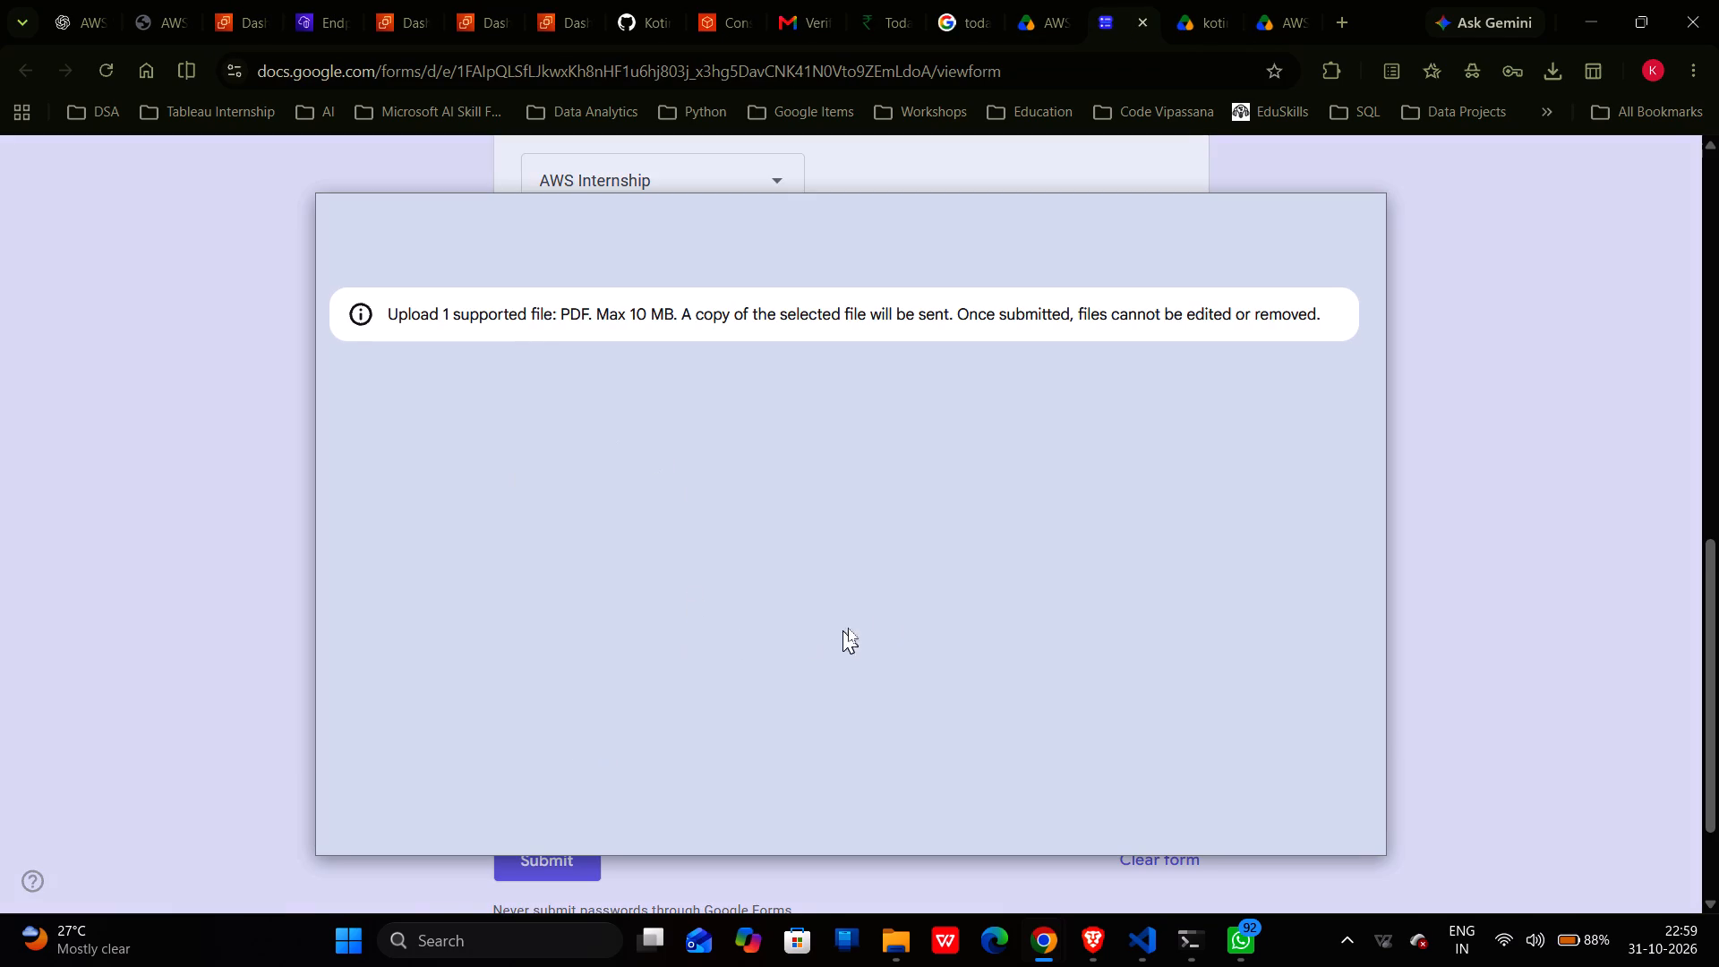
{"action": "left_click", "coordinate": [866, 693]}
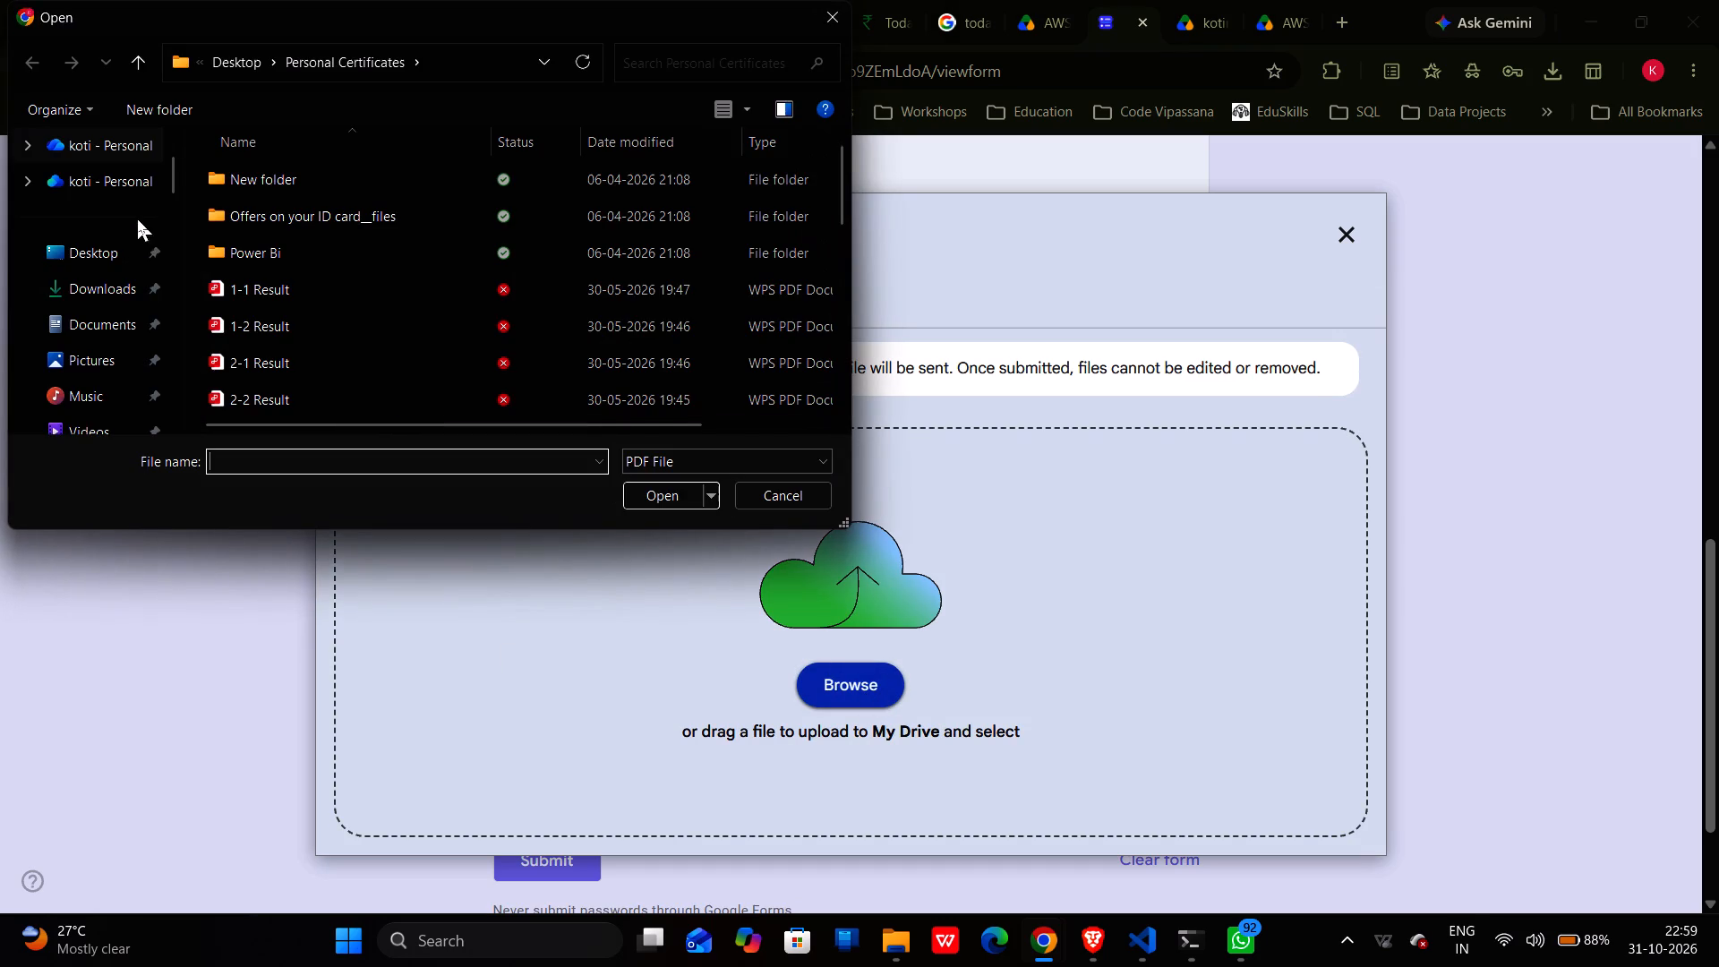
{"action": "double_click", "coordinate": [120, 286]}
{"action": "scroll", "coordinate": [375, 334], "scroll_direction": "down", "scroll_amount": 3}
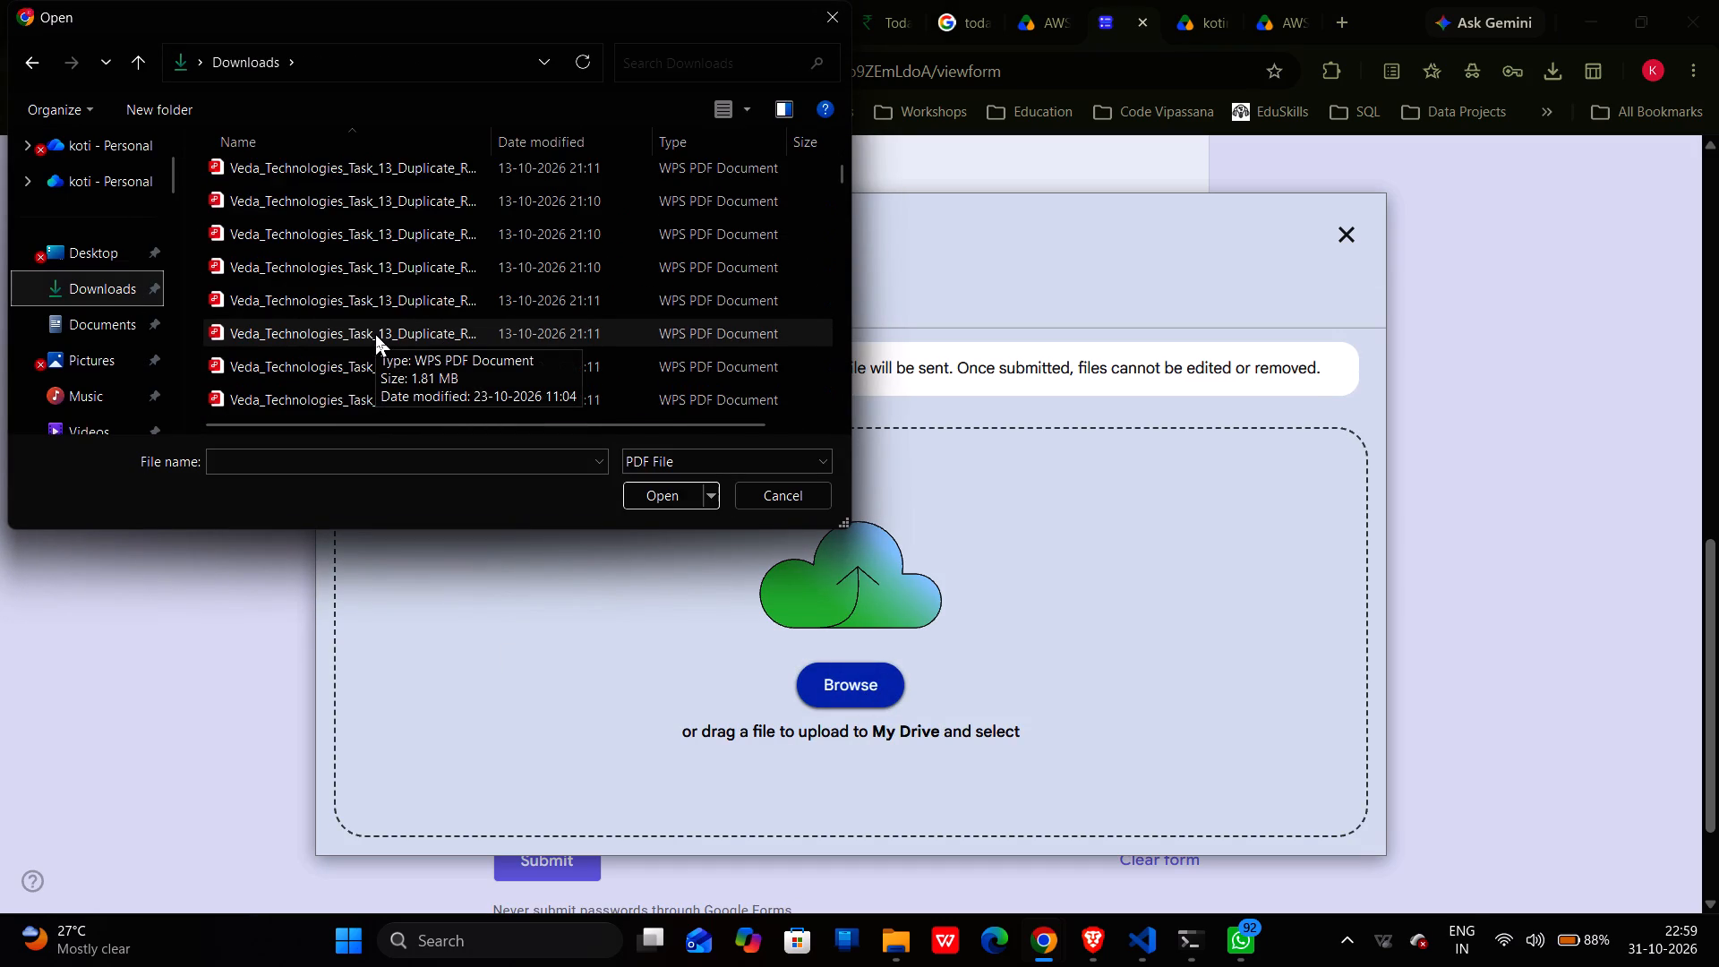
{"action": "scroll", "coordinate": [375, 334], "scroll_direction": "down", "scroll_amount": 1}
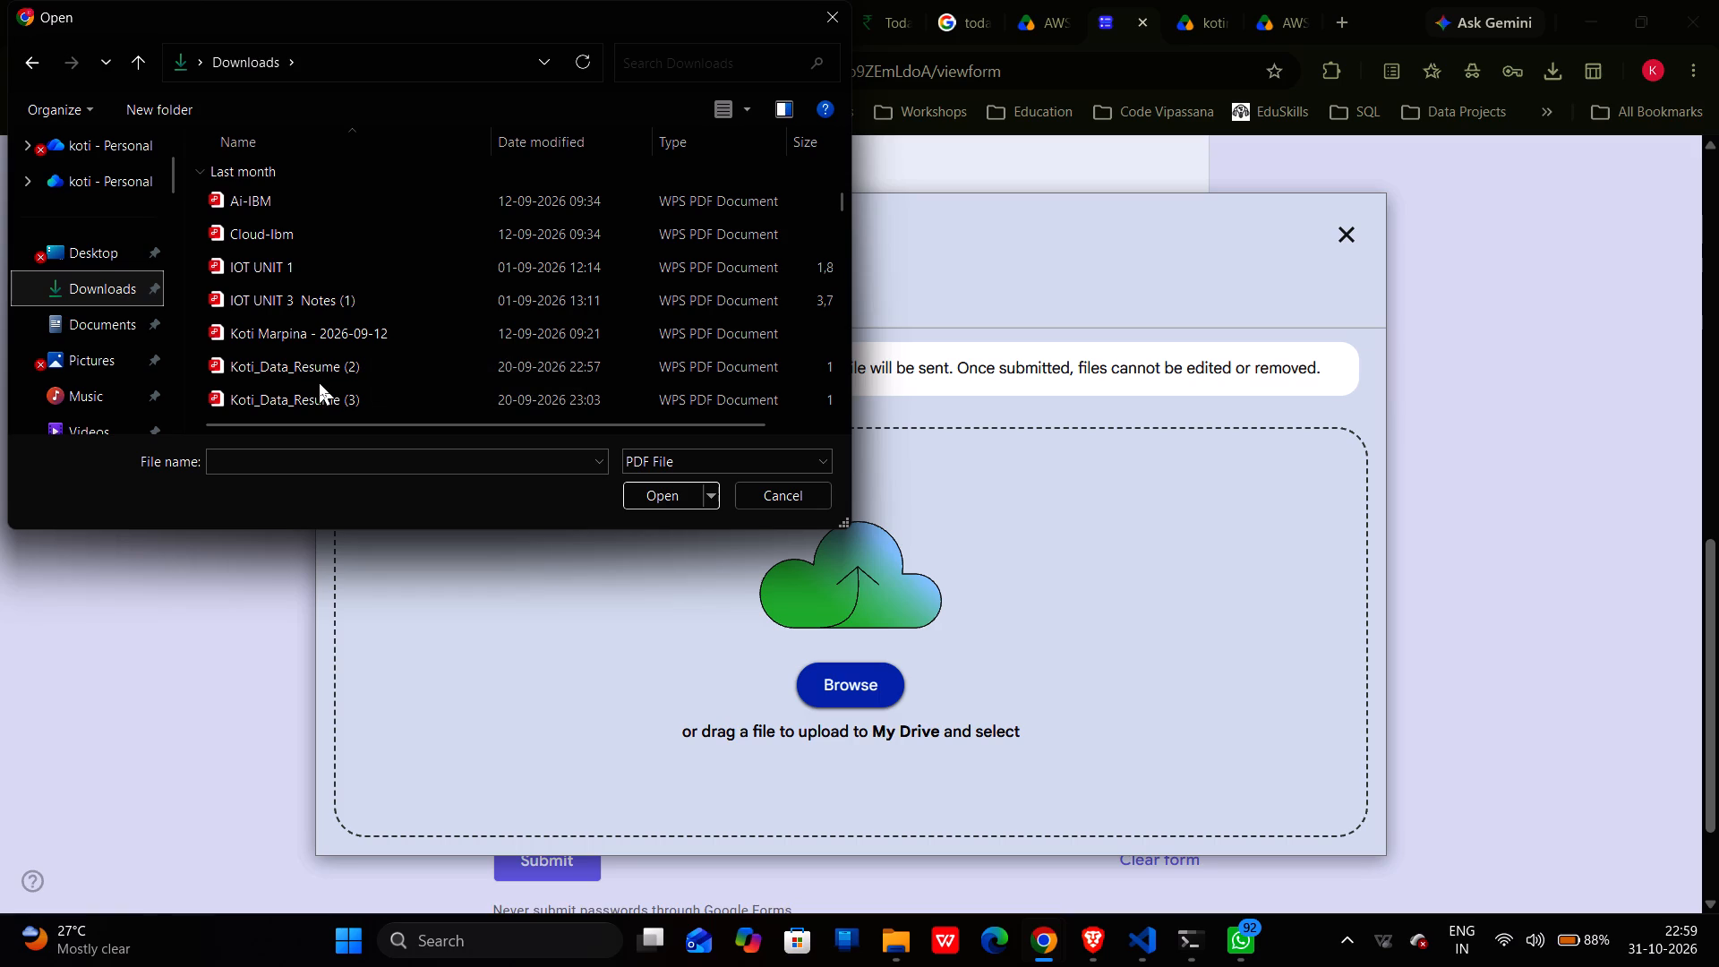
{"action": "left_click", "coordinate": [363, 393]}
{"action": "left_click", "coordinate": [640, 483]}
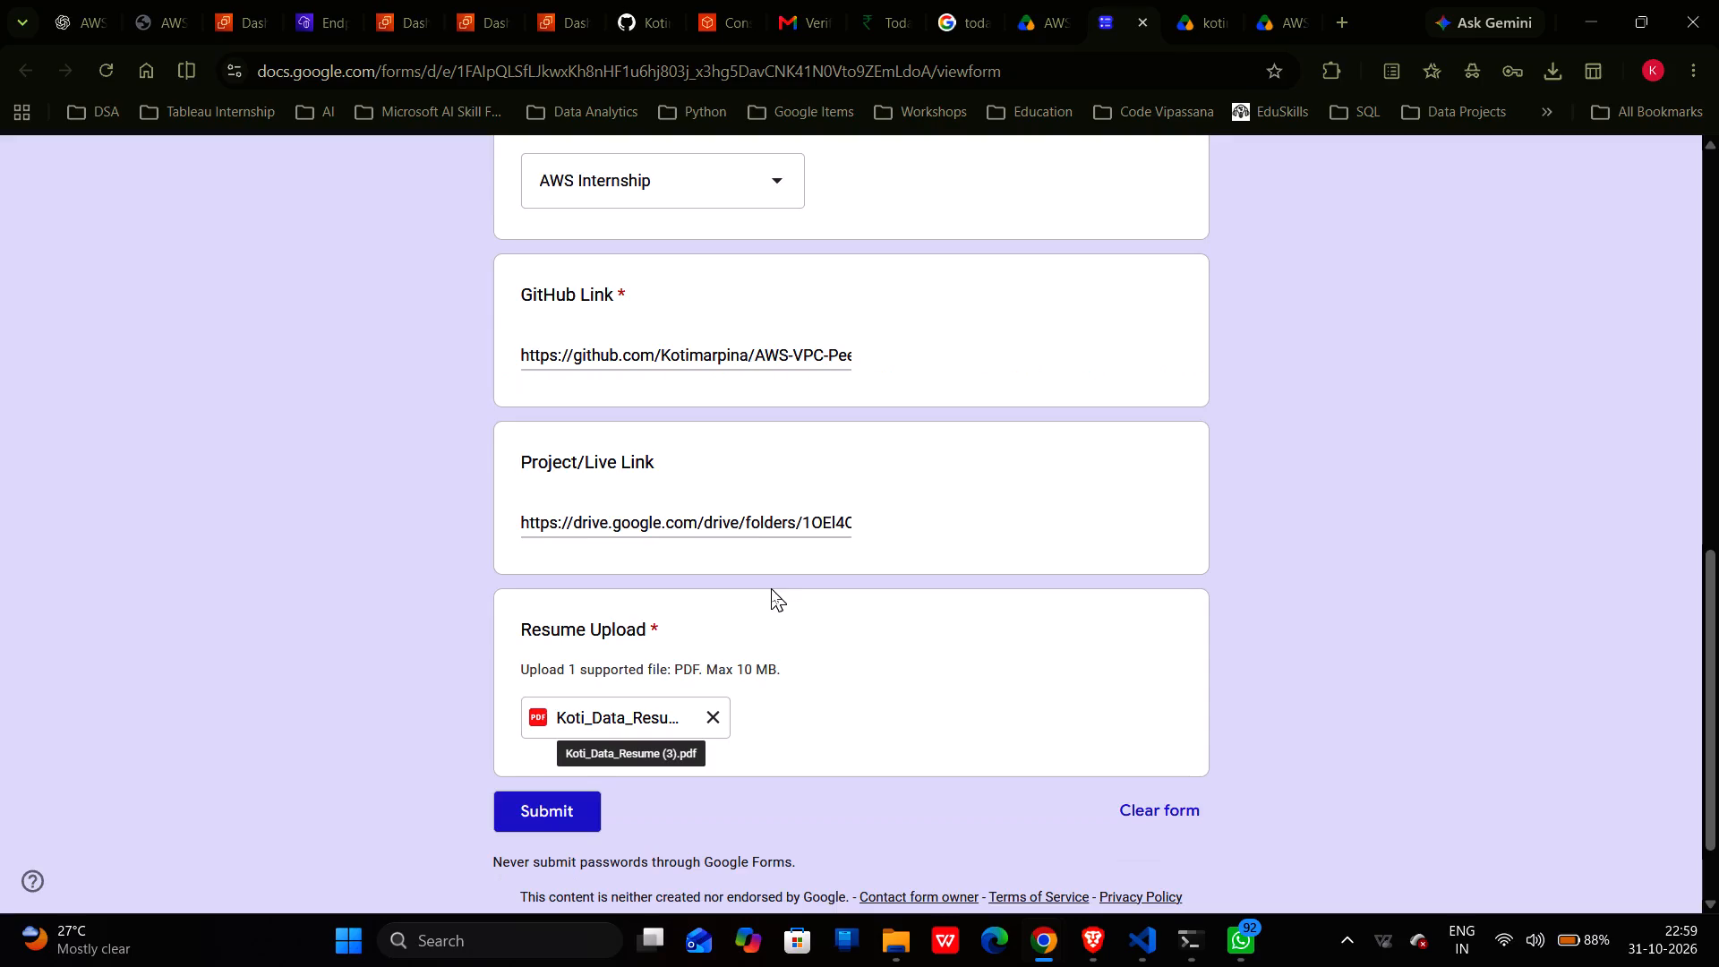
Review the filled-in answers of the Project Collection Form and submit it.
{"action": "scroll", "coordinate": [755, 637], "scroll_direction": "up", "scroll_amount": 1}
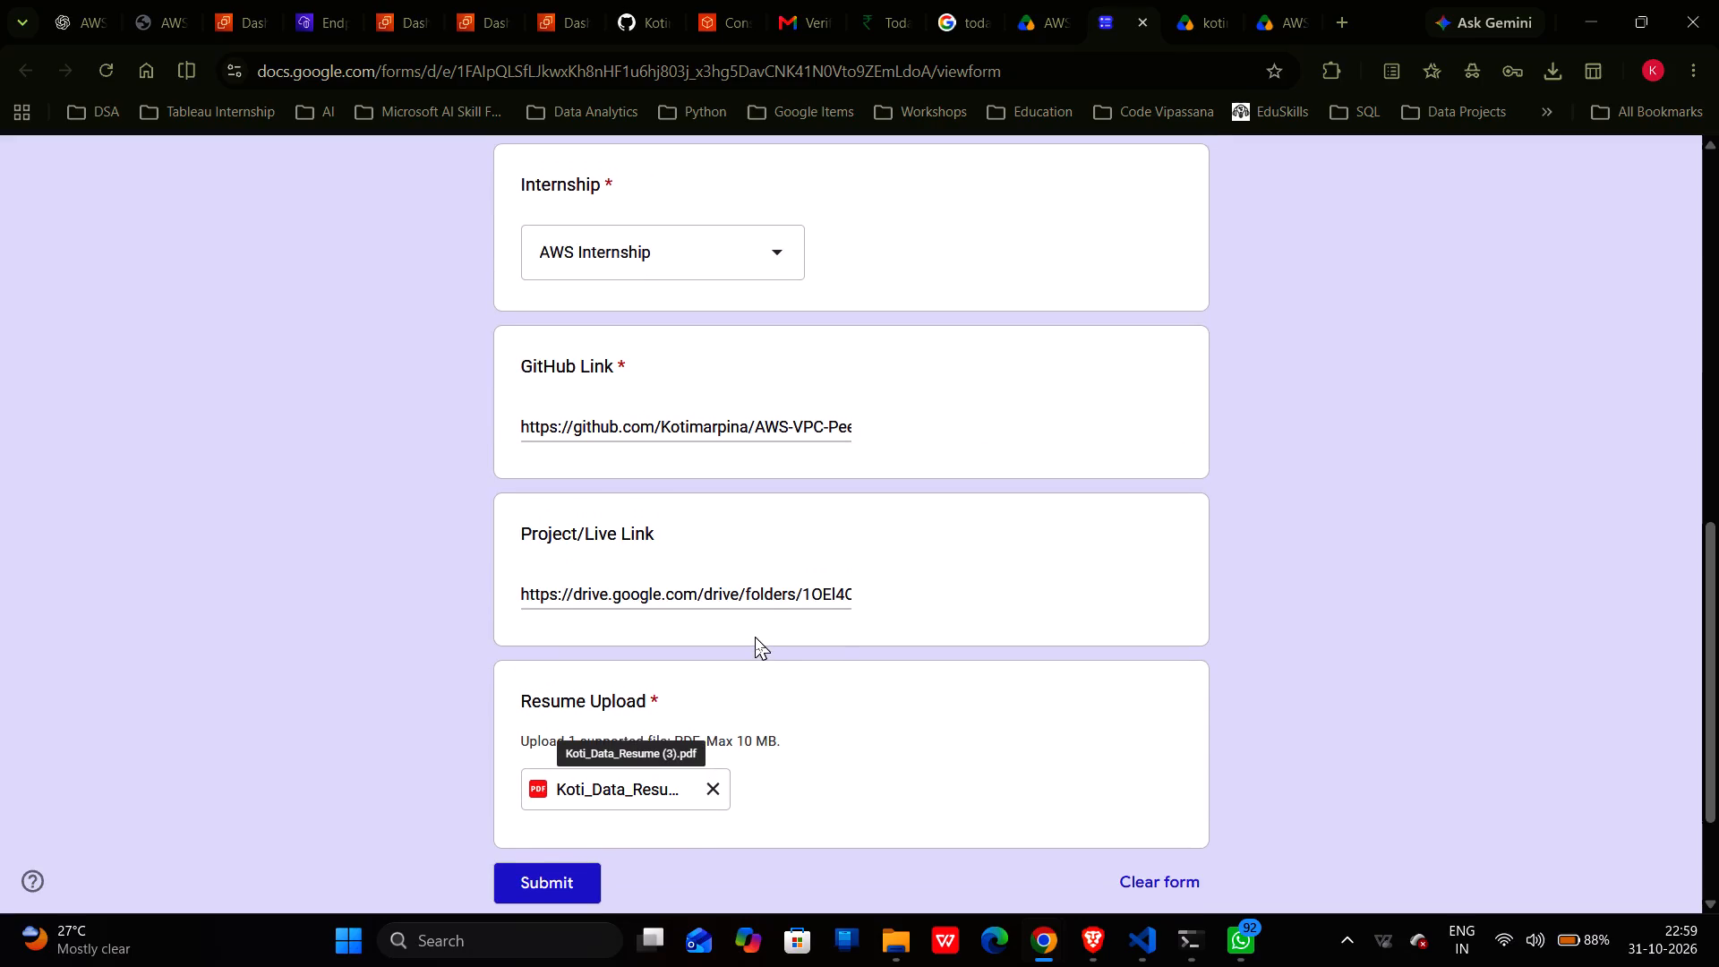
{"action": "scroll", "coordinate": [755, 637], "scroll_direction": "up", "scroll_amount": 3}
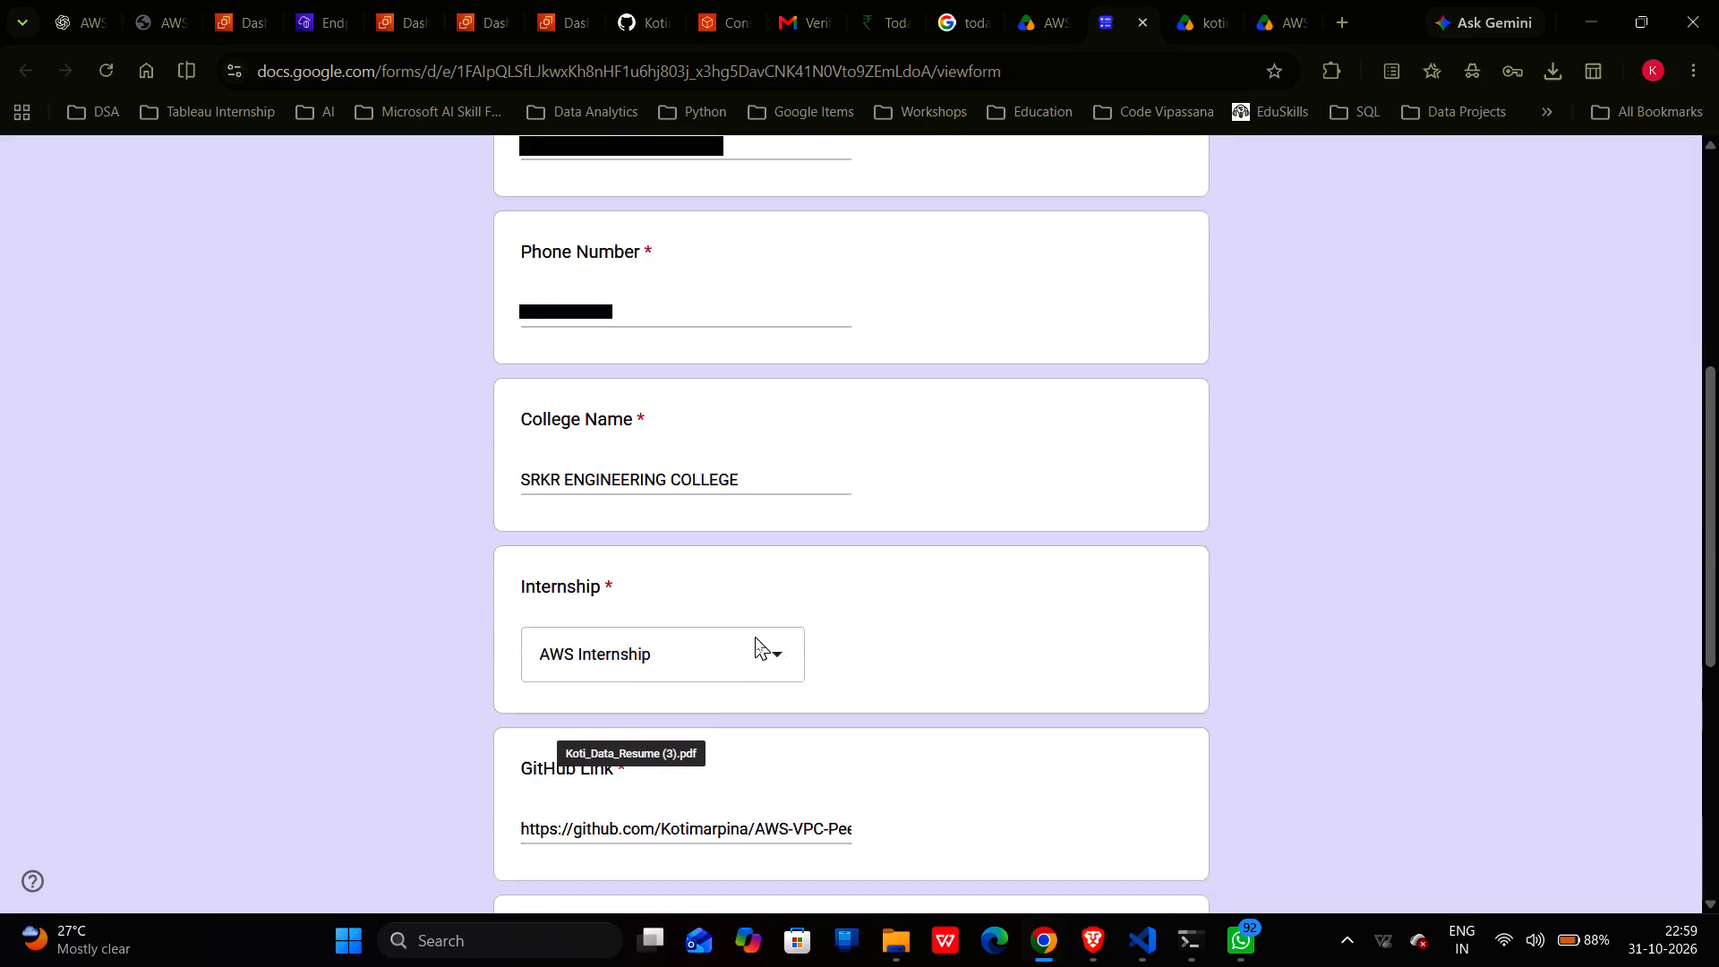
{"action": "scroll", "coordinate": [755, 637], "scroll_direction": "up", "scroll_amount": 3}
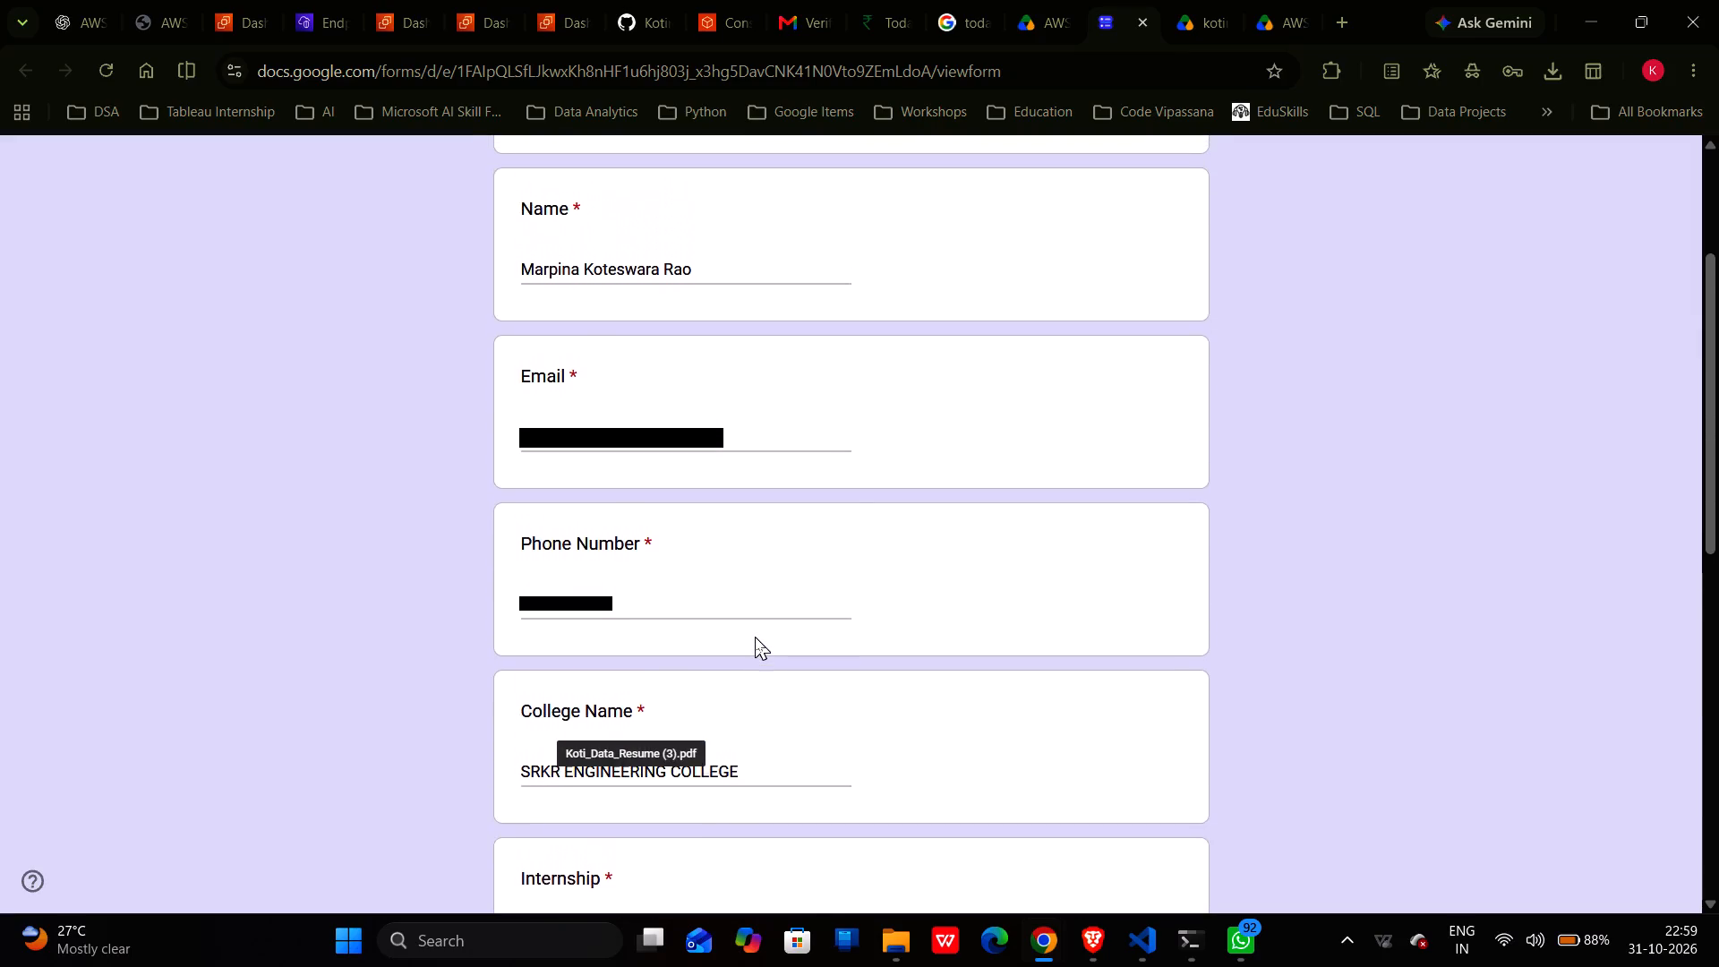
{"action": "scroll", "coordinate": [755, 637], "scroll_direction": "down", "scroll_amount": 8}
{"action": "left_click", "coordinate": [543, 710]}
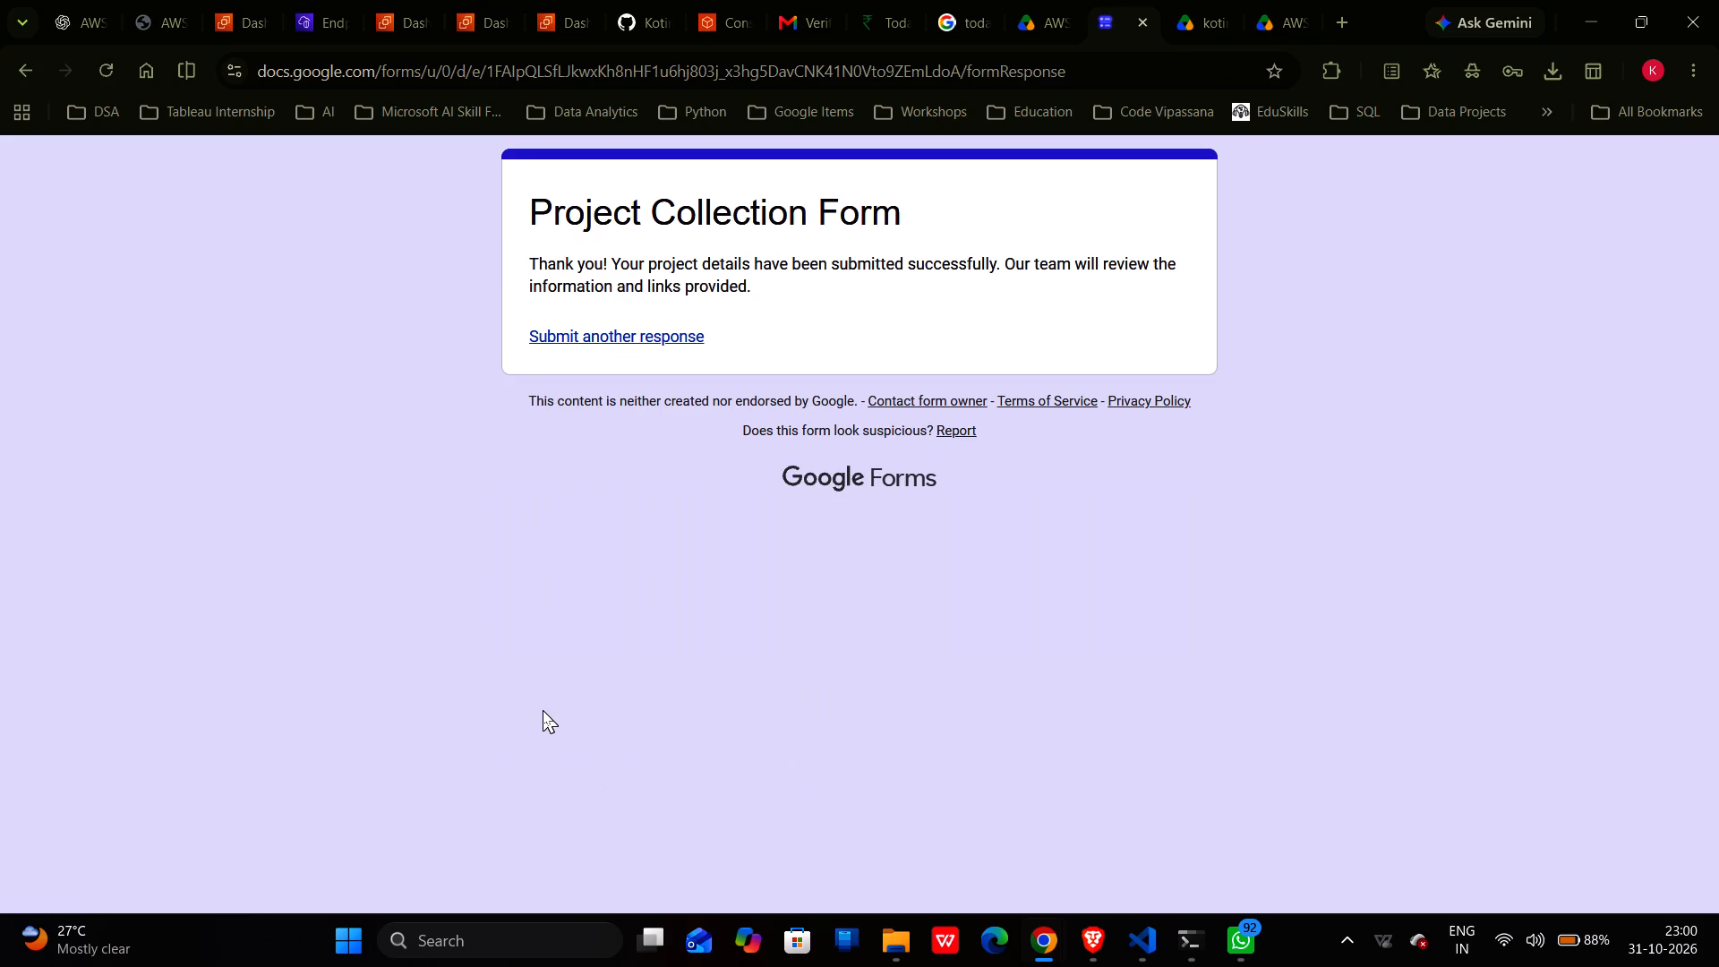
{"action": "key", "text": "Print"}
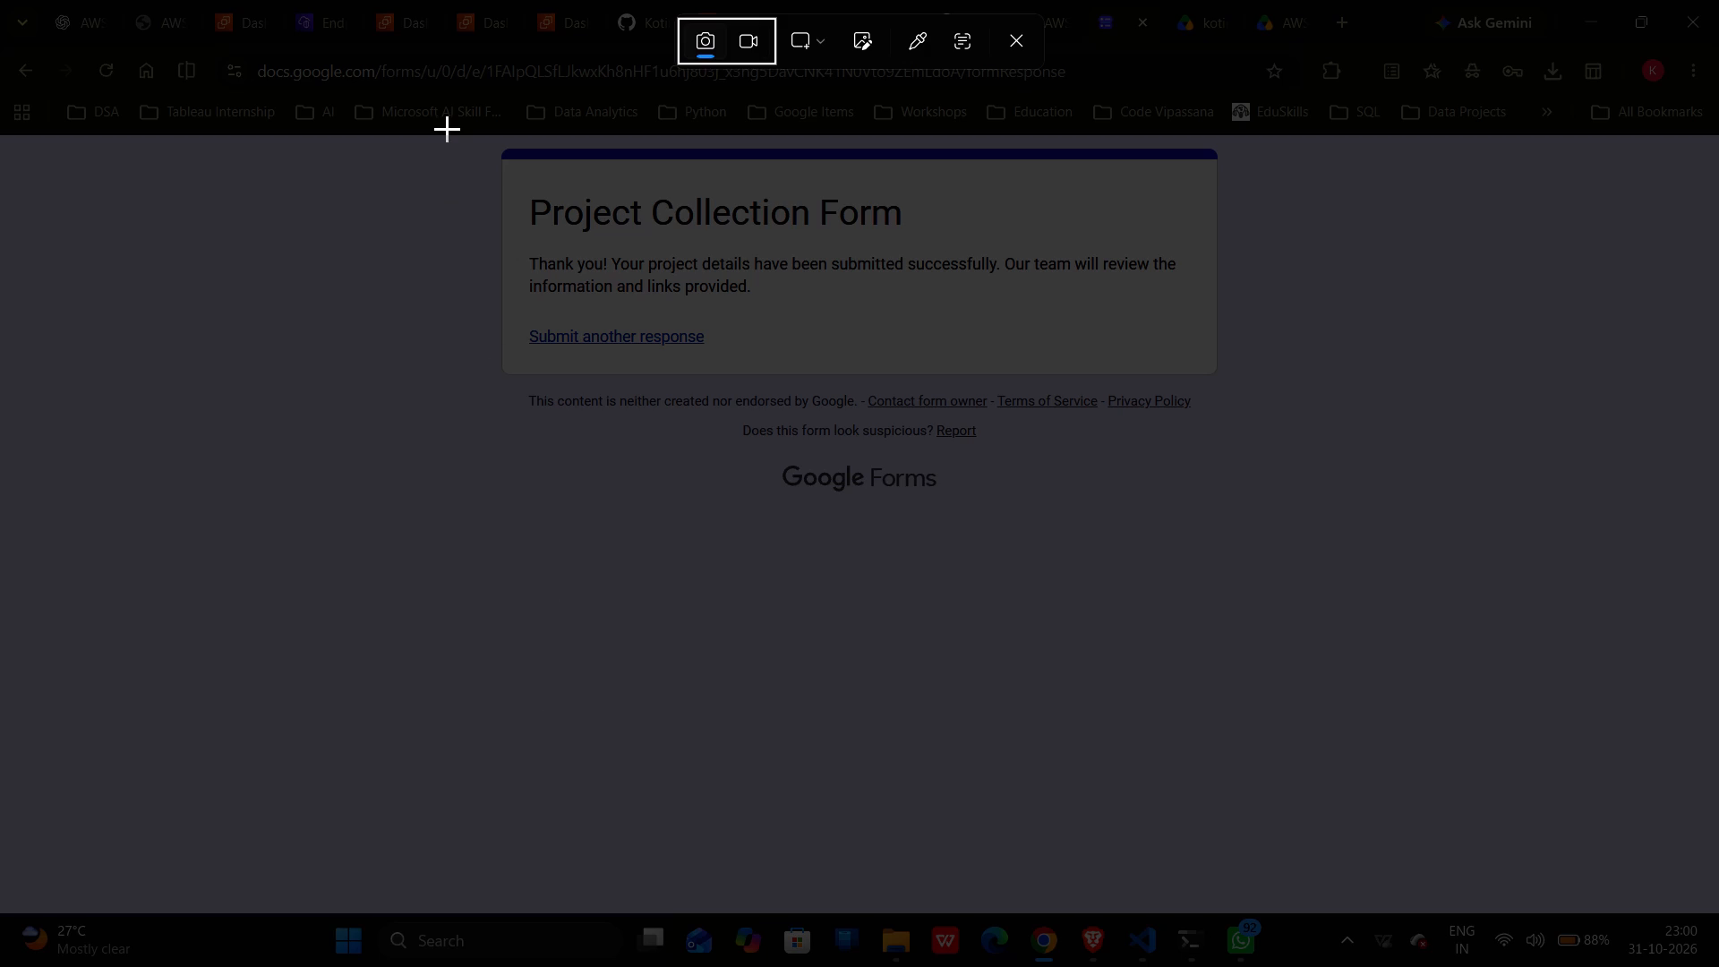
{"action": "left_click_drag", "start_coordinate": [466, 141], "coordinate": [1434, 569]}
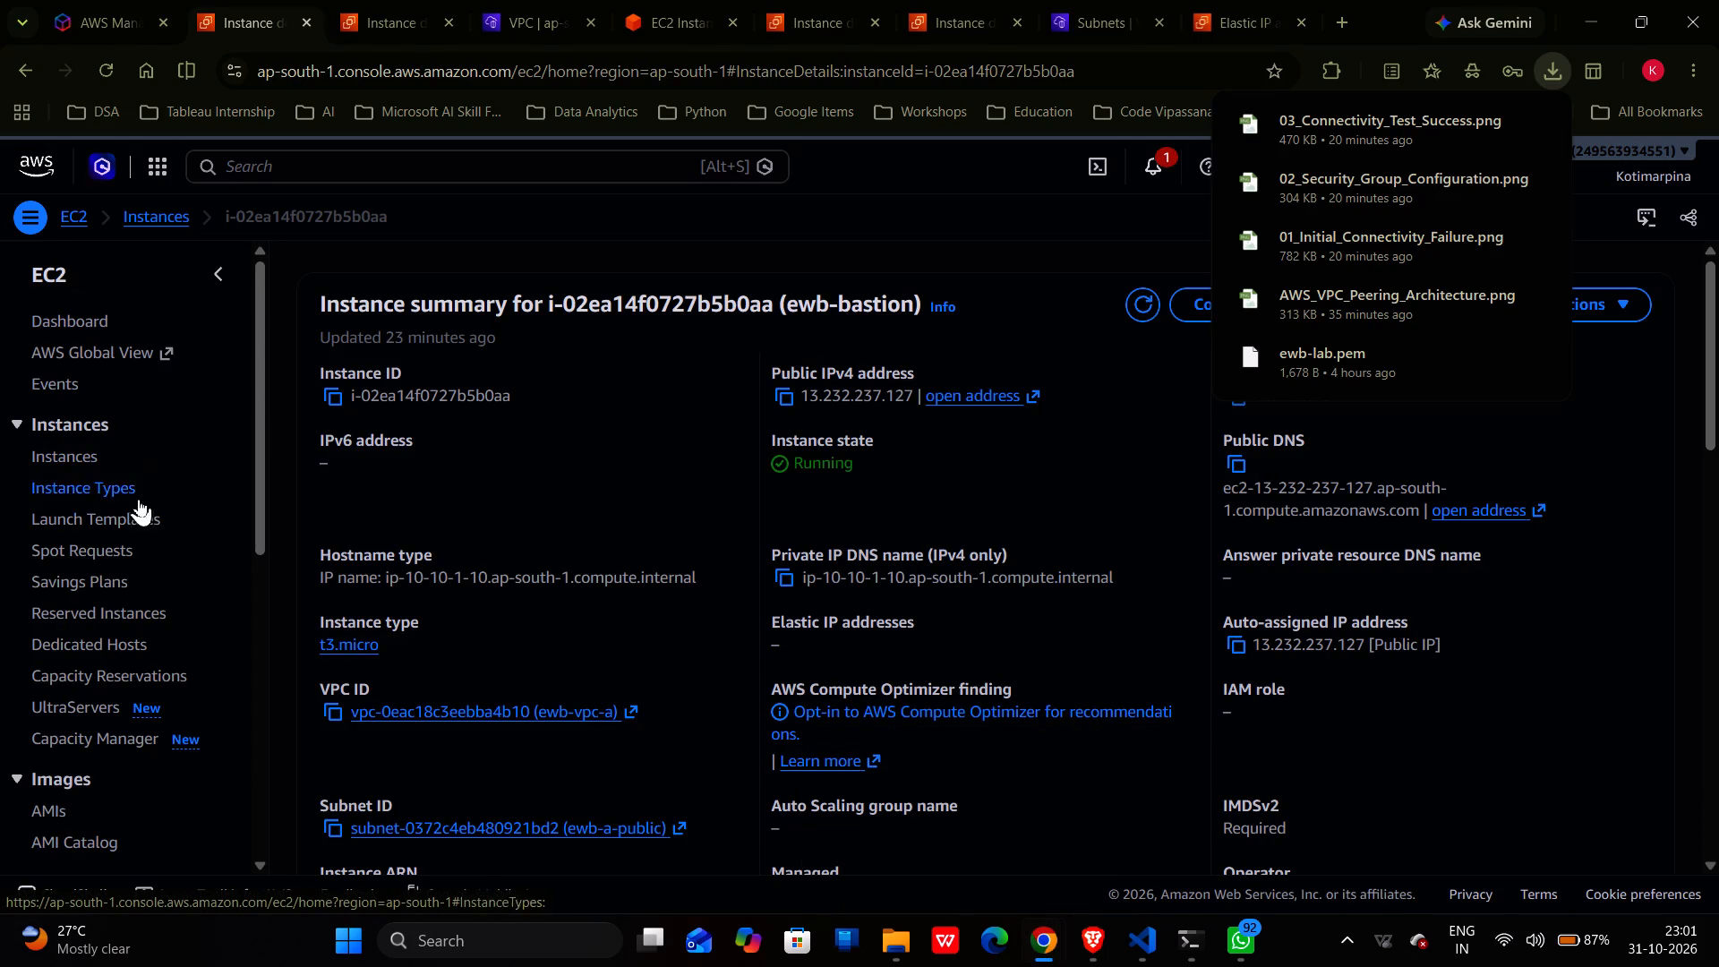
{"action": "double_click", "coordinate": [66, 464]}
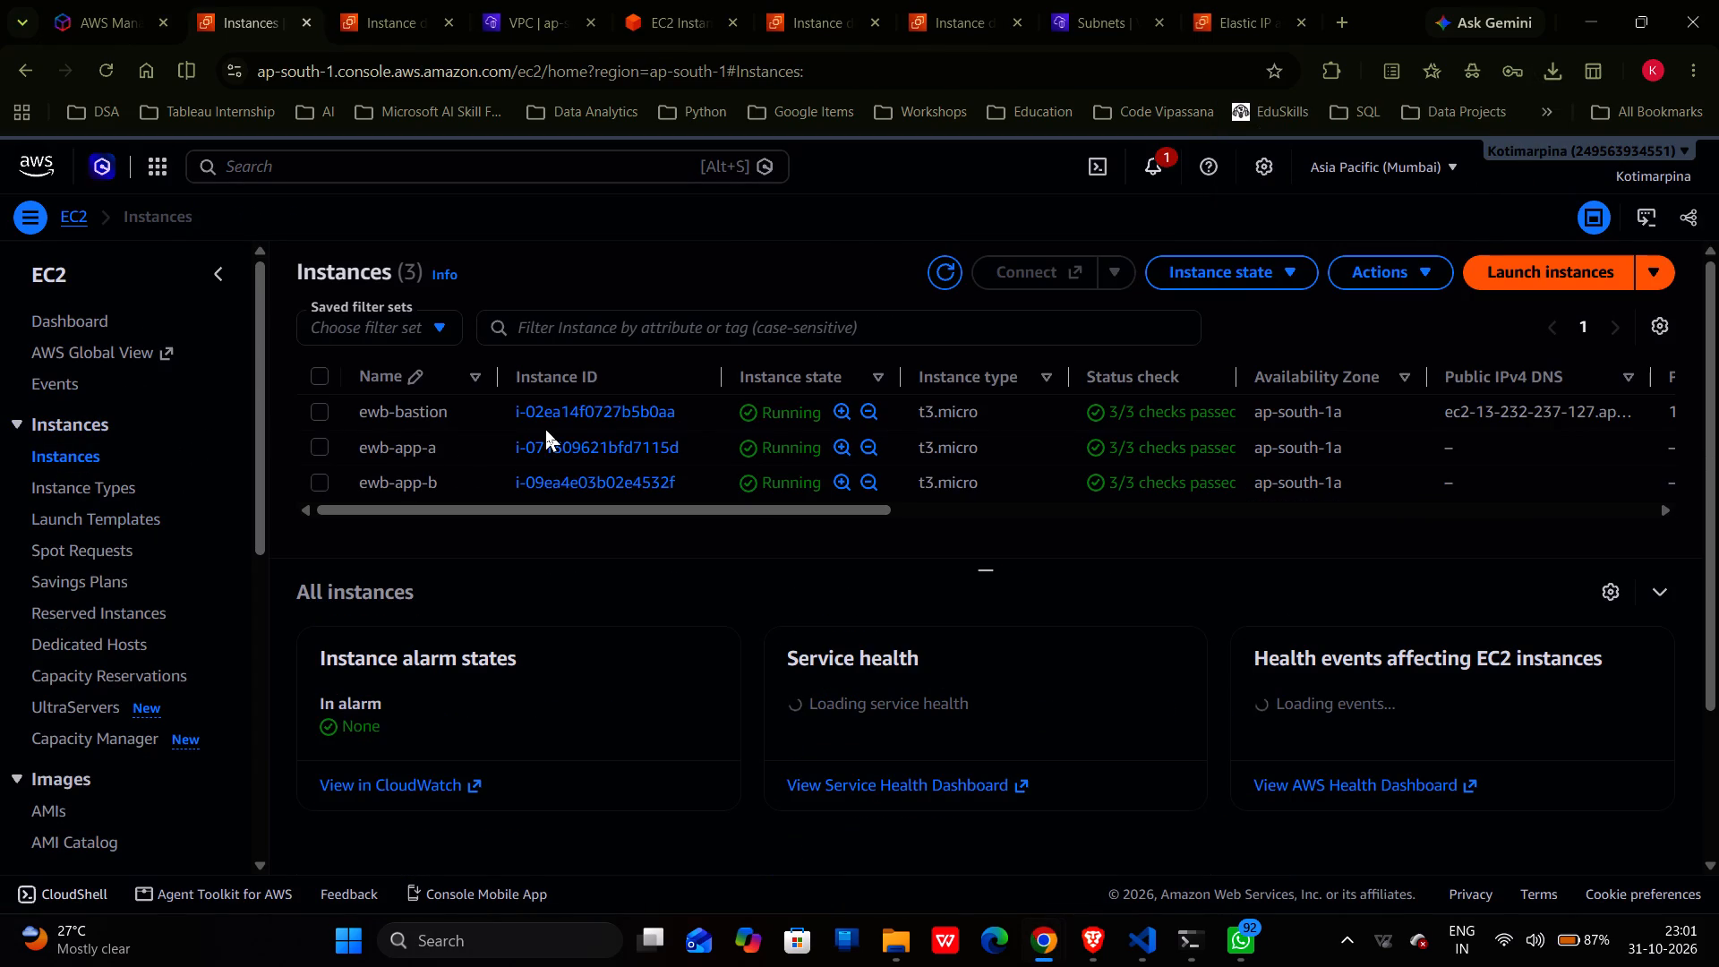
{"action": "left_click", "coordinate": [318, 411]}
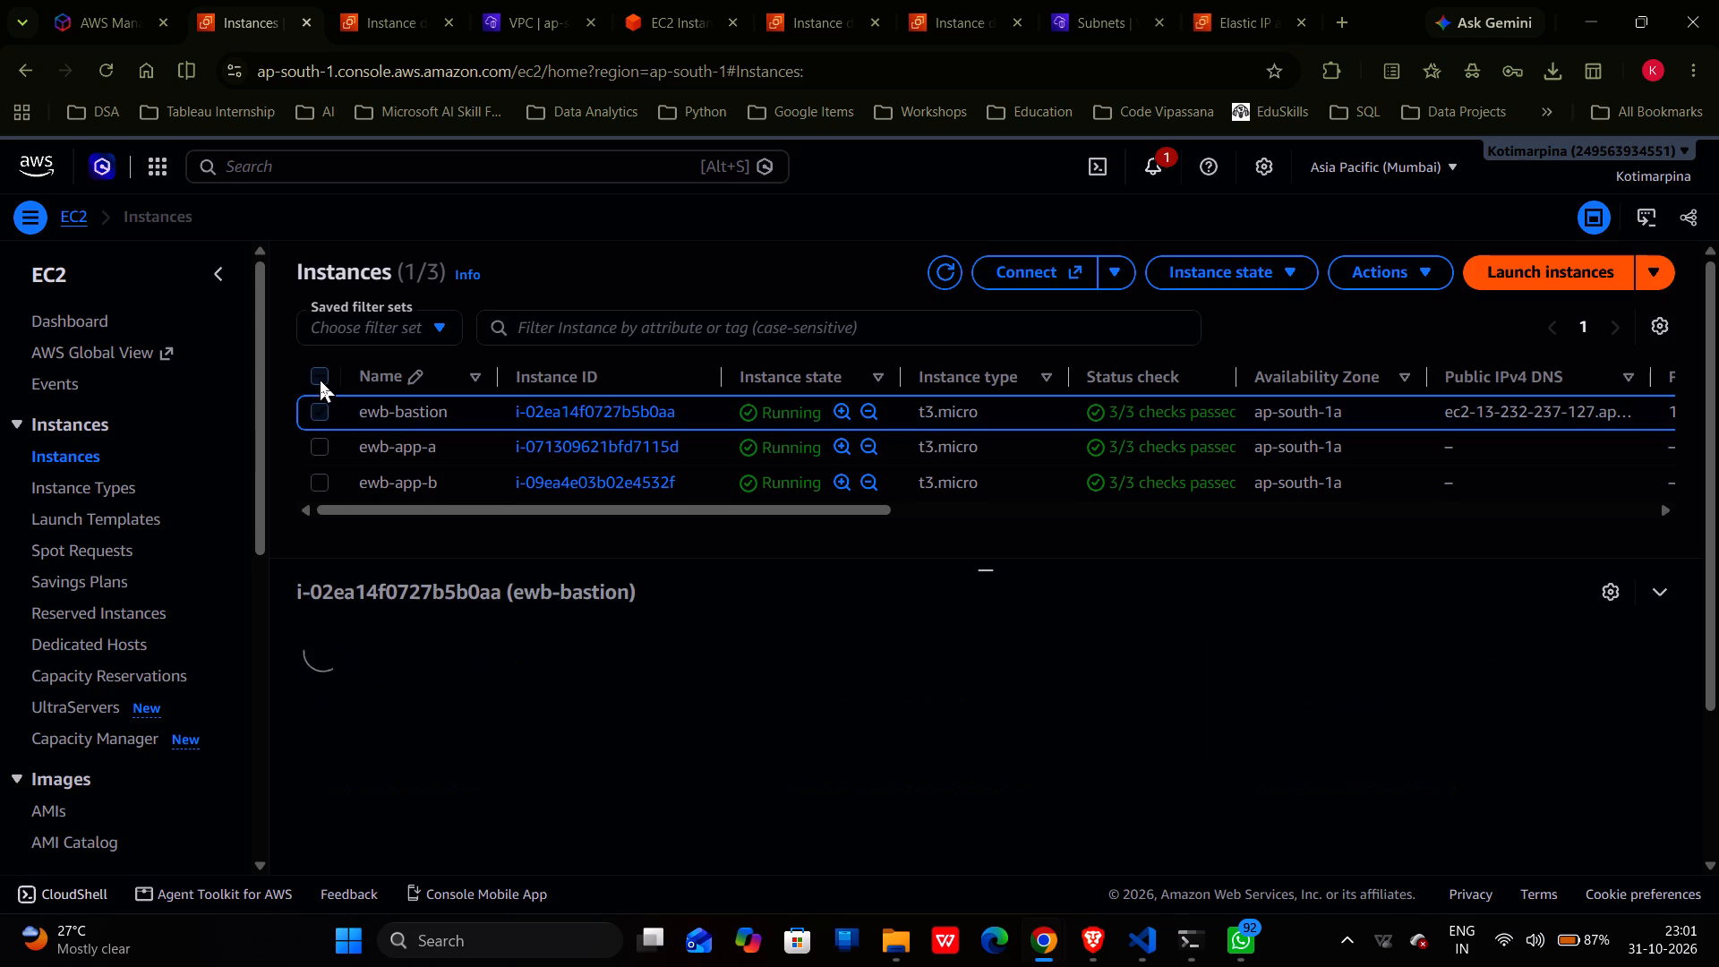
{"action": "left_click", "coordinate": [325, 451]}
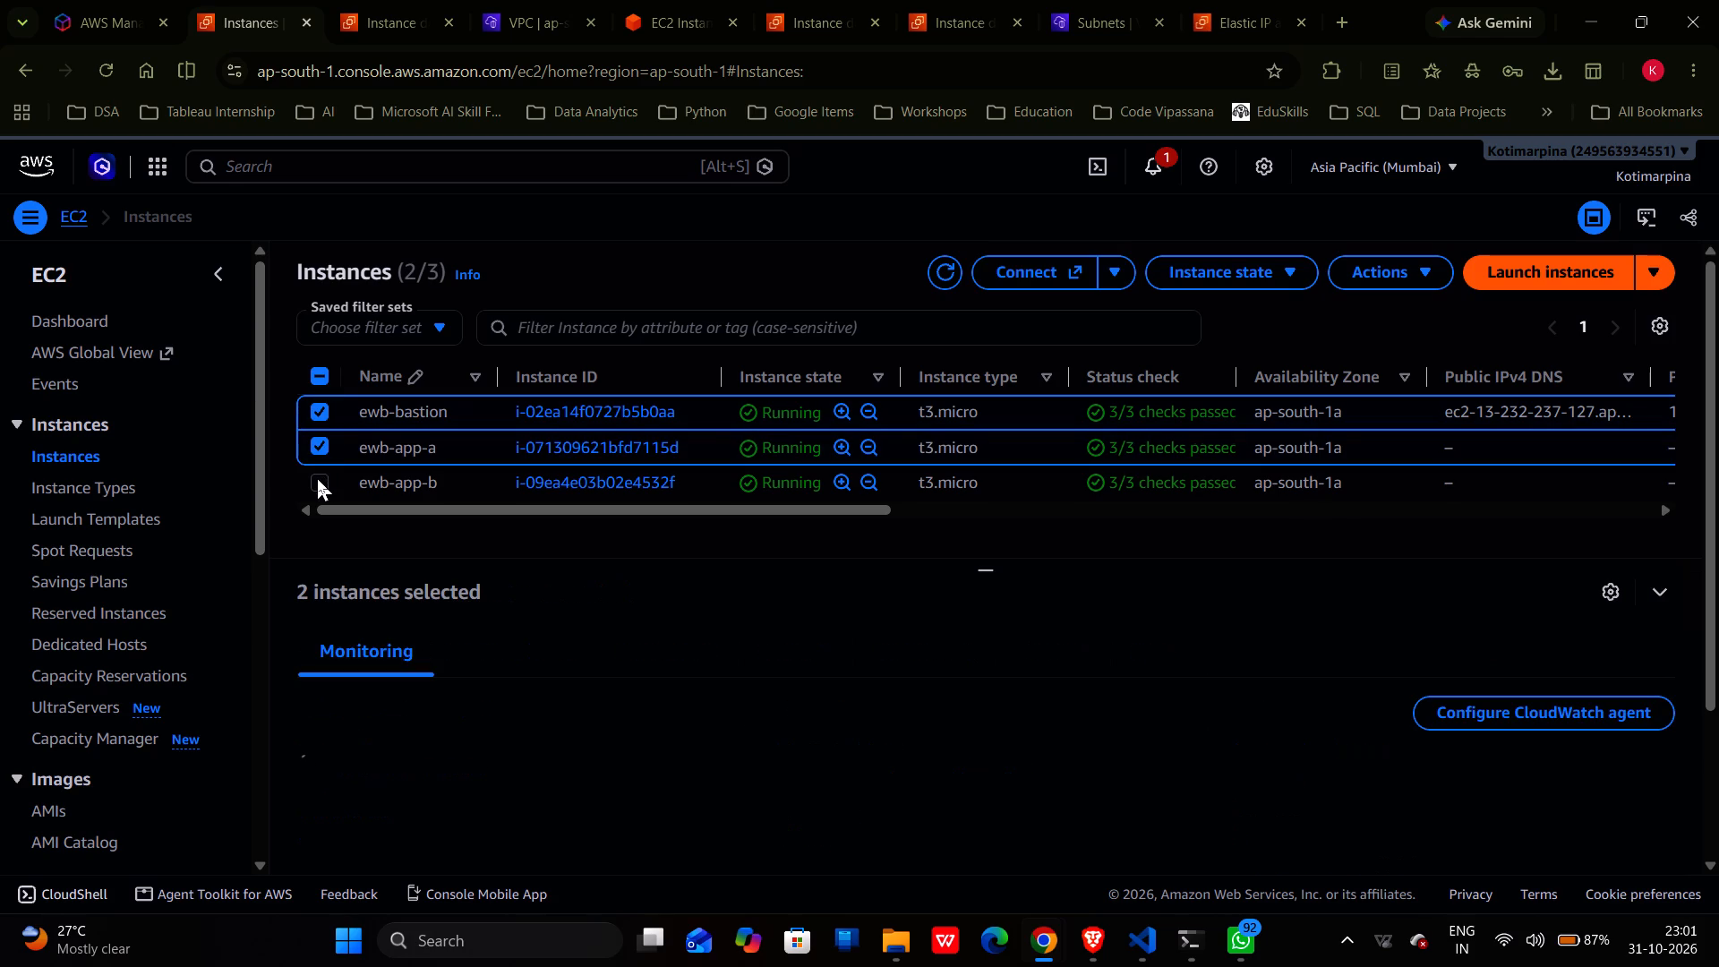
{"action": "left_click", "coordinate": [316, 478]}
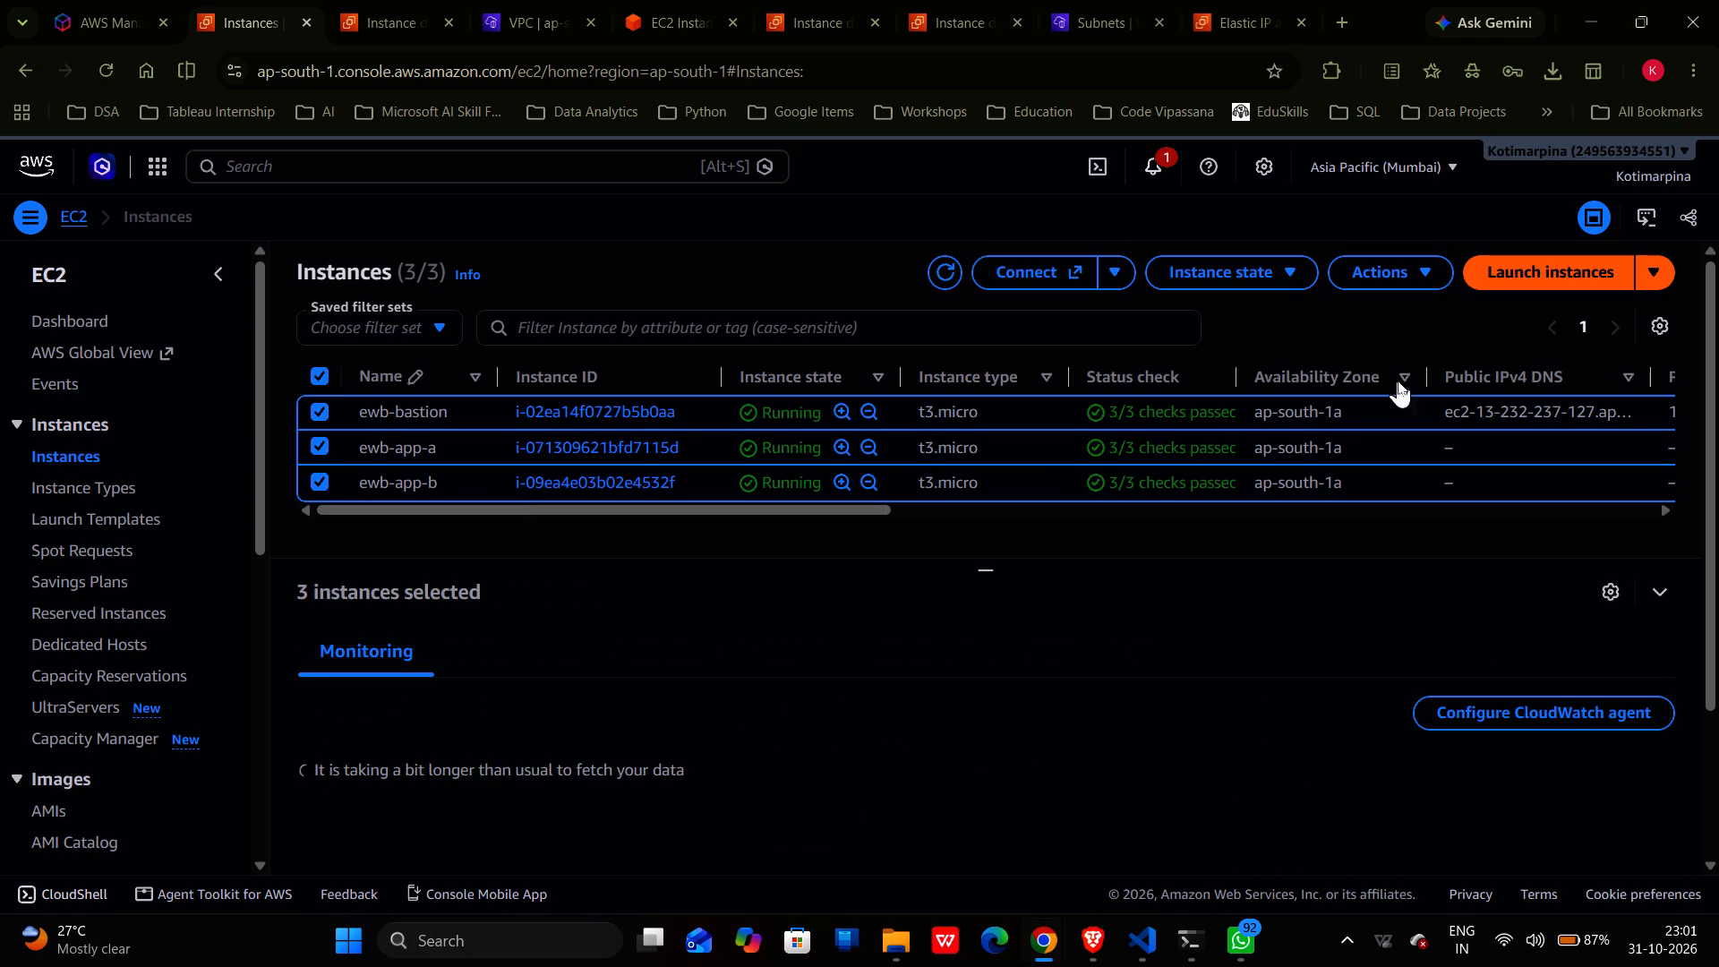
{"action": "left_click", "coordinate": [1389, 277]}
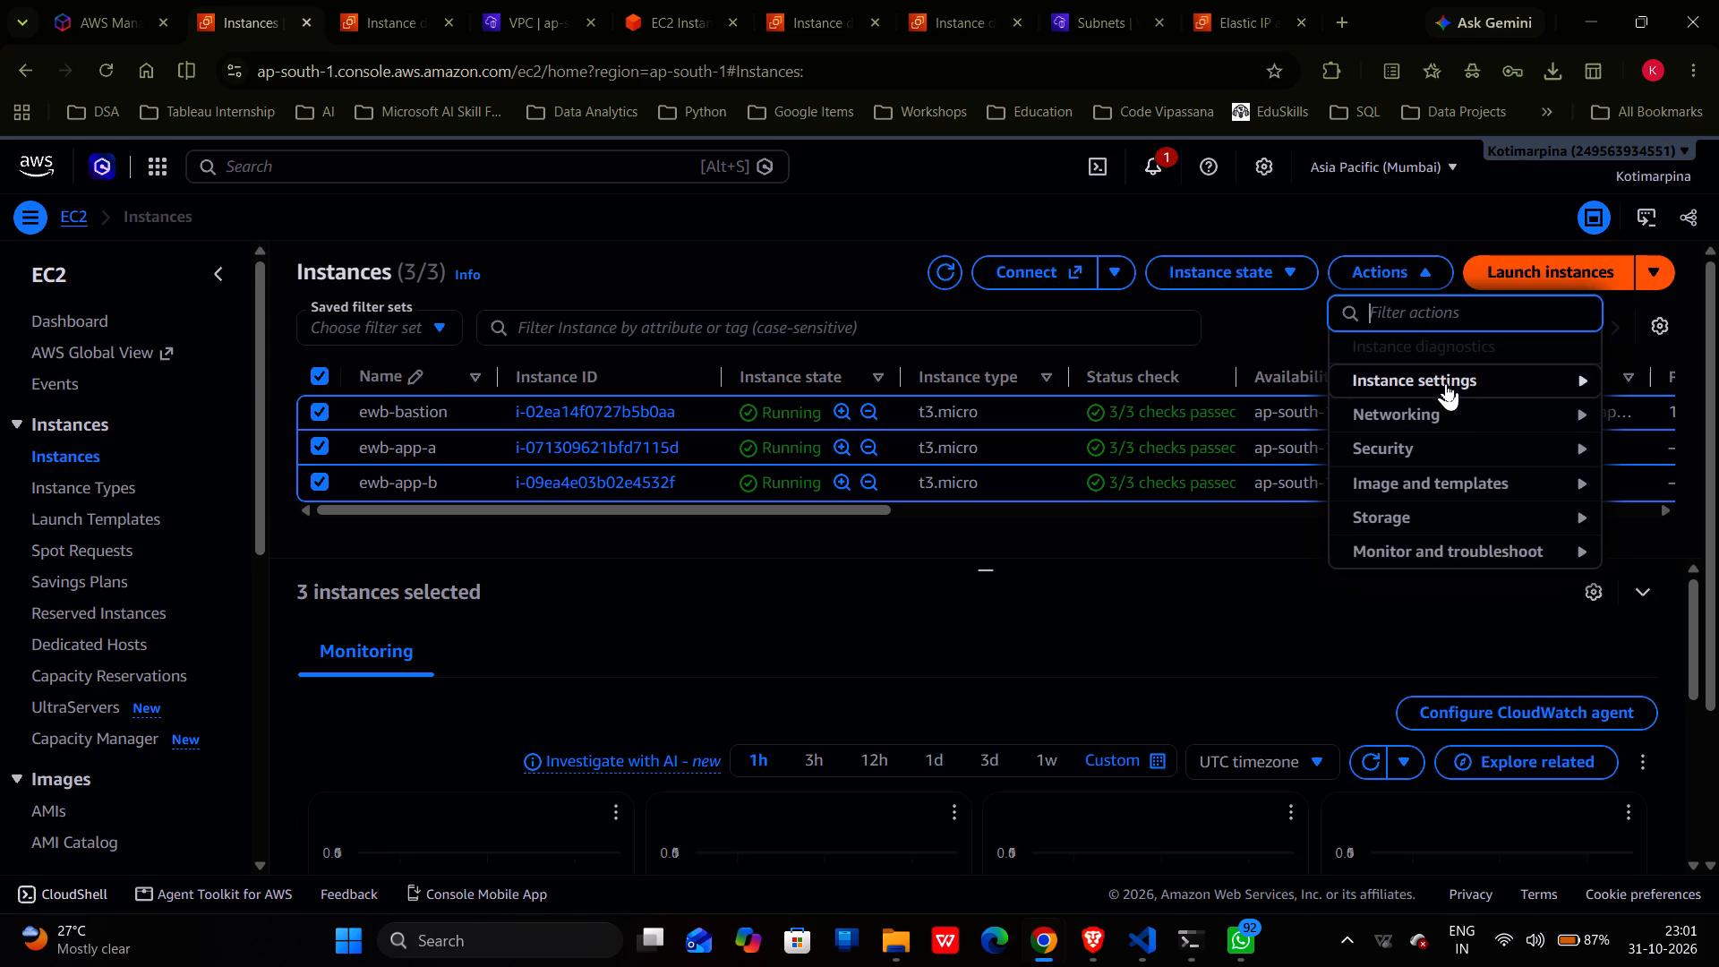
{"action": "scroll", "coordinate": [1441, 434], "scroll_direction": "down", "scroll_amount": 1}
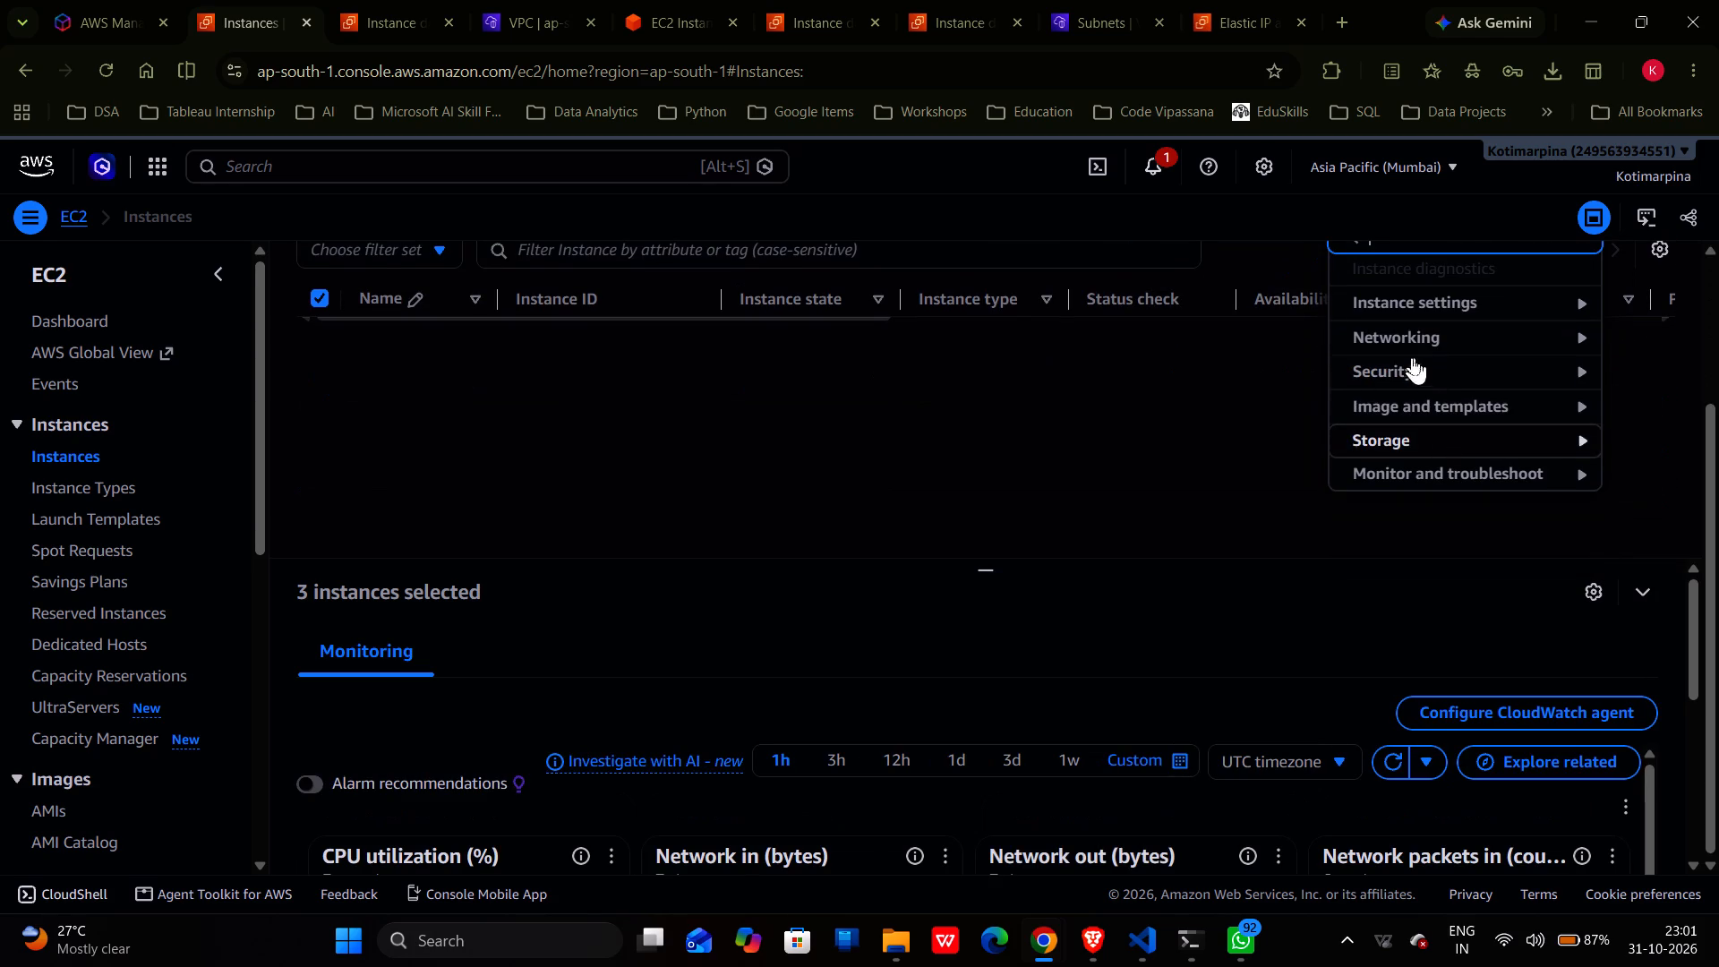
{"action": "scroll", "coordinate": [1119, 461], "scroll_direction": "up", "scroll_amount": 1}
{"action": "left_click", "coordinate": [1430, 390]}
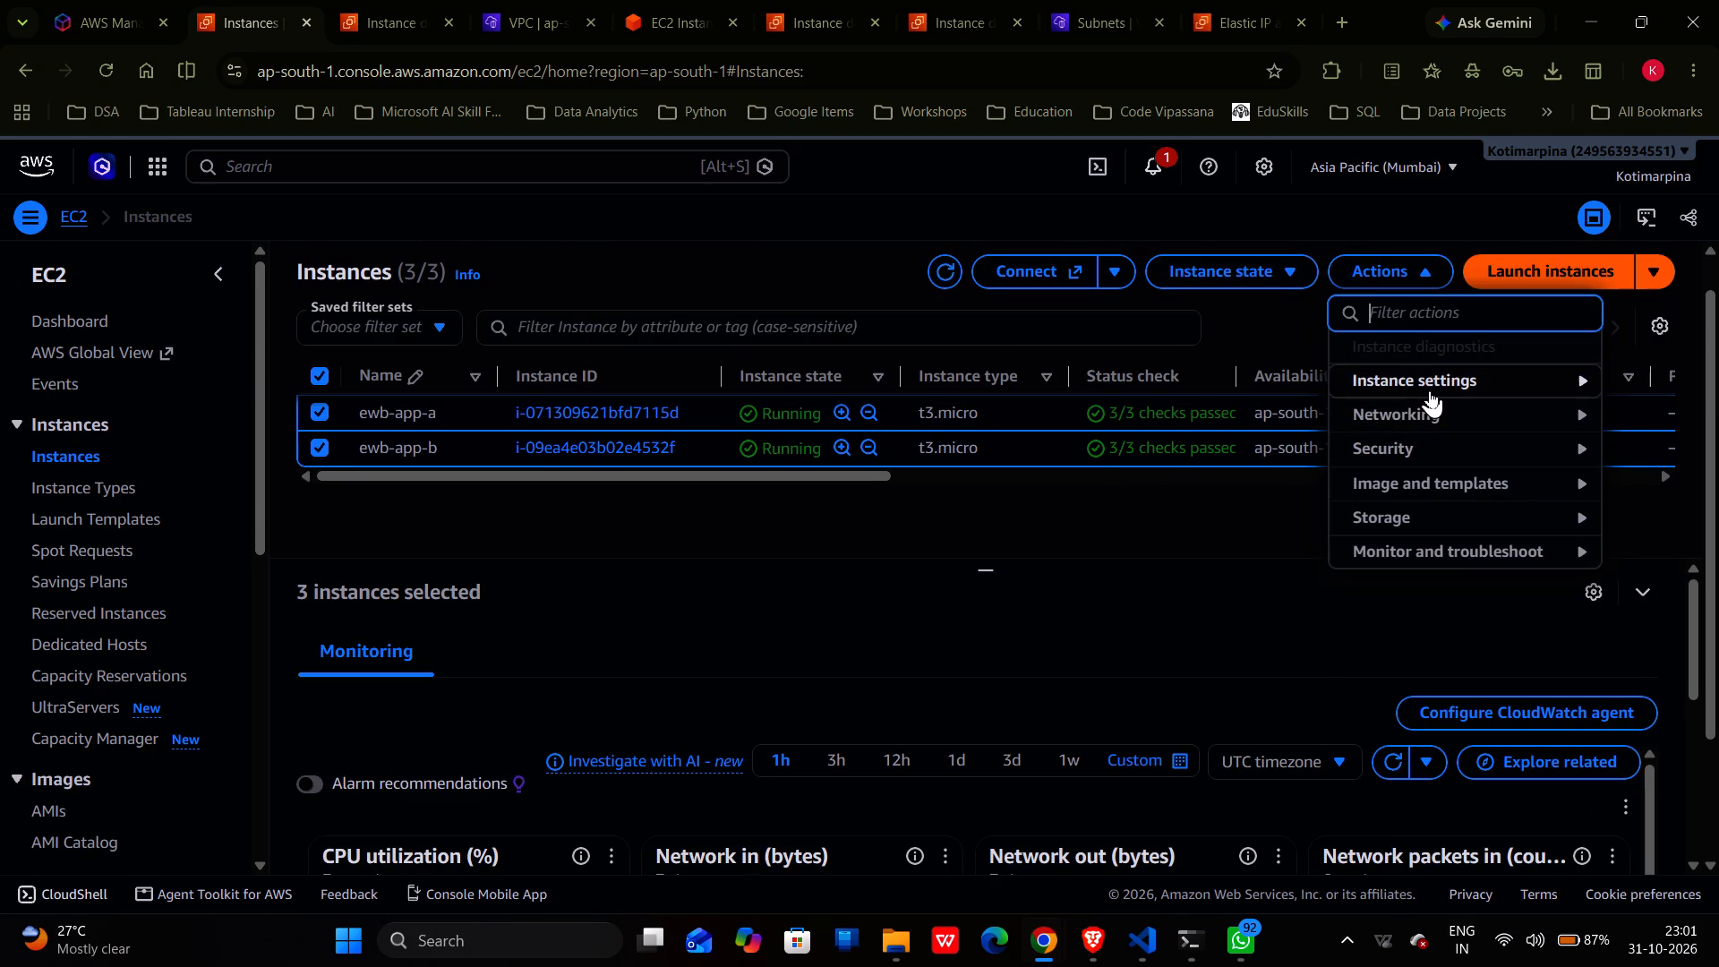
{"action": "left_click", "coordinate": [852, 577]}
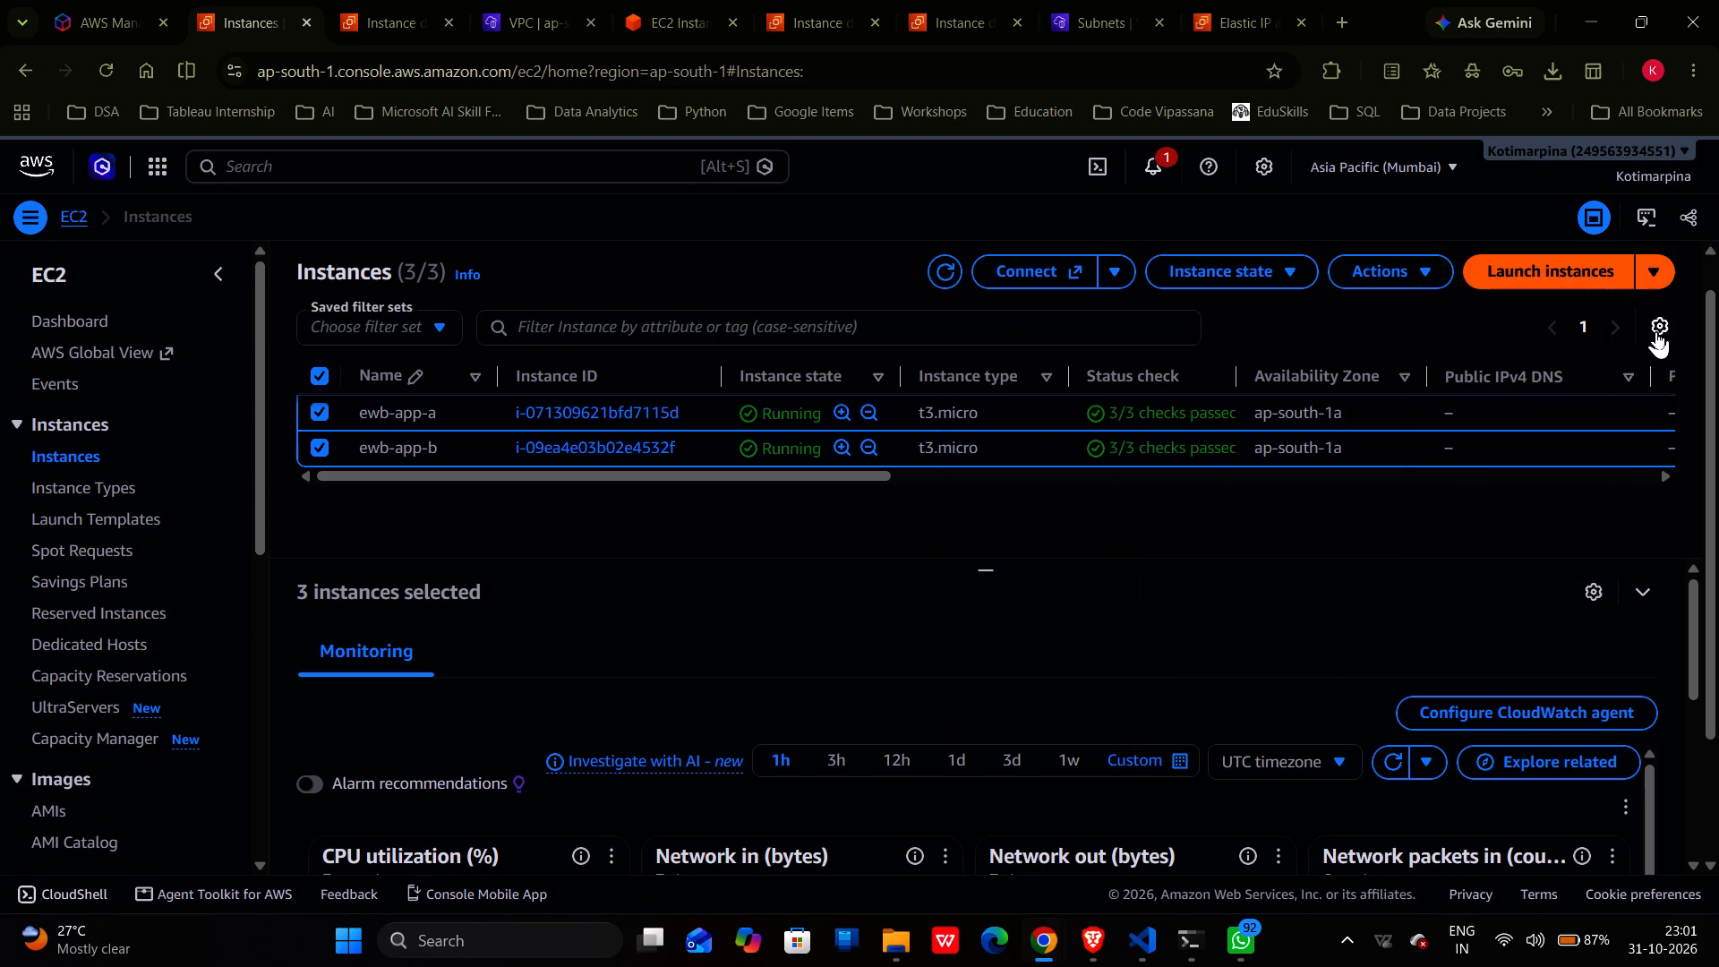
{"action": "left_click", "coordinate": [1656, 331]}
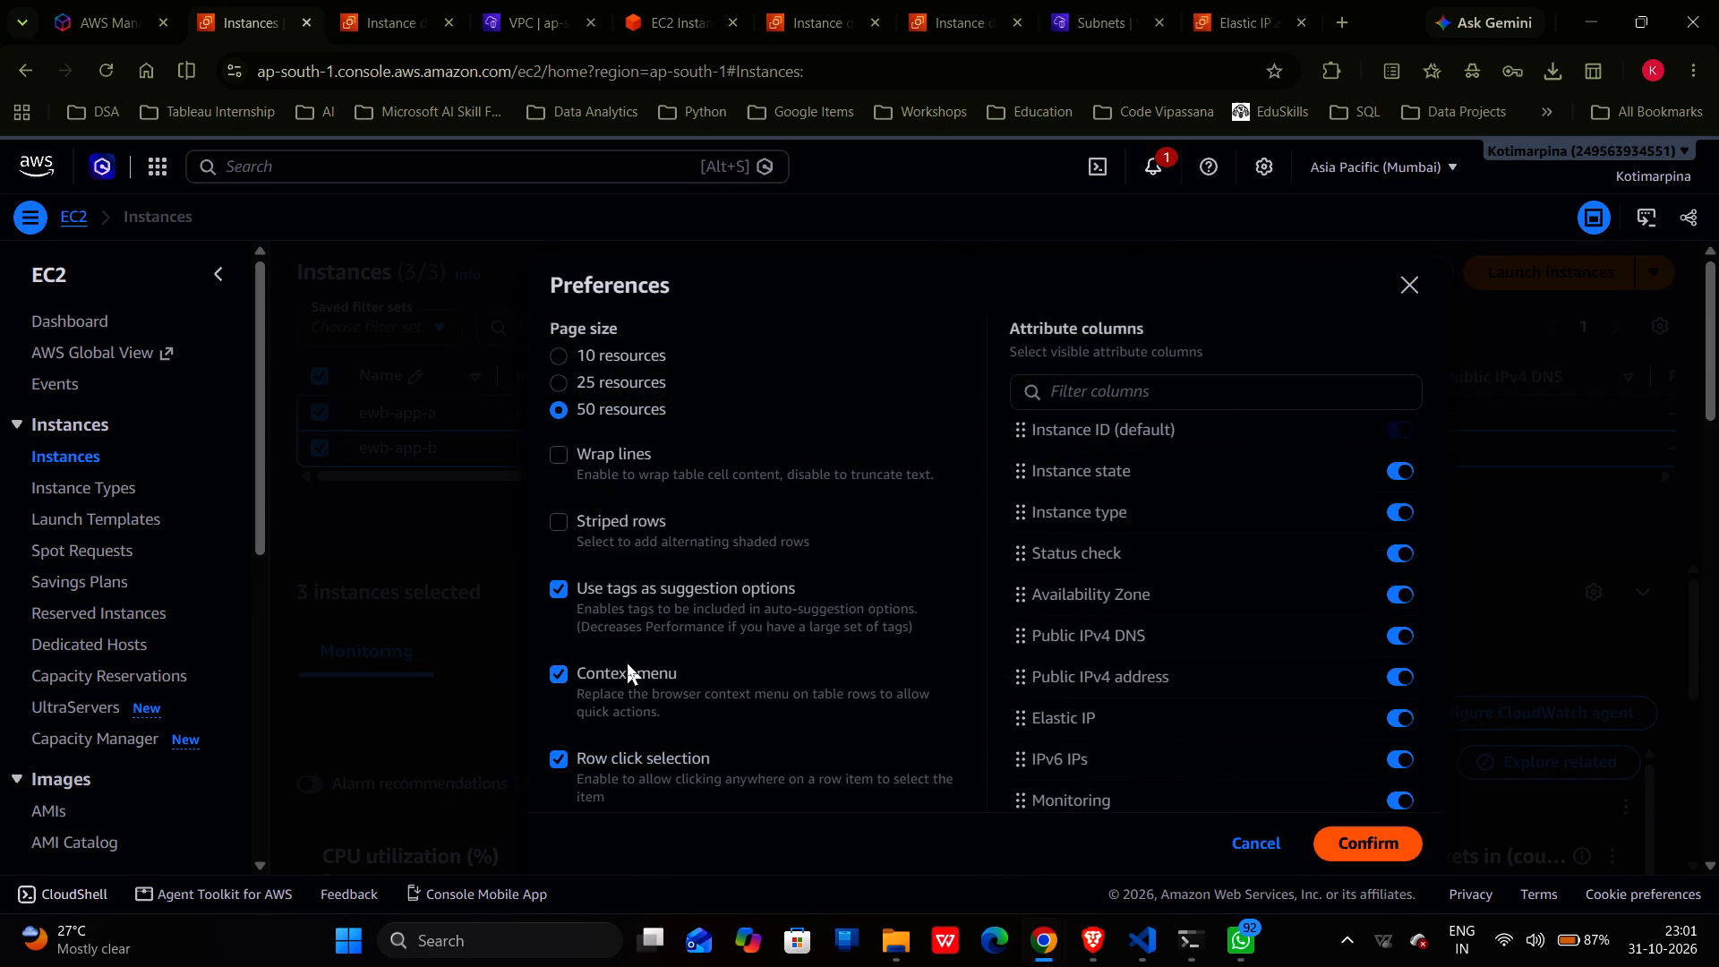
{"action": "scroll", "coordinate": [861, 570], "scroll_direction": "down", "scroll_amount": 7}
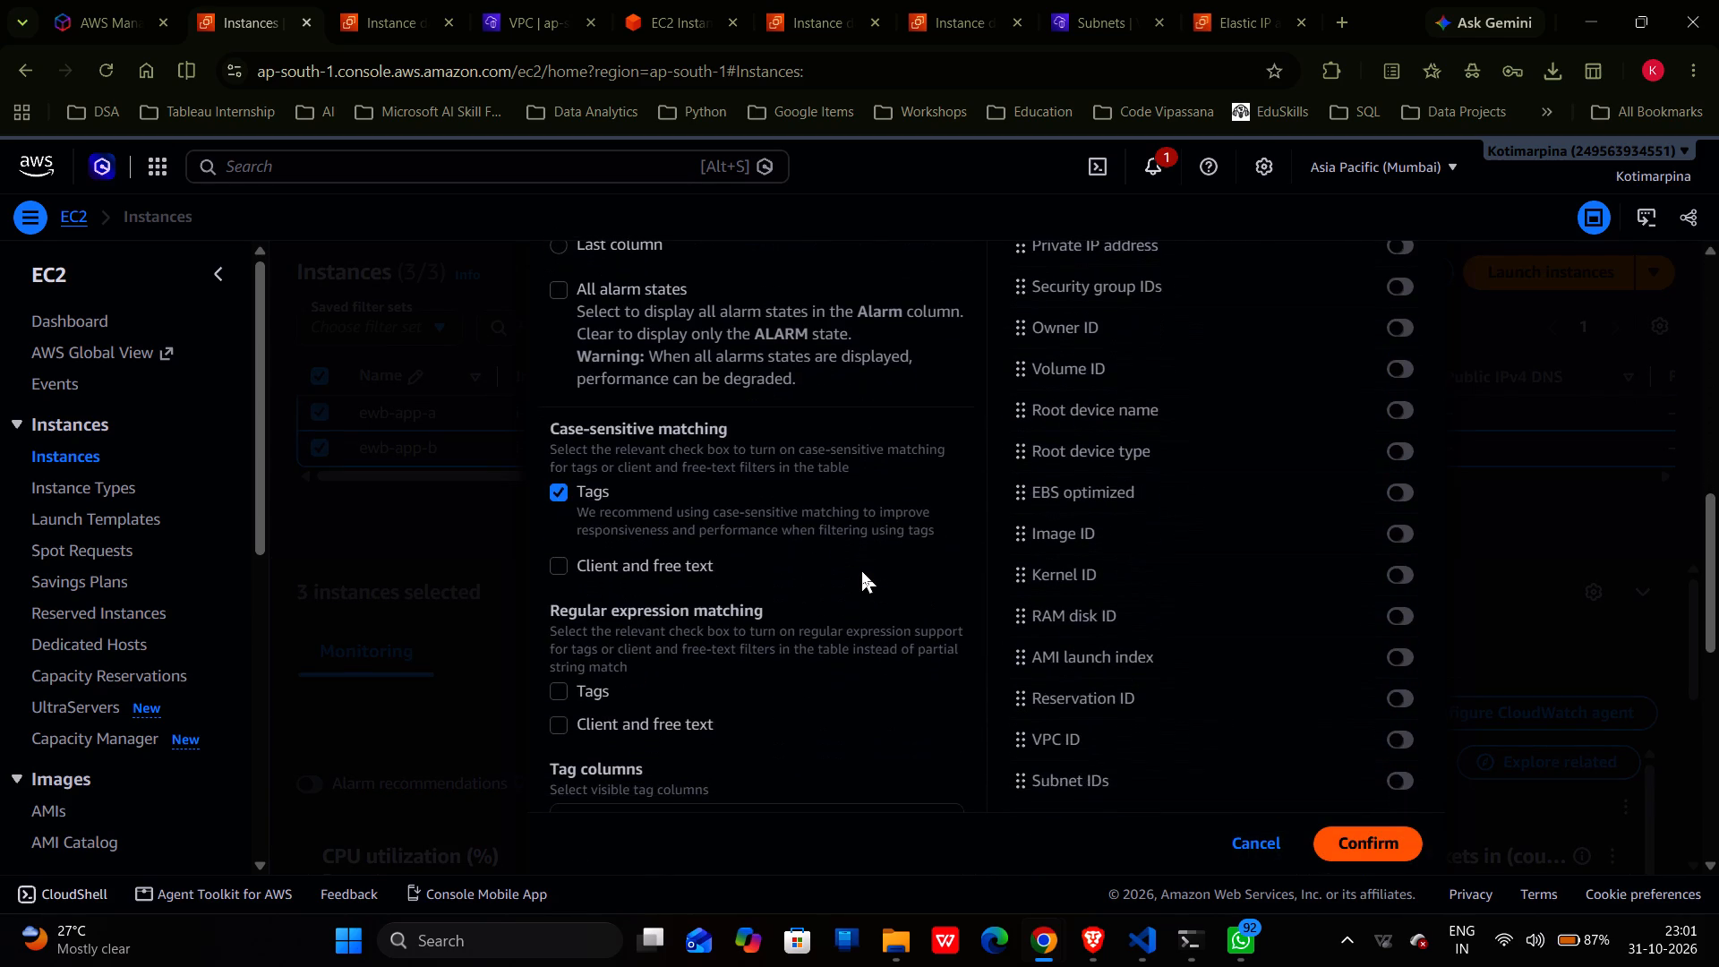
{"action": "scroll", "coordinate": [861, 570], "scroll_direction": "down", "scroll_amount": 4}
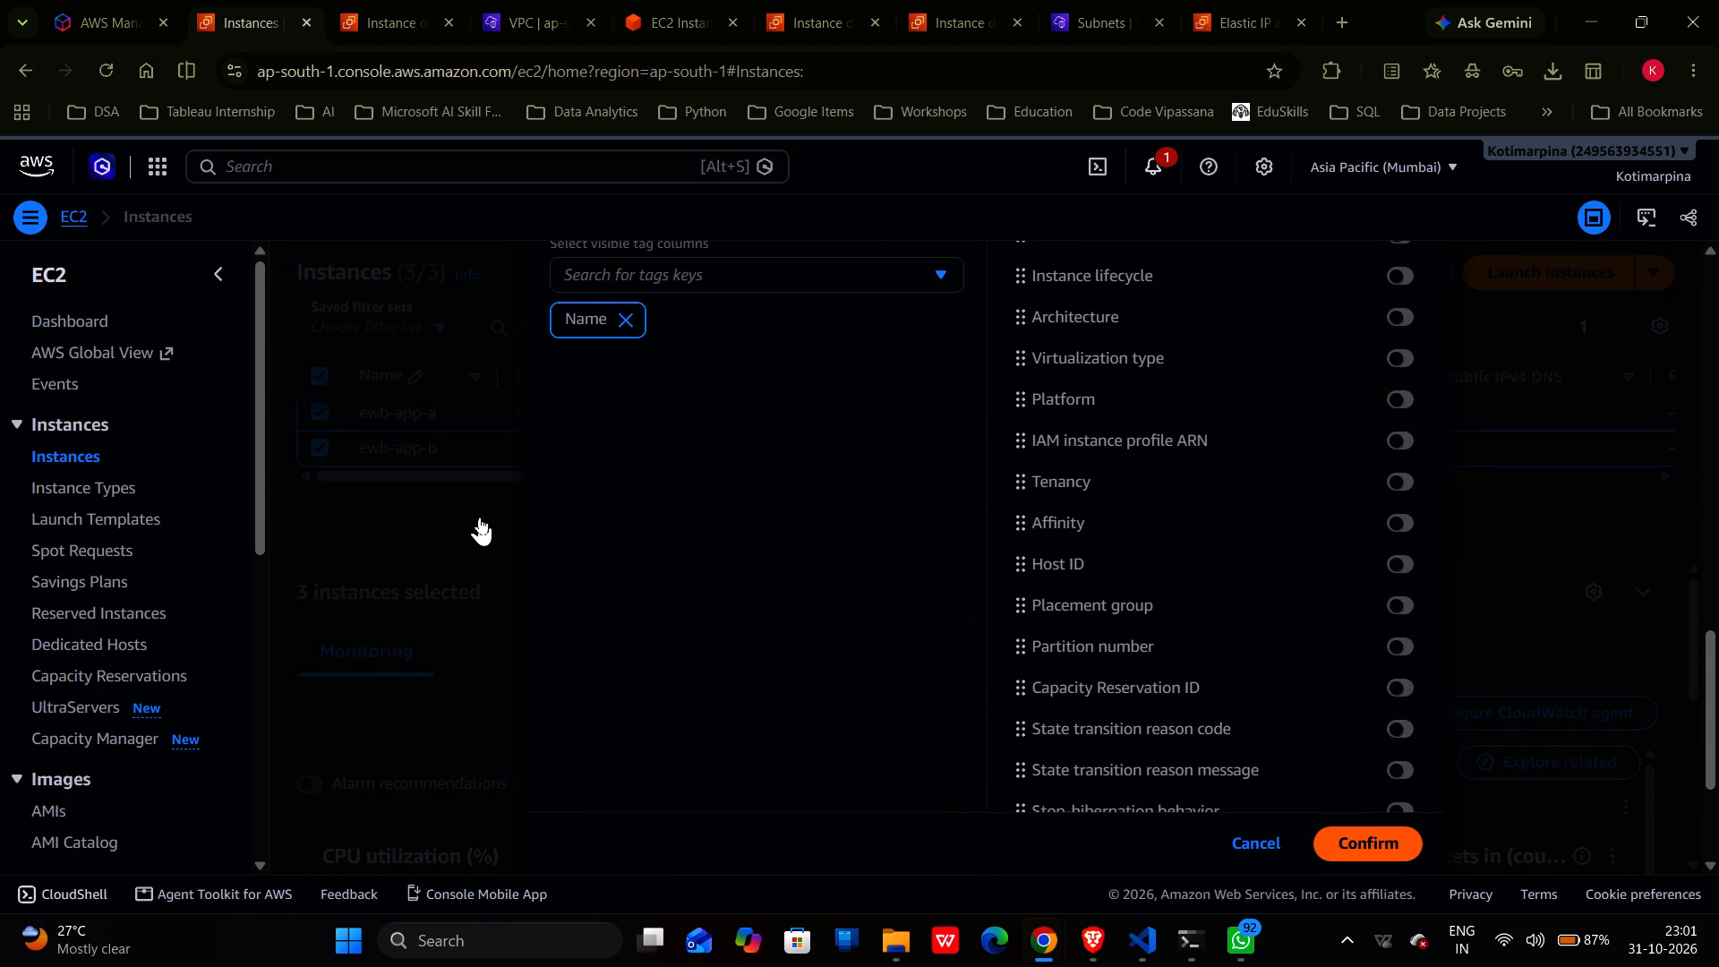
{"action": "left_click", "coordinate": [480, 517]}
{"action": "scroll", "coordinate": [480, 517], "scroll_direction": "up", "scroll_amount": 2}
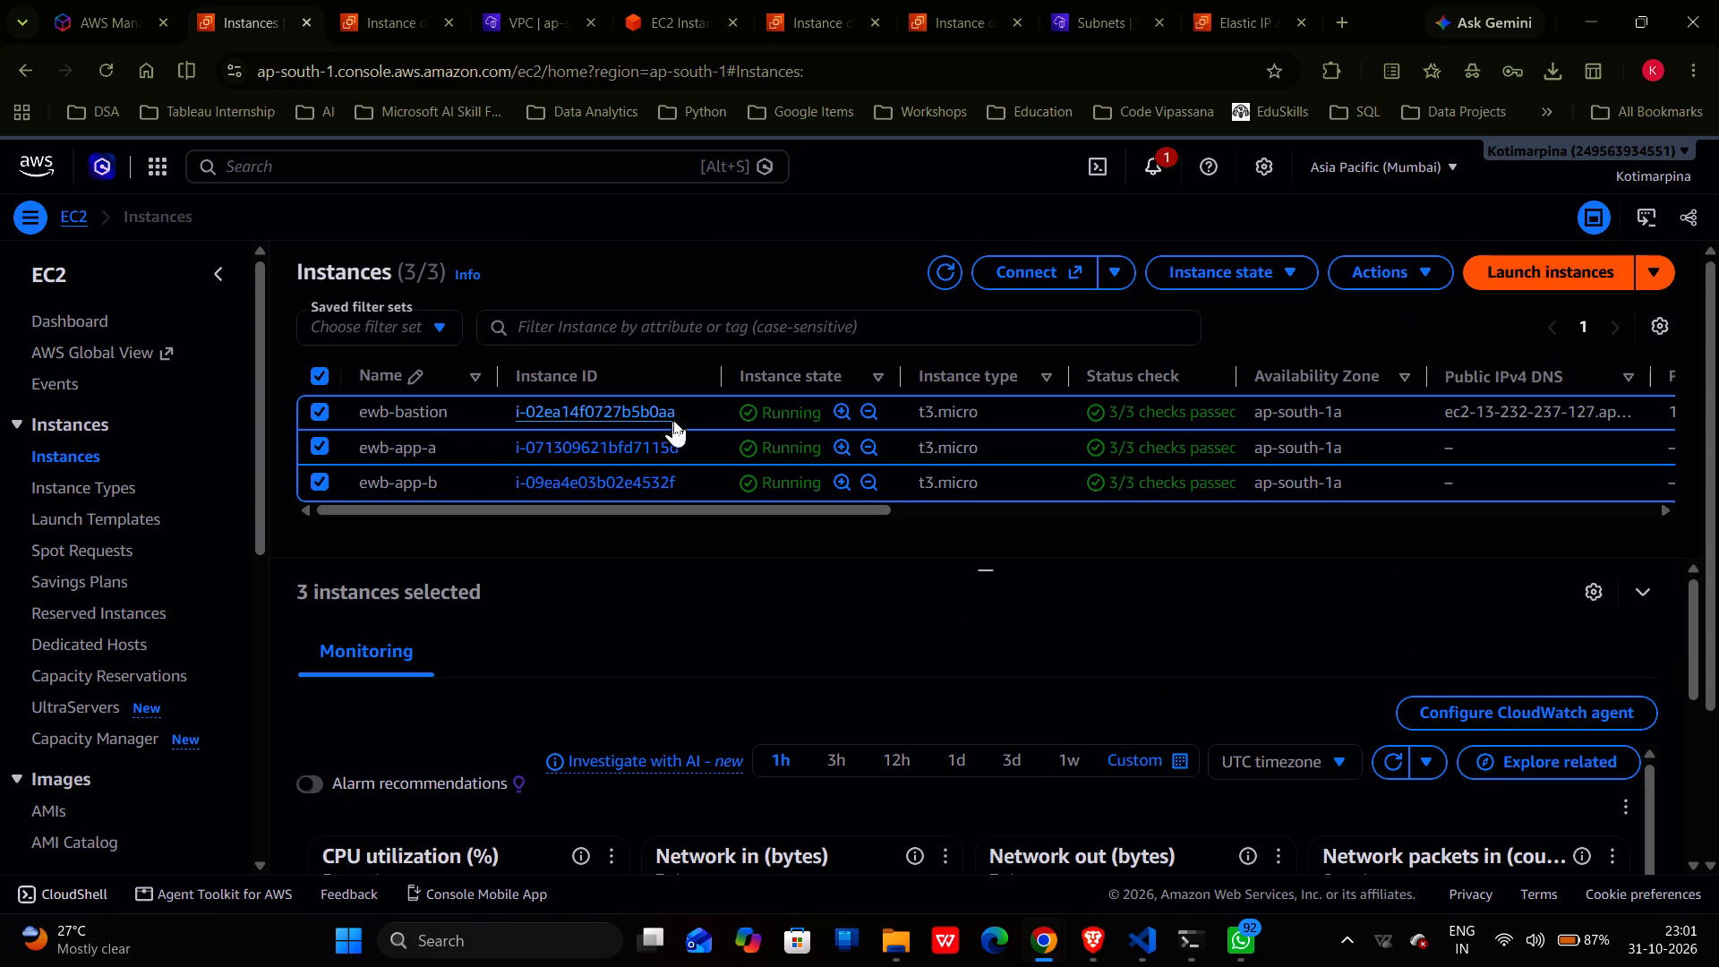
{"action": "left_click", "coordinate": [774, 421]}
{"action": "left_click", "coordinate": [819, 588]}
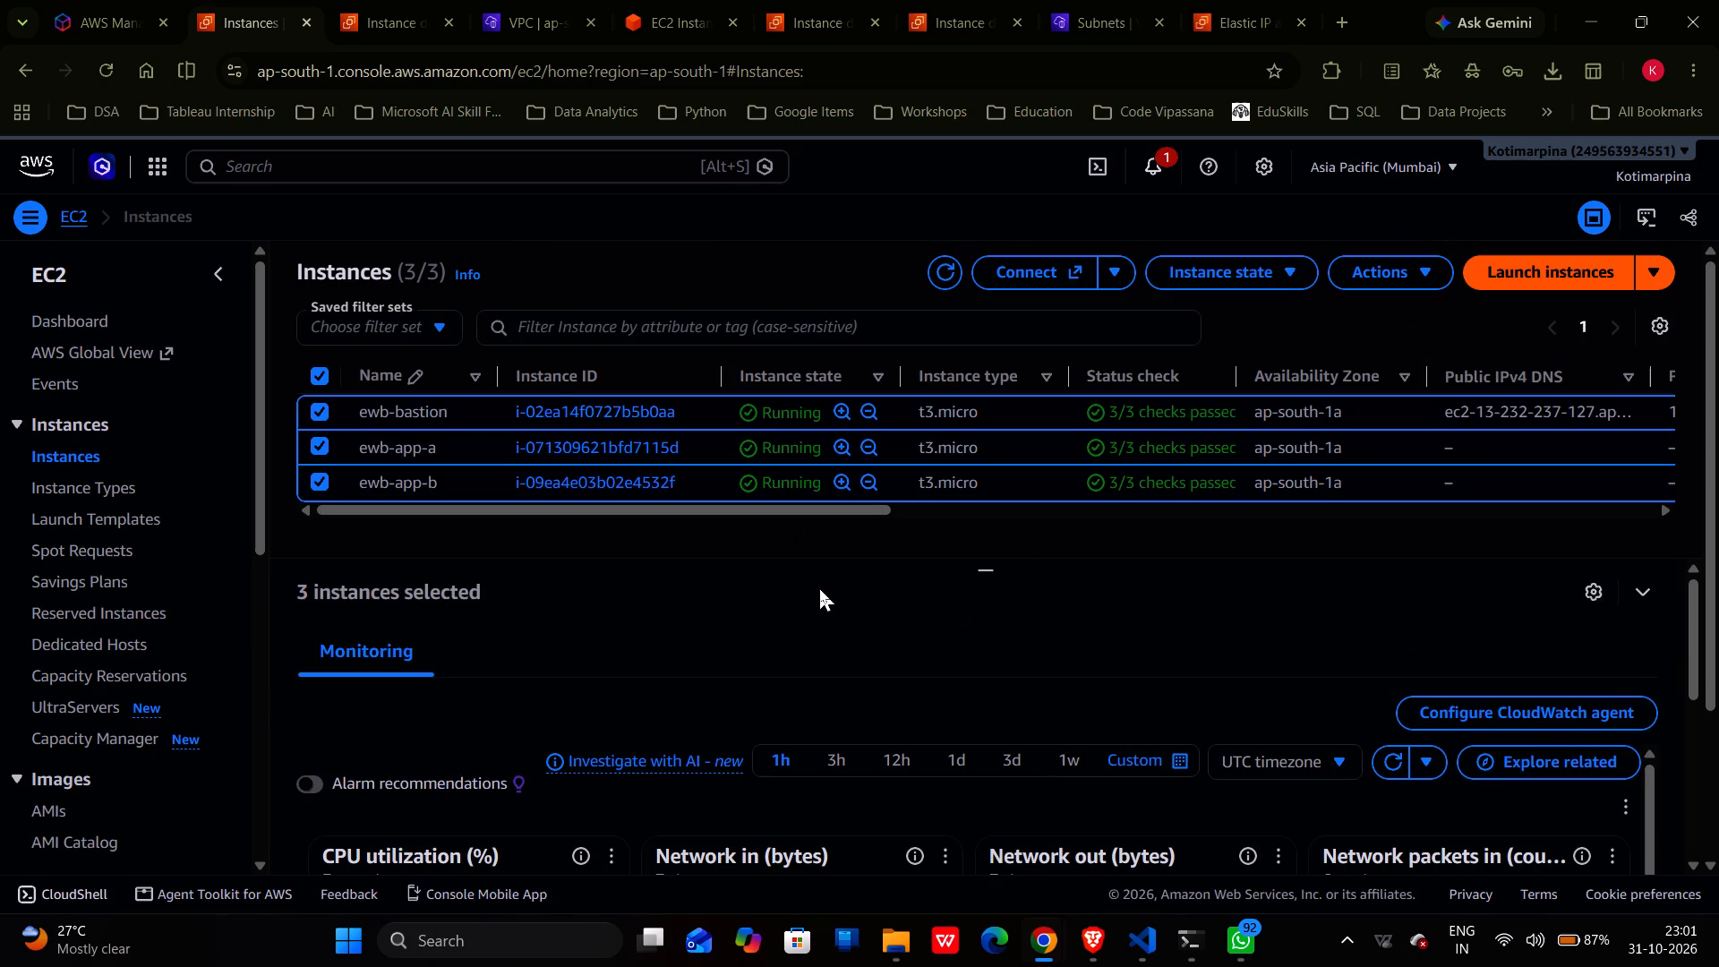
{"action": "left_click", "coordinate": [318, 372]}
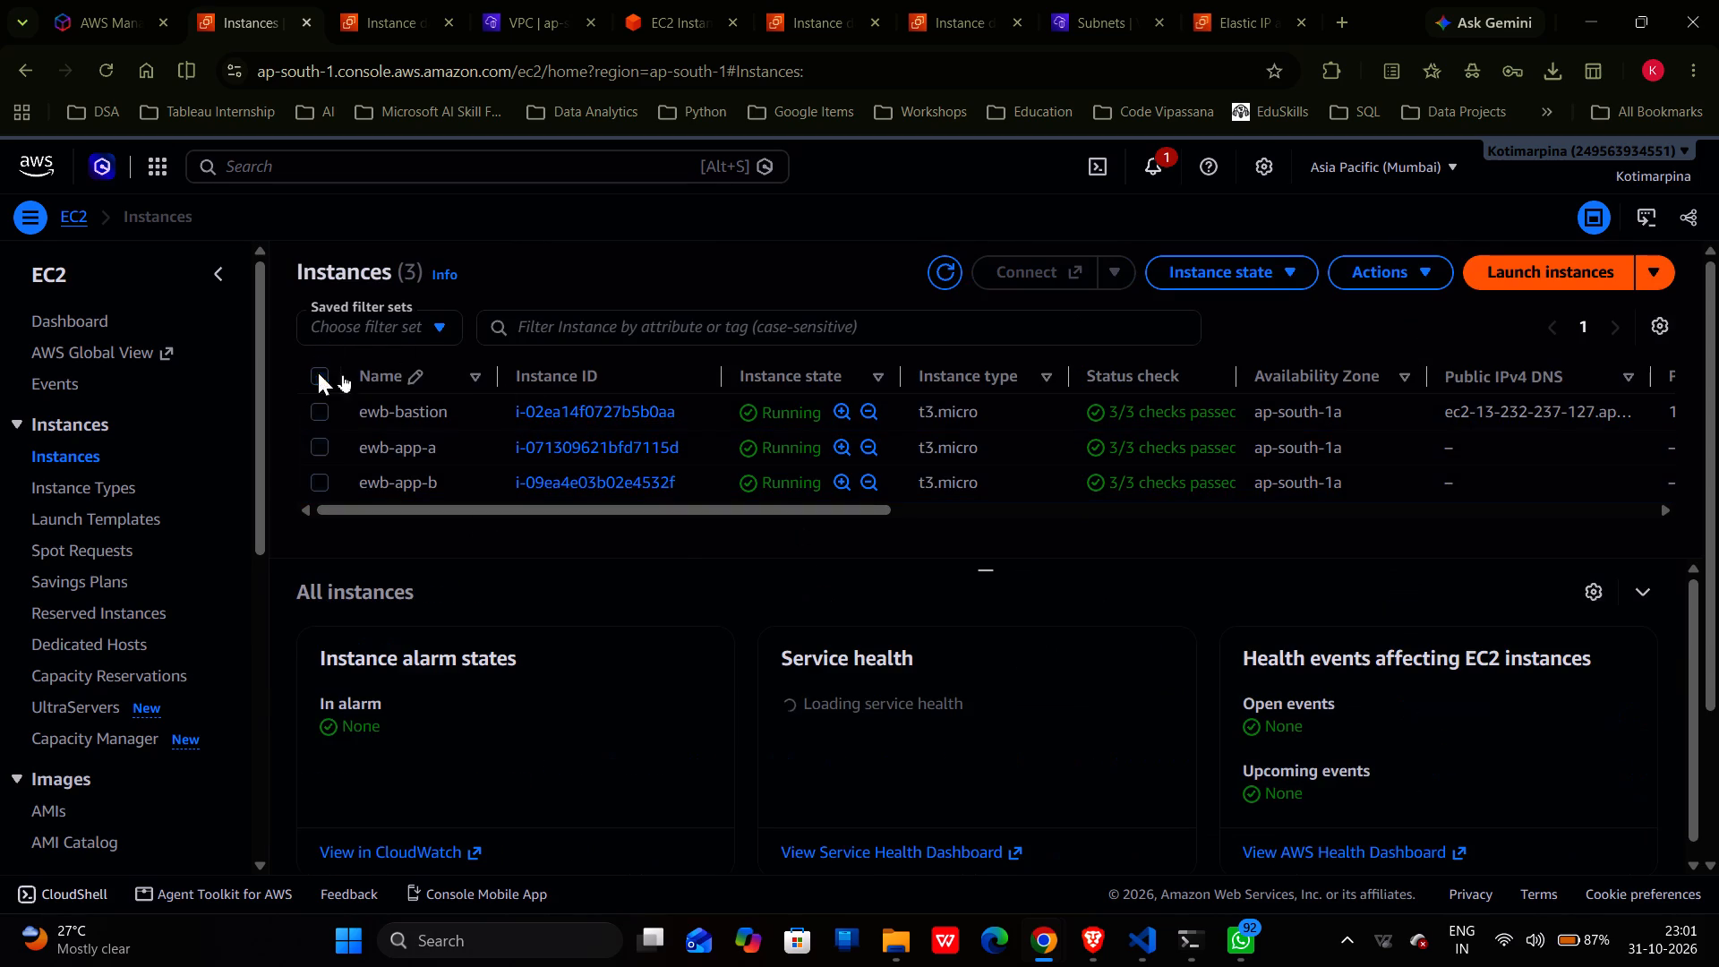
Terminate the ewb-bastion EC2 instance, leaving the Skip OS shutdown option off.
{"action": "right_click", "coordinate": [776, 409]}
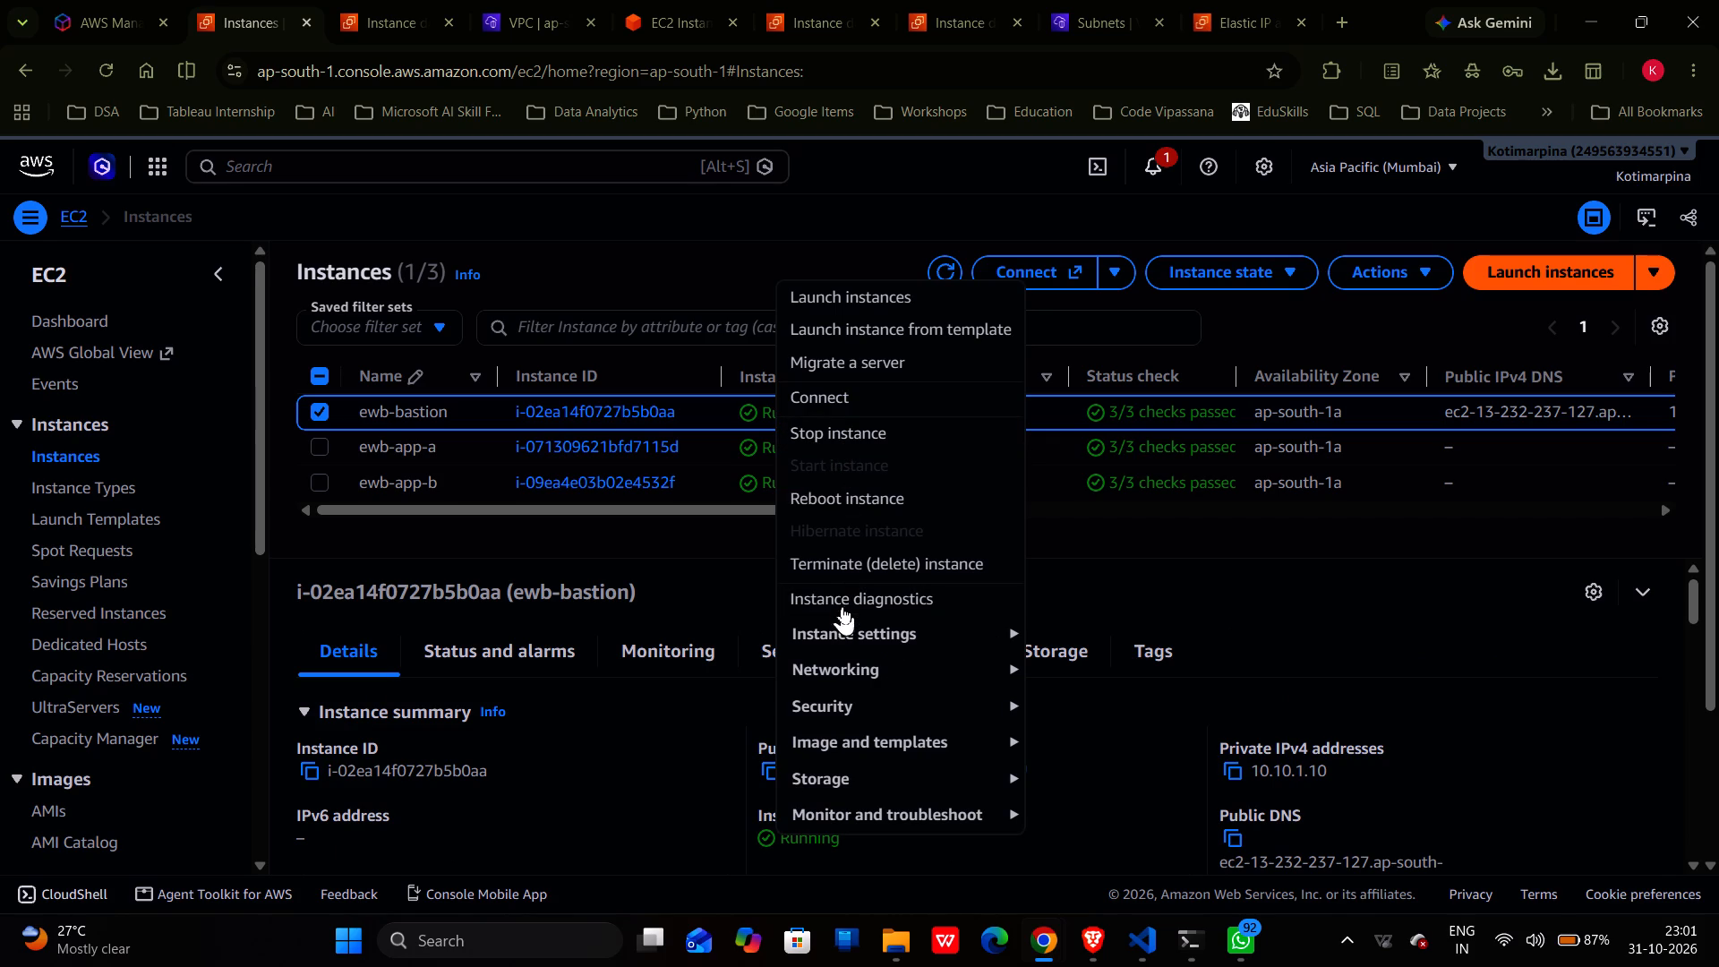
{"action": "left_click", "coordinate": [846, 560]}
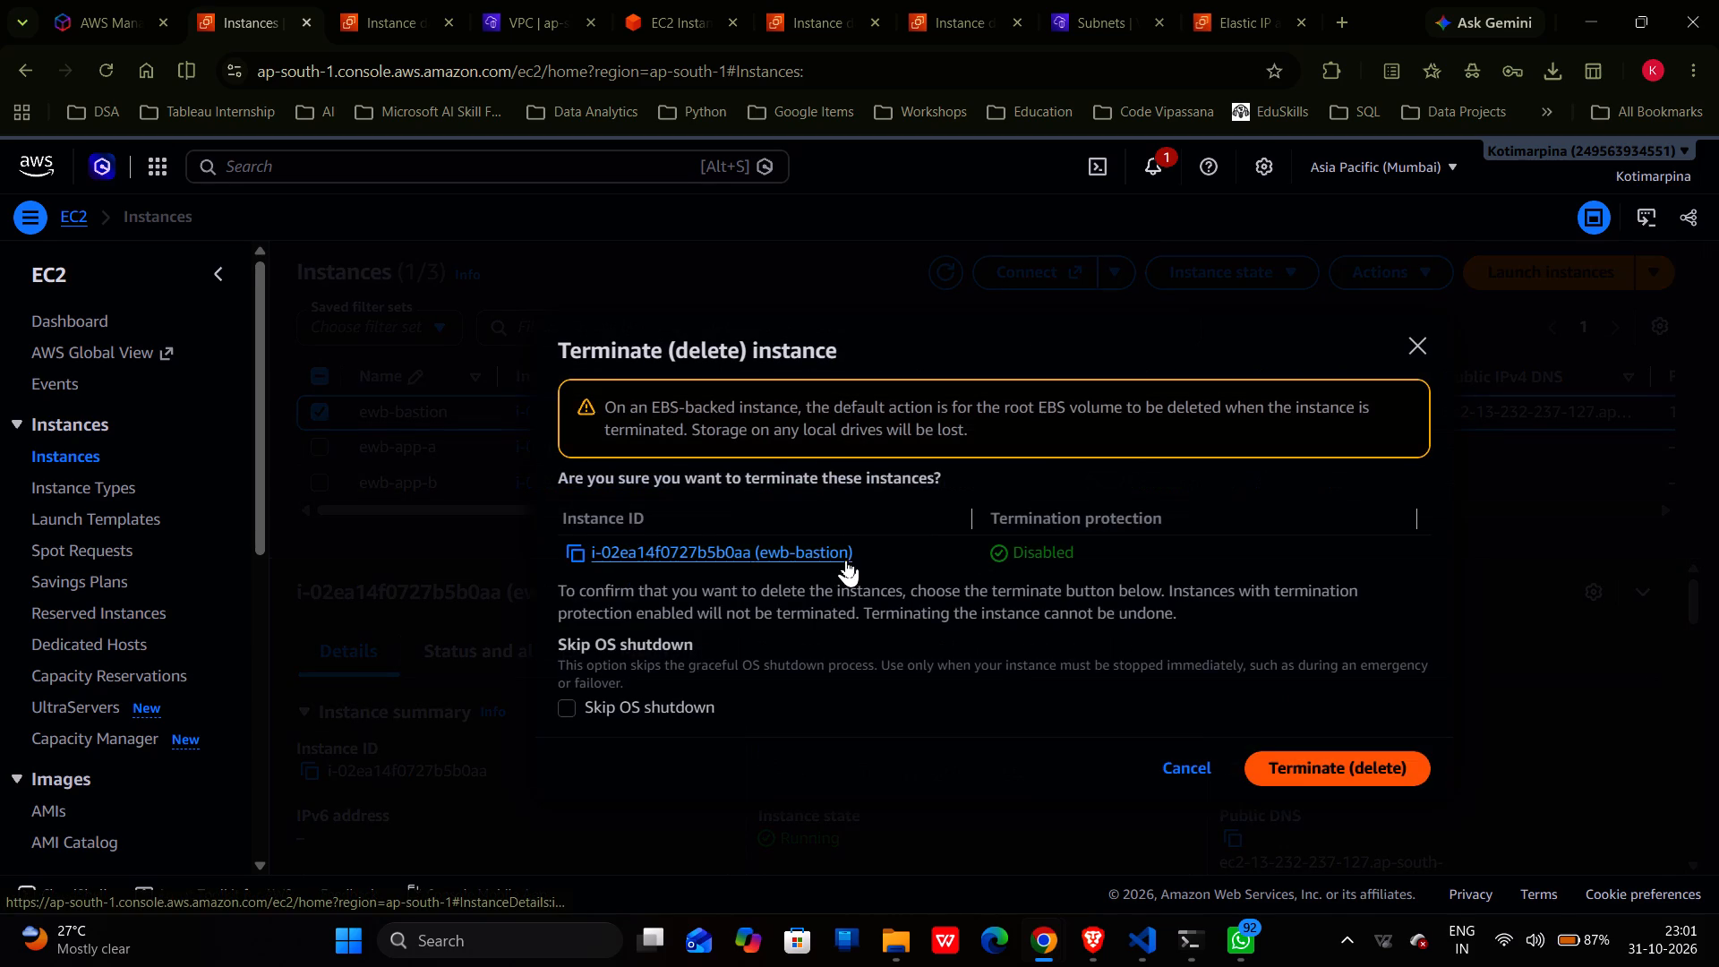
{"action": "left_click", "coordinate": [1317, 765]}
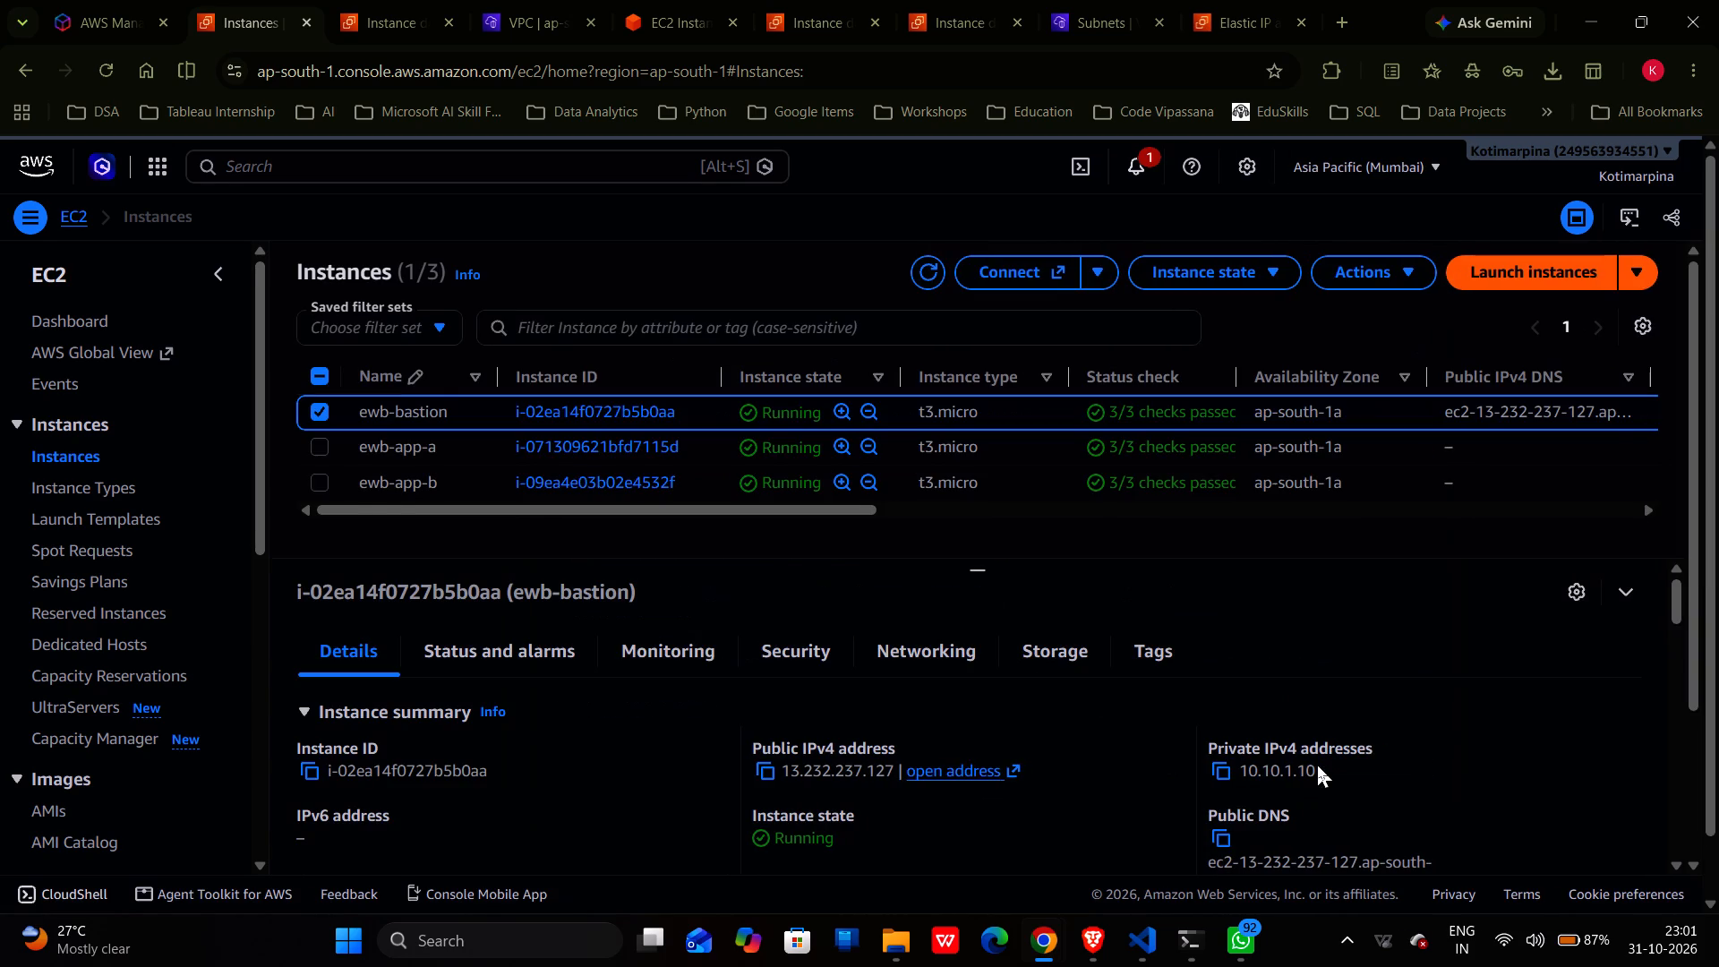
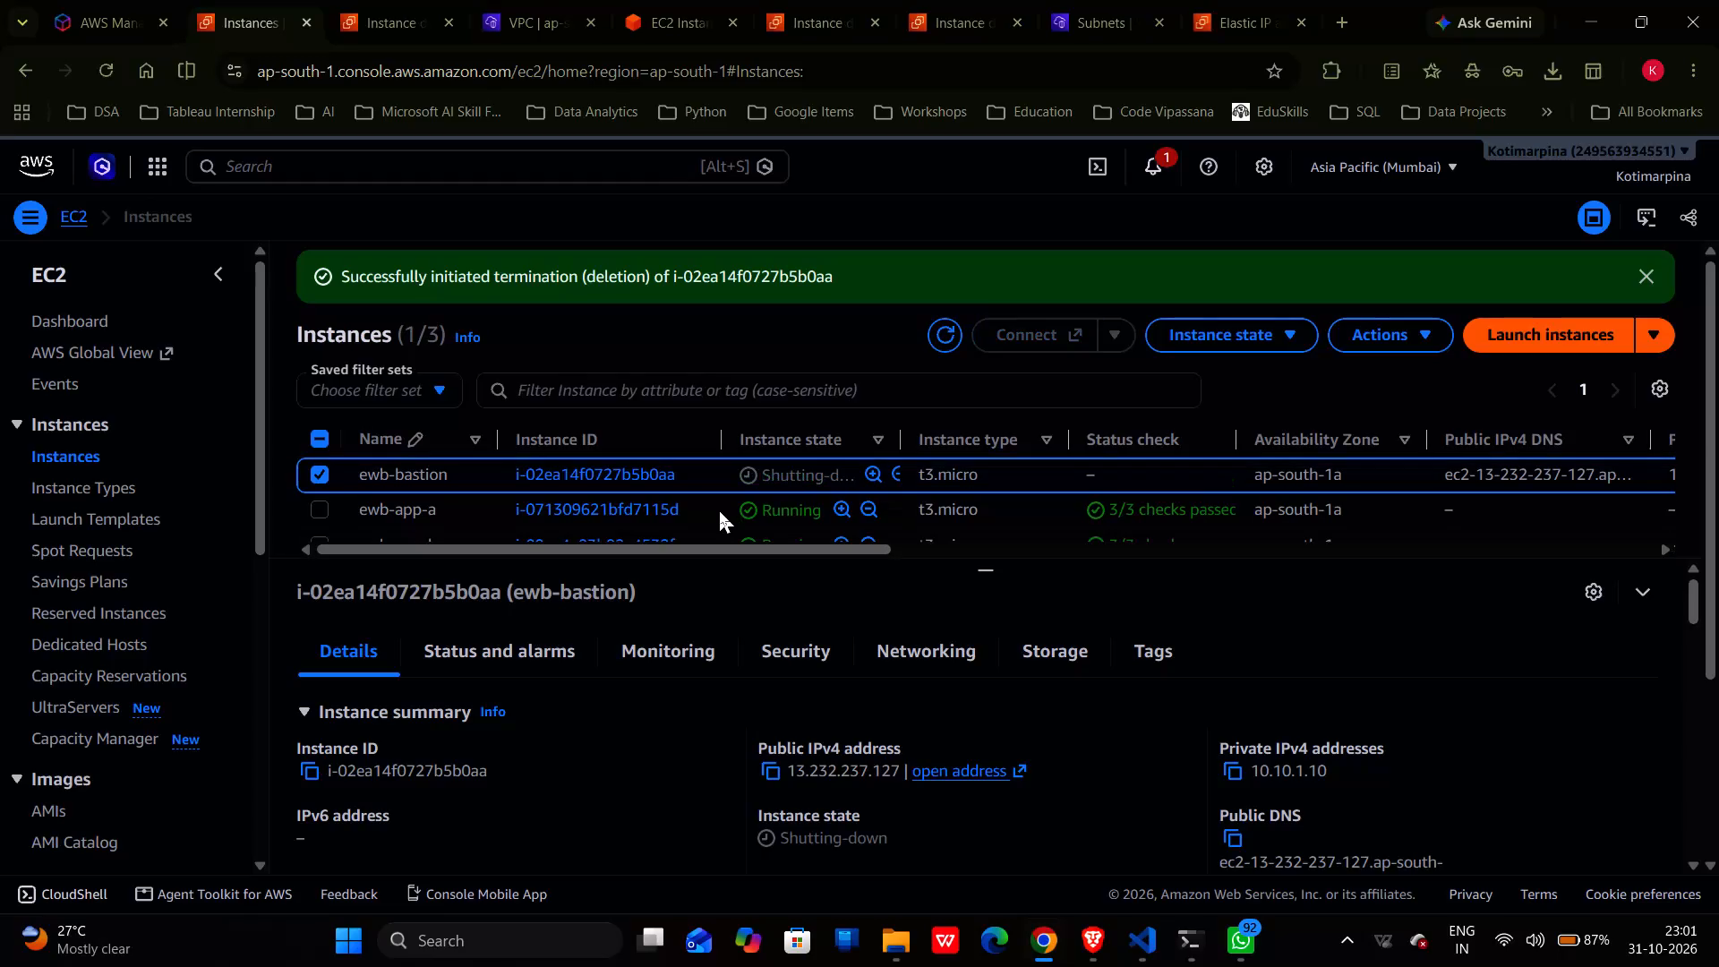
Terminate the ewb-app-a EC2 instance, leaving the Skip OS shutdown option off.
{"action": "left_click", "coordinate": [774, 506]}
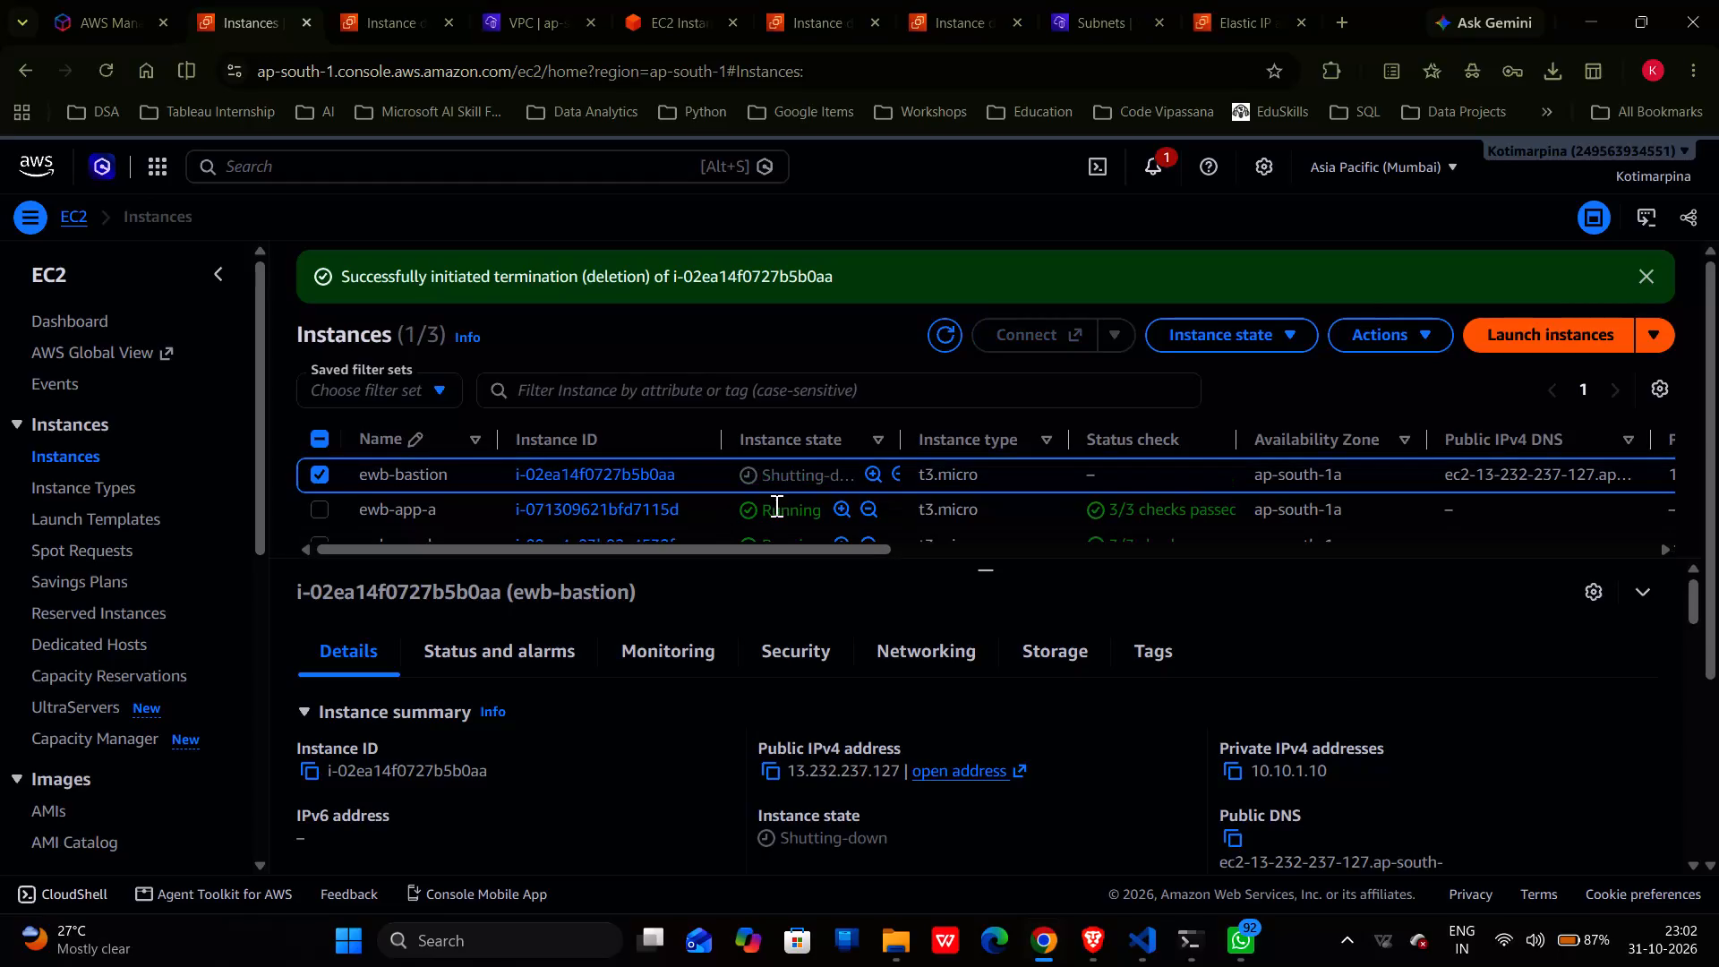
{"action": "right_click", "coordinate": [760, 513]}
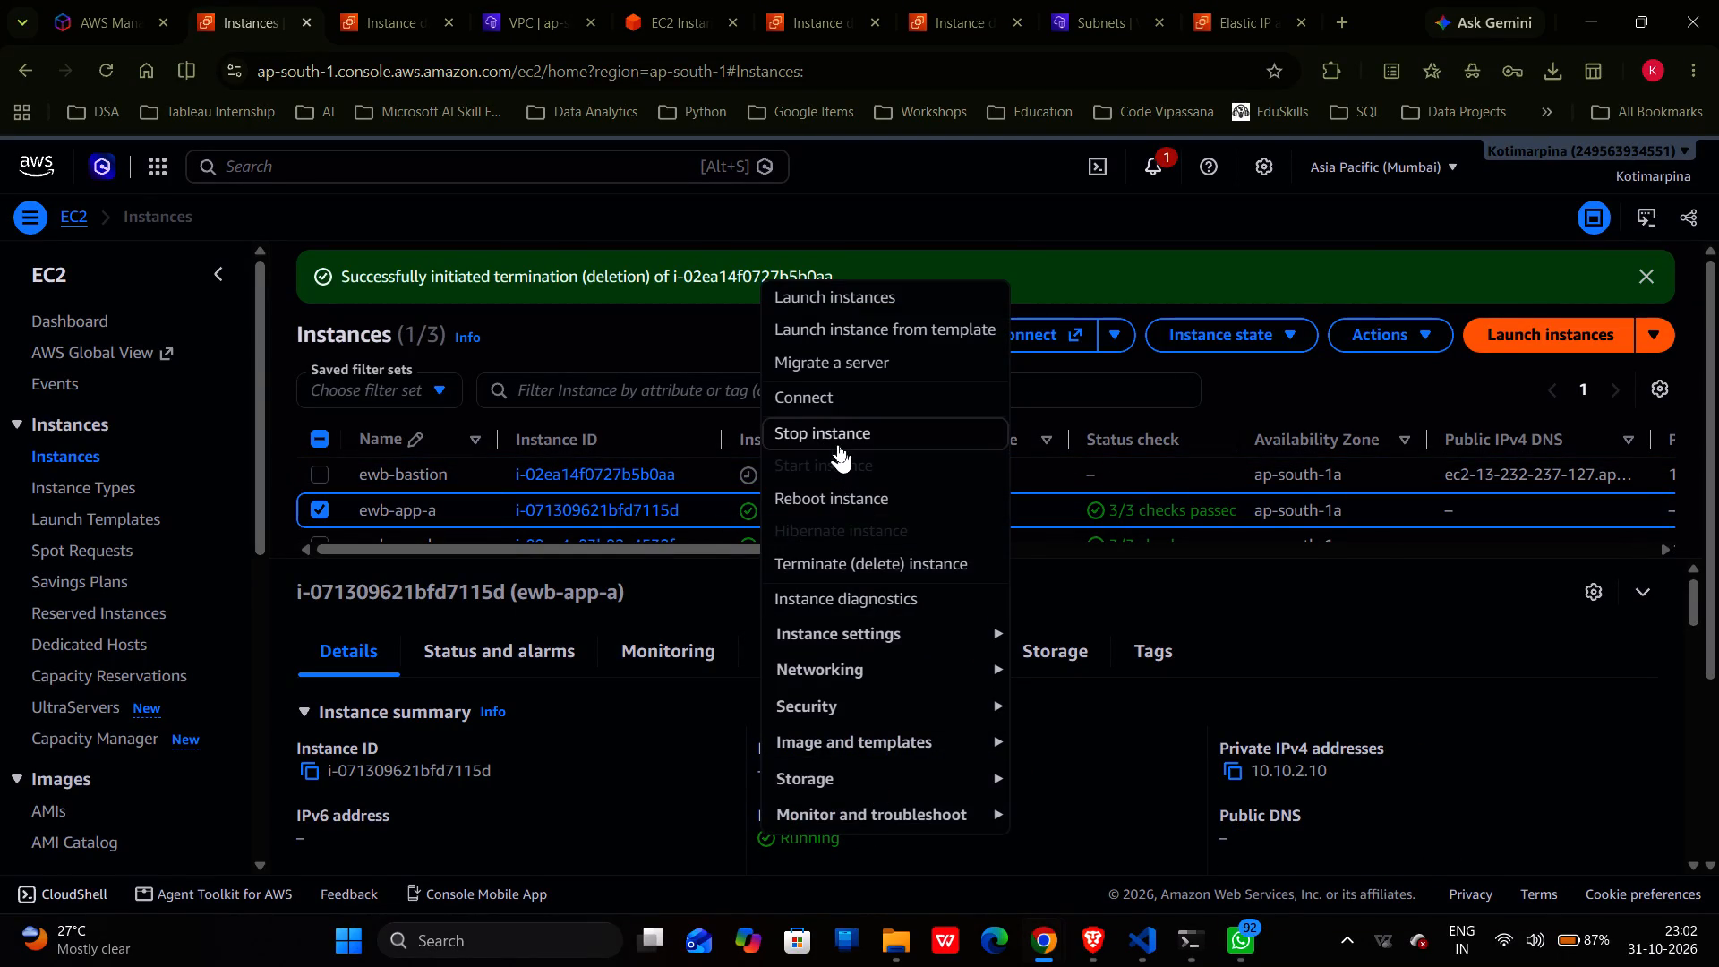
{"action": "left_click", "coordinate": [851, 566]}
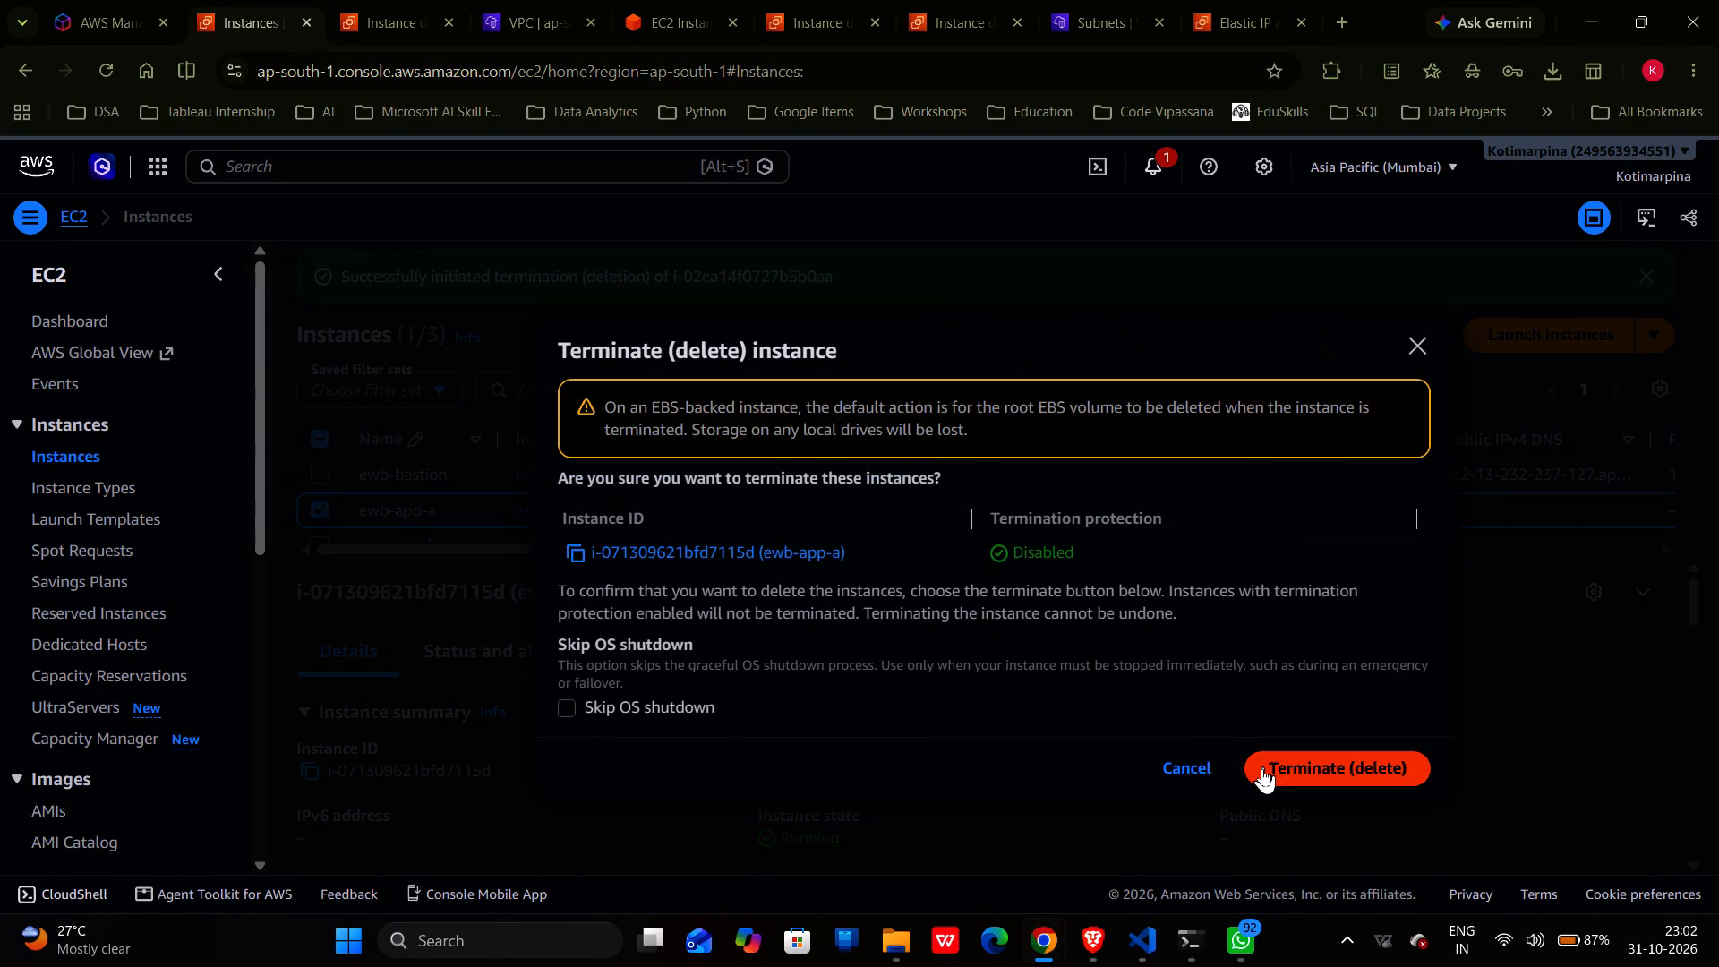
{"action": "left_click", "coordinate": [1286, 774]}
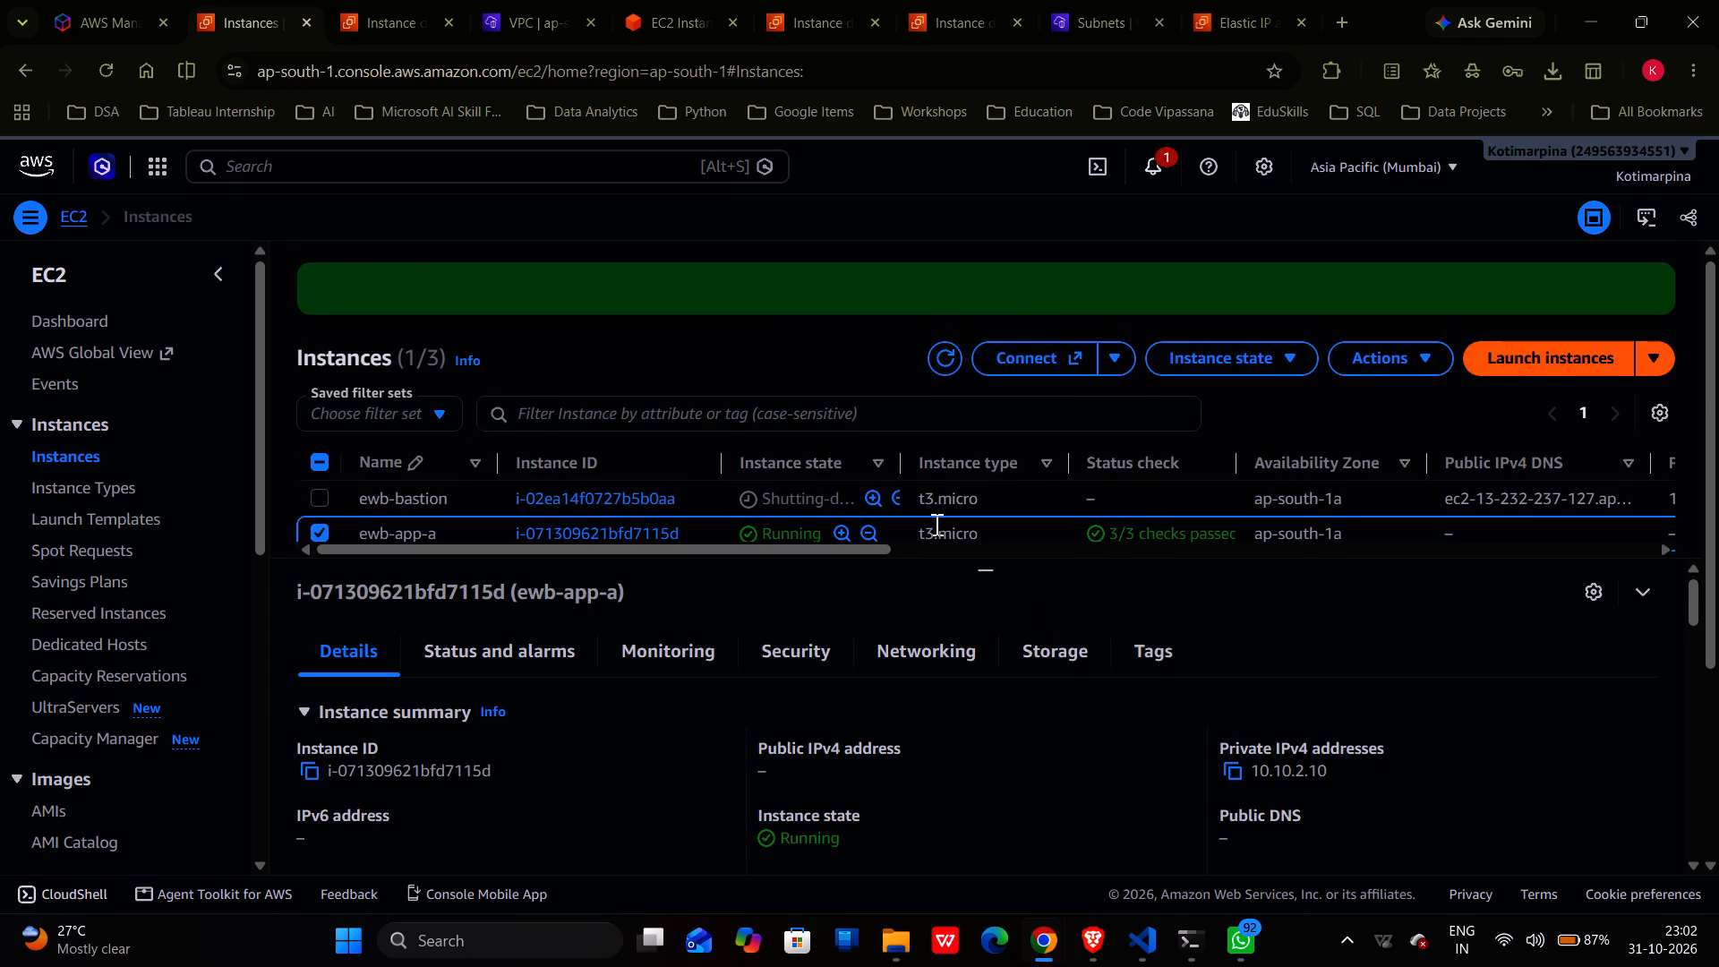
Terminate the ewb-app-b EC2 instance with the default shutdown option.
{"action": "scroll", "coordinate": [808, 452], "scroll_direction": "down", "scroll_amount": 1}
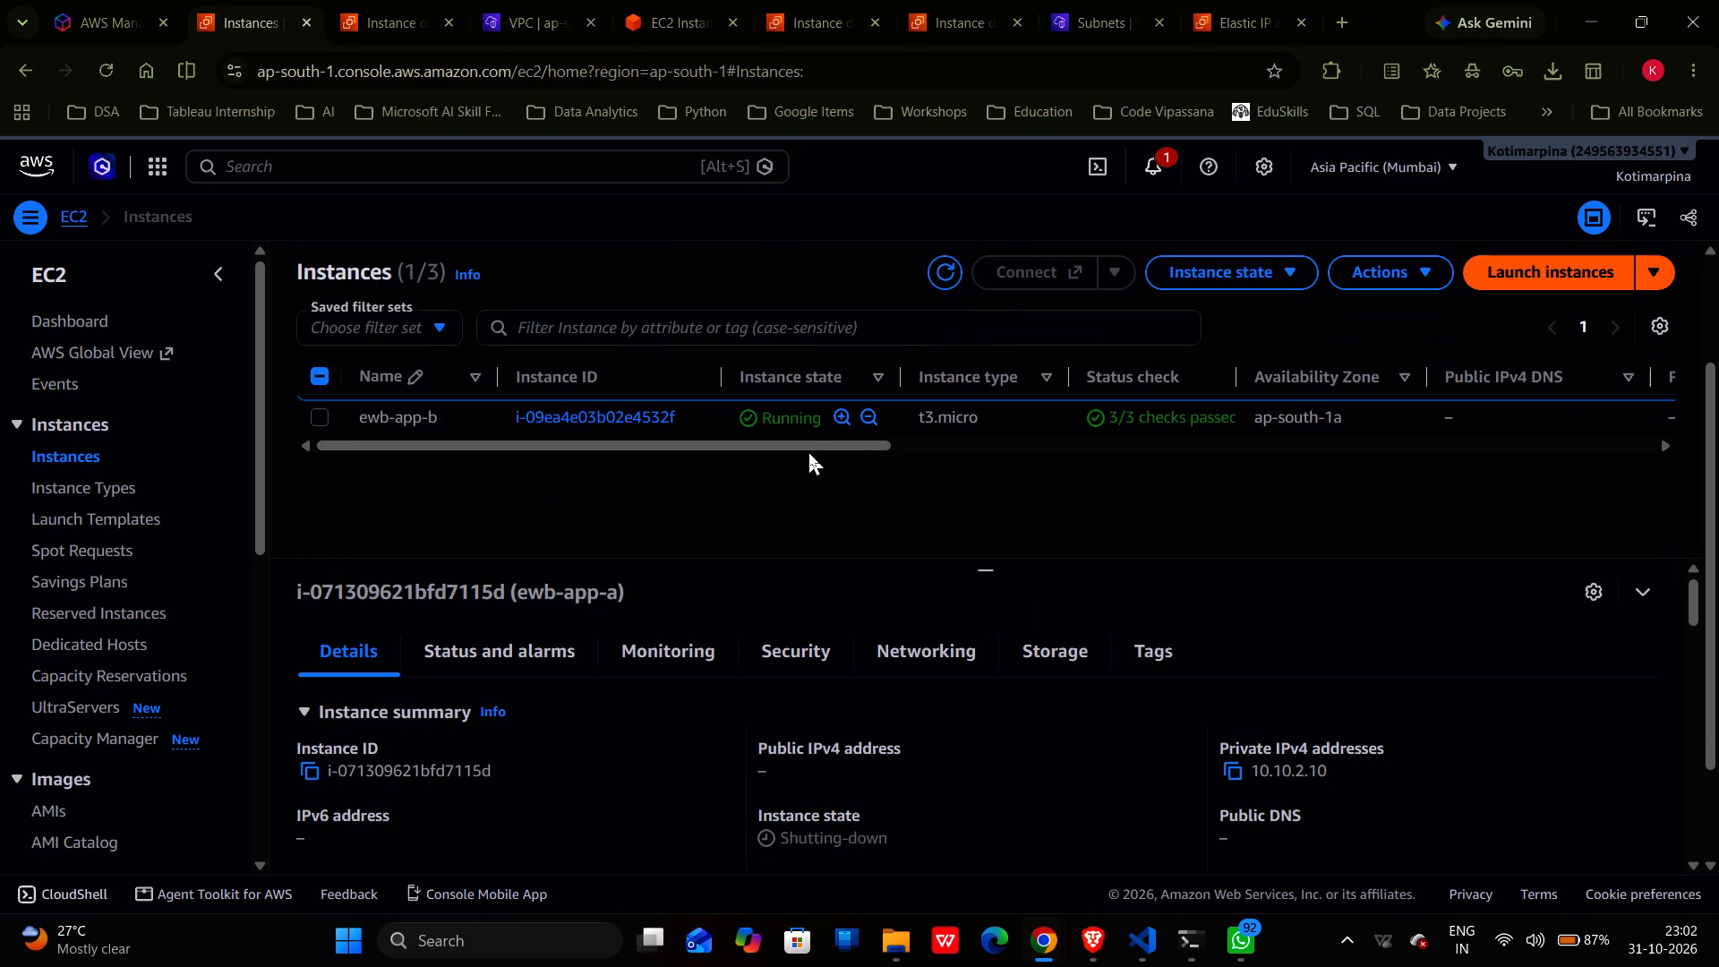
{"action": "right_click", "coordinate": [780, 412]}
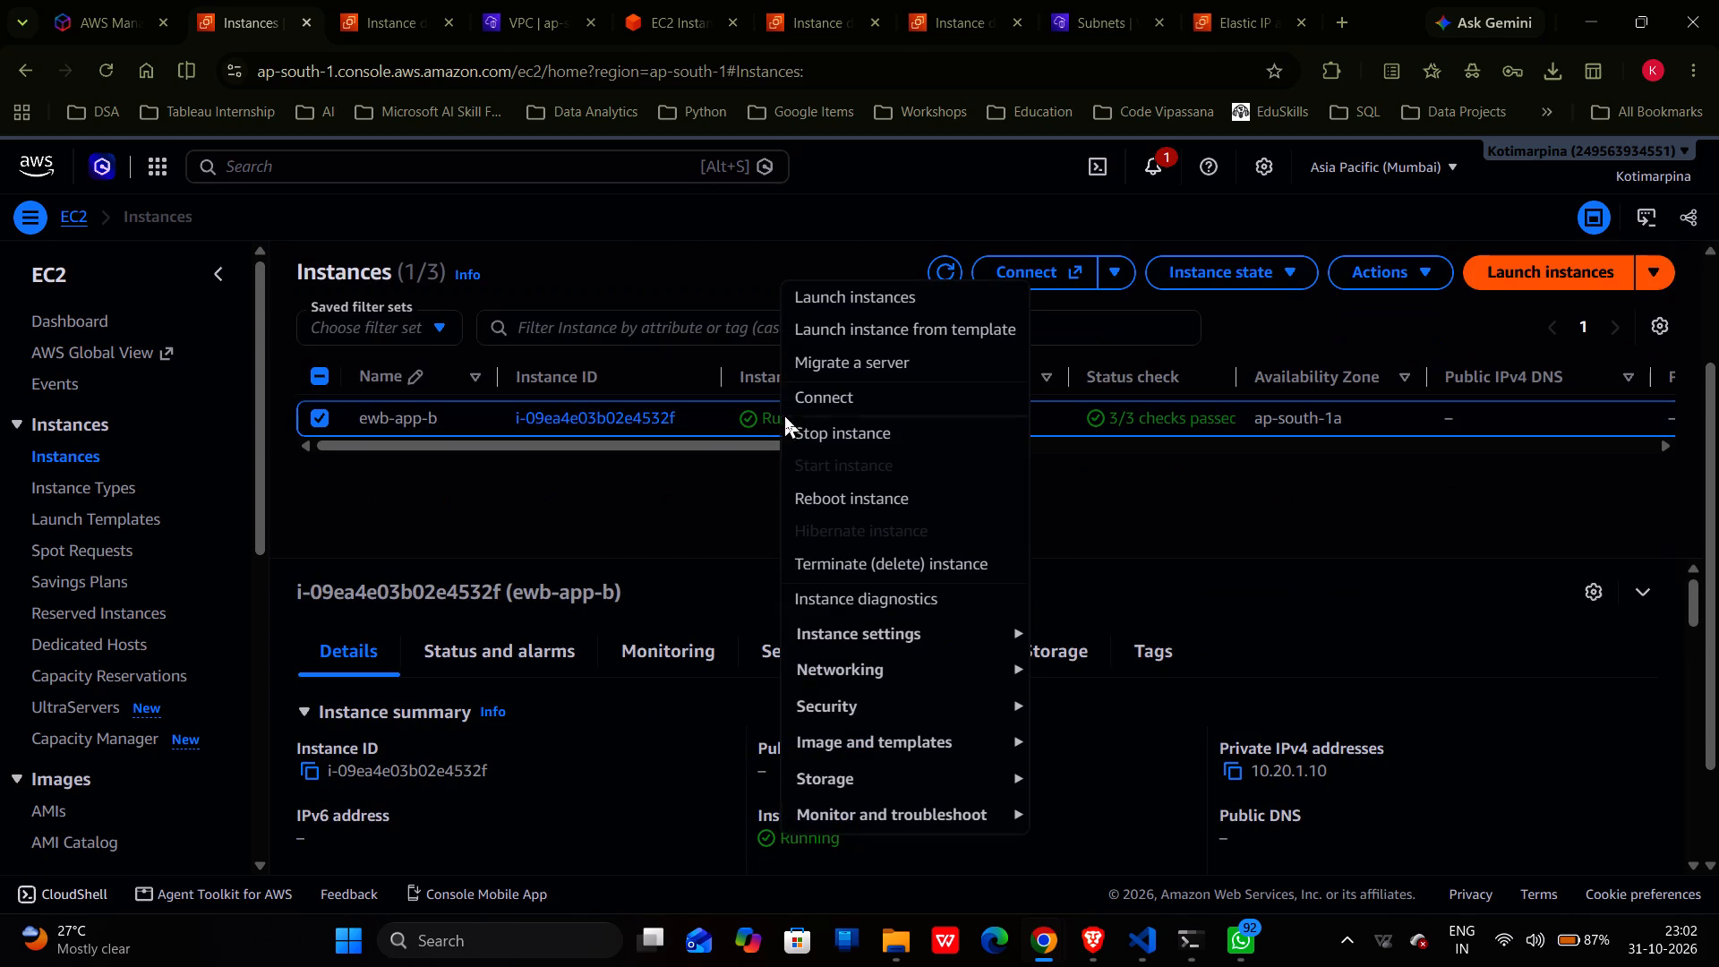
{"action": "left_click", "coordinate": [887, 553]}
{"action": "left_click", "coordinate": [1306, 755]}
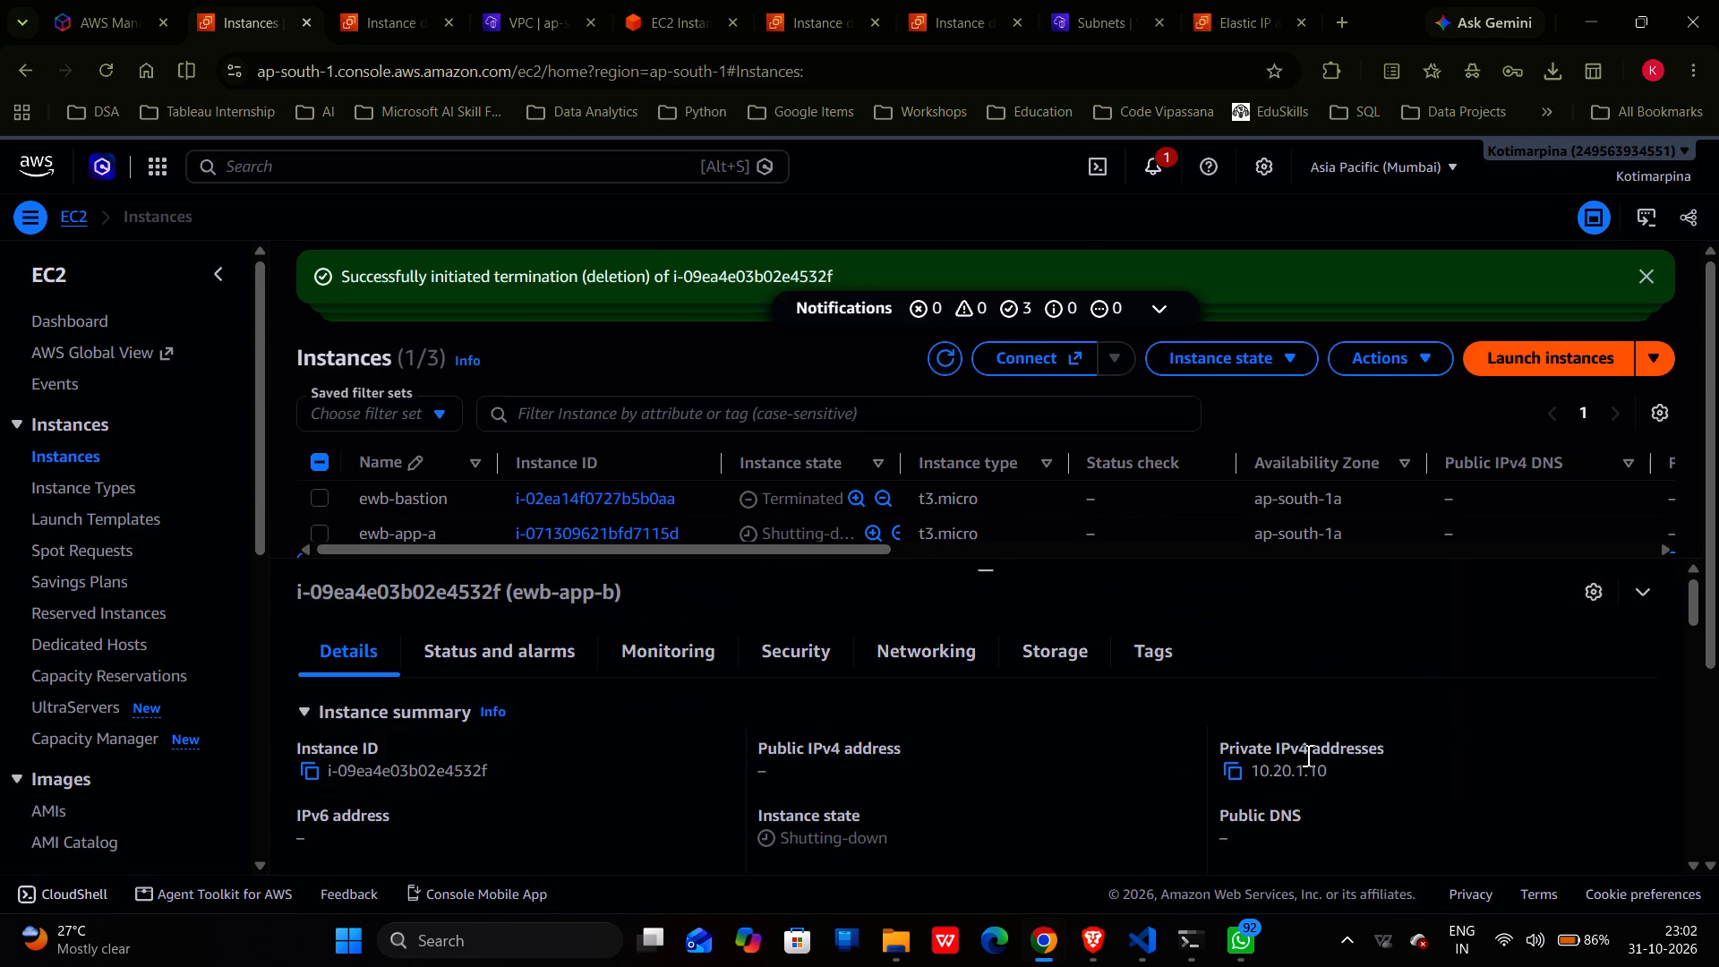
Go from the EC2 instances to the VPC console and open the Your VPCs list.
{"action": "left_click", "coordinate": [24, 166]}
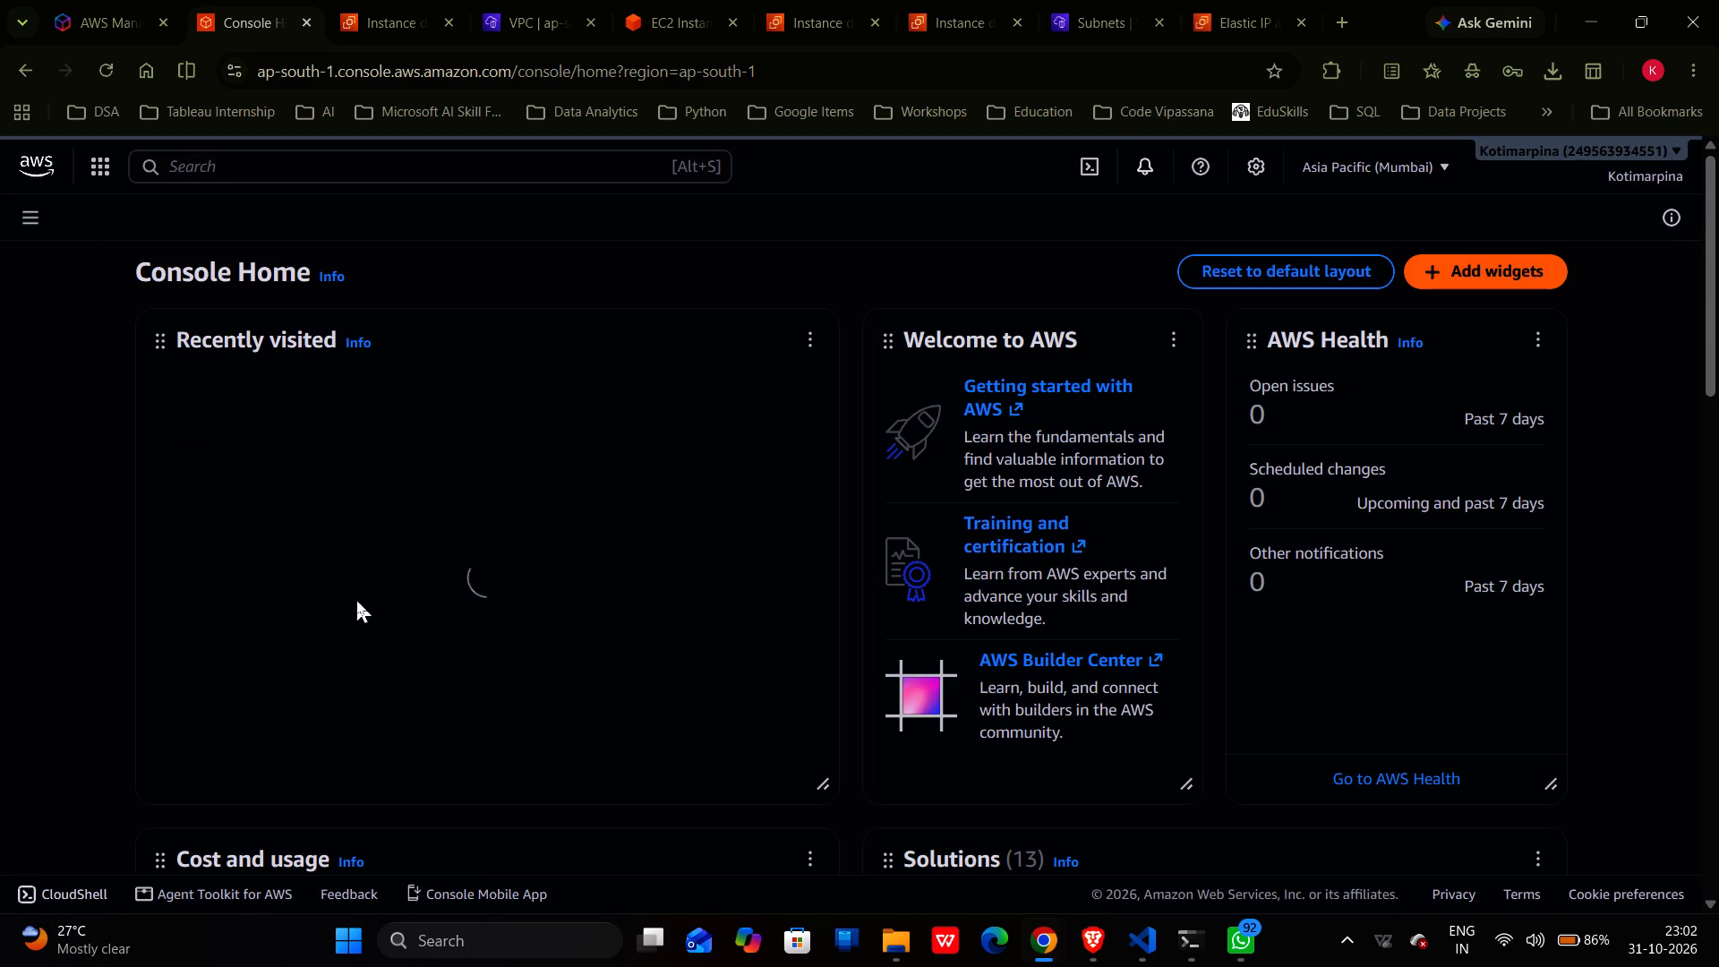
{"action": "double_click", "coordinate": [205, 436]}
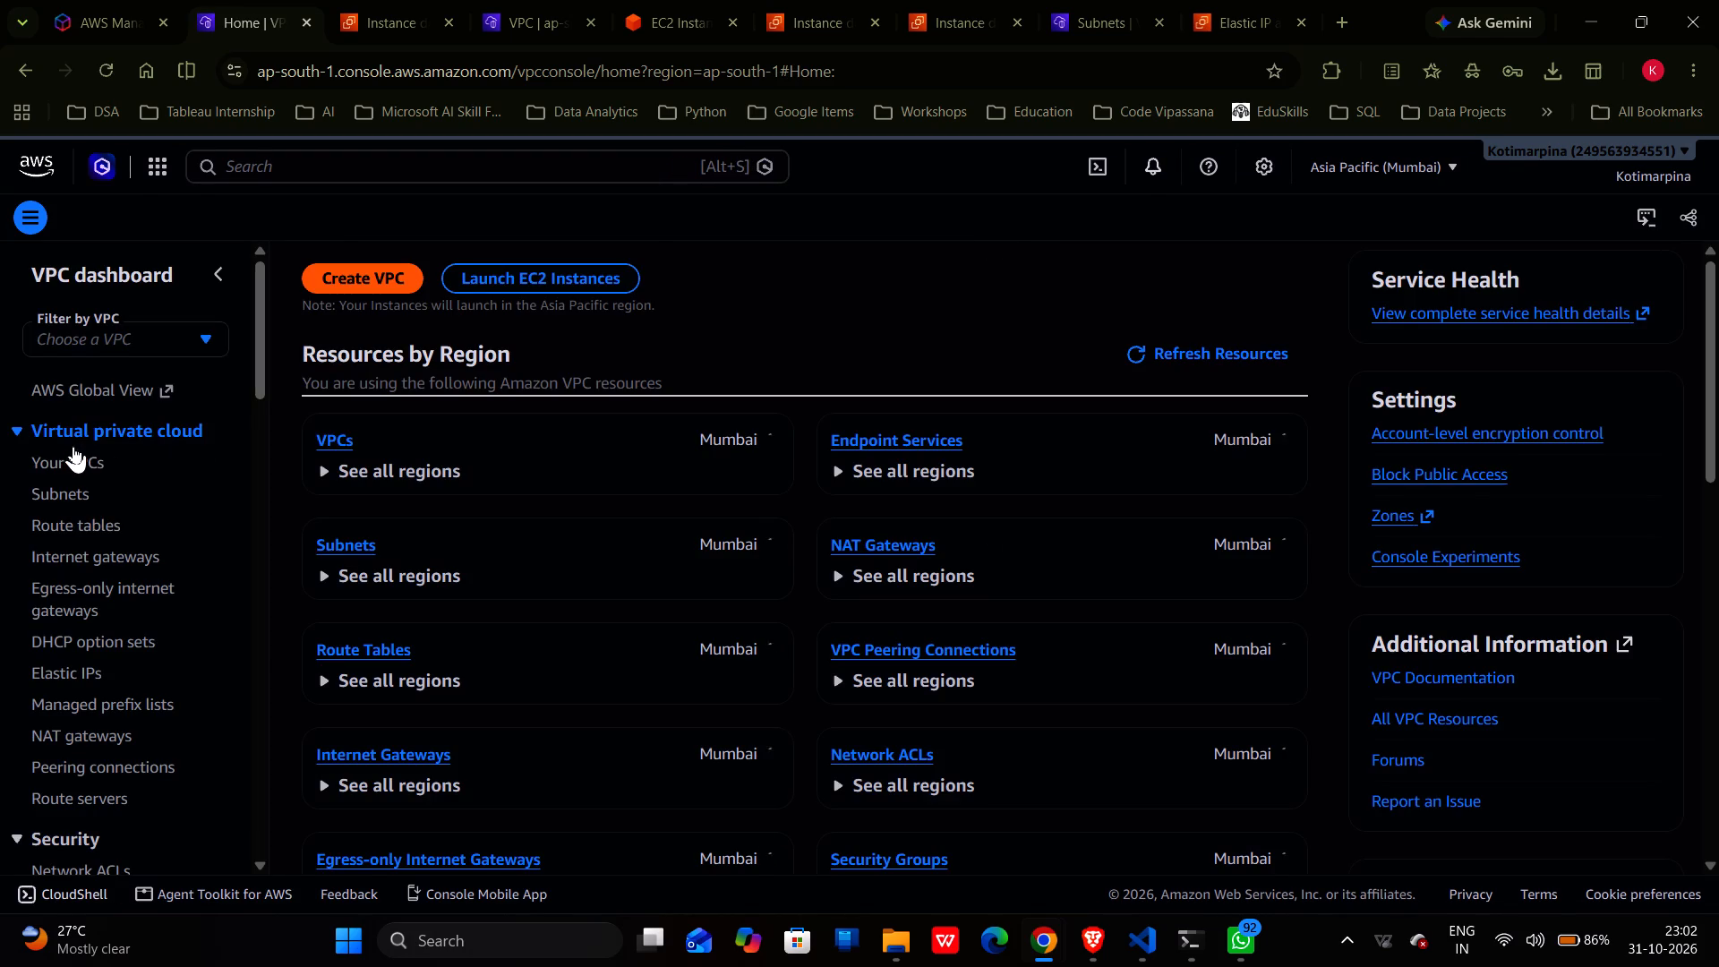
{"action": "double_click", "coordinate": [71, 458]}
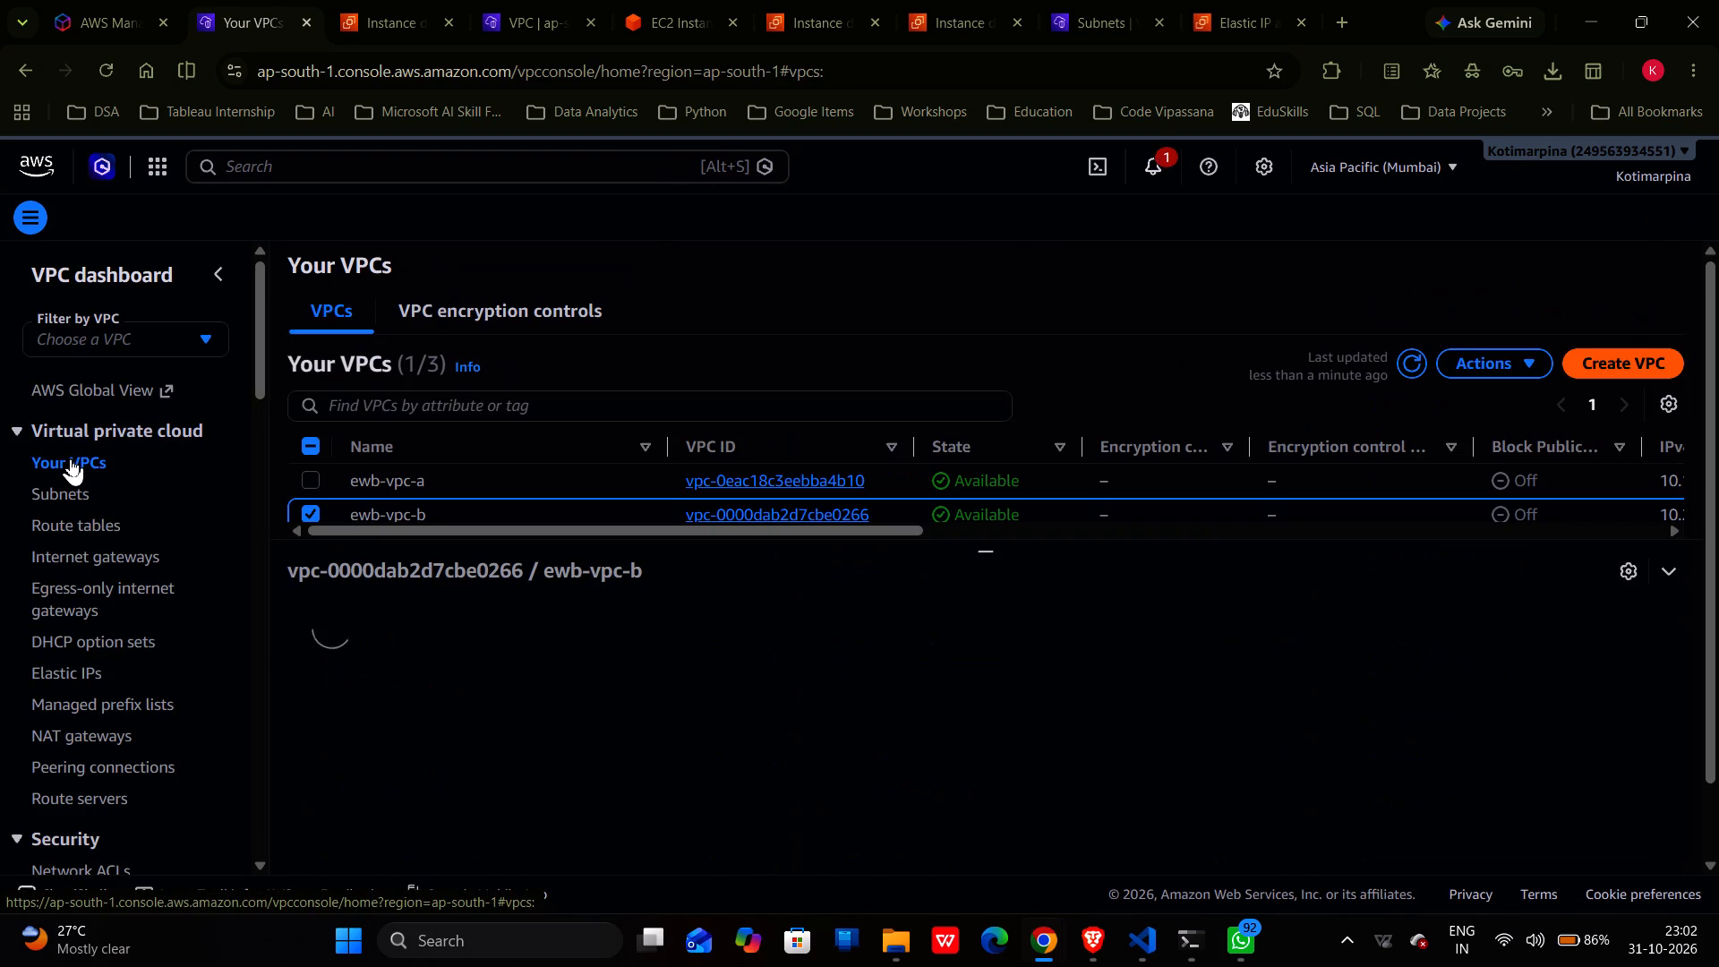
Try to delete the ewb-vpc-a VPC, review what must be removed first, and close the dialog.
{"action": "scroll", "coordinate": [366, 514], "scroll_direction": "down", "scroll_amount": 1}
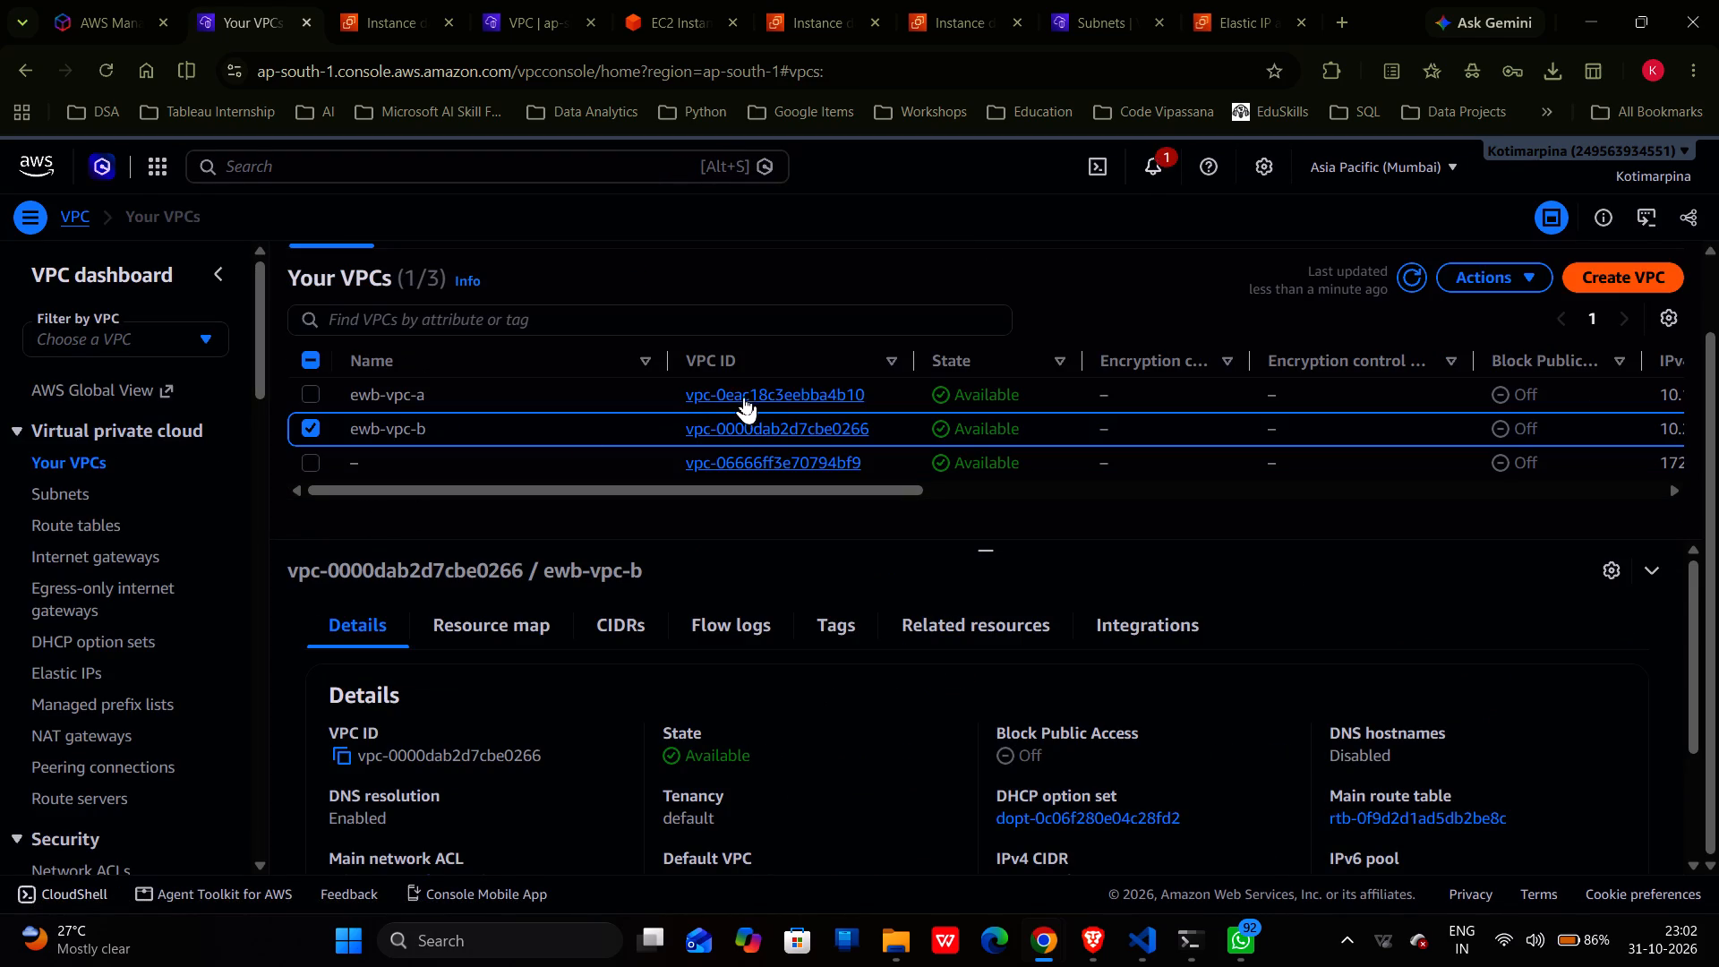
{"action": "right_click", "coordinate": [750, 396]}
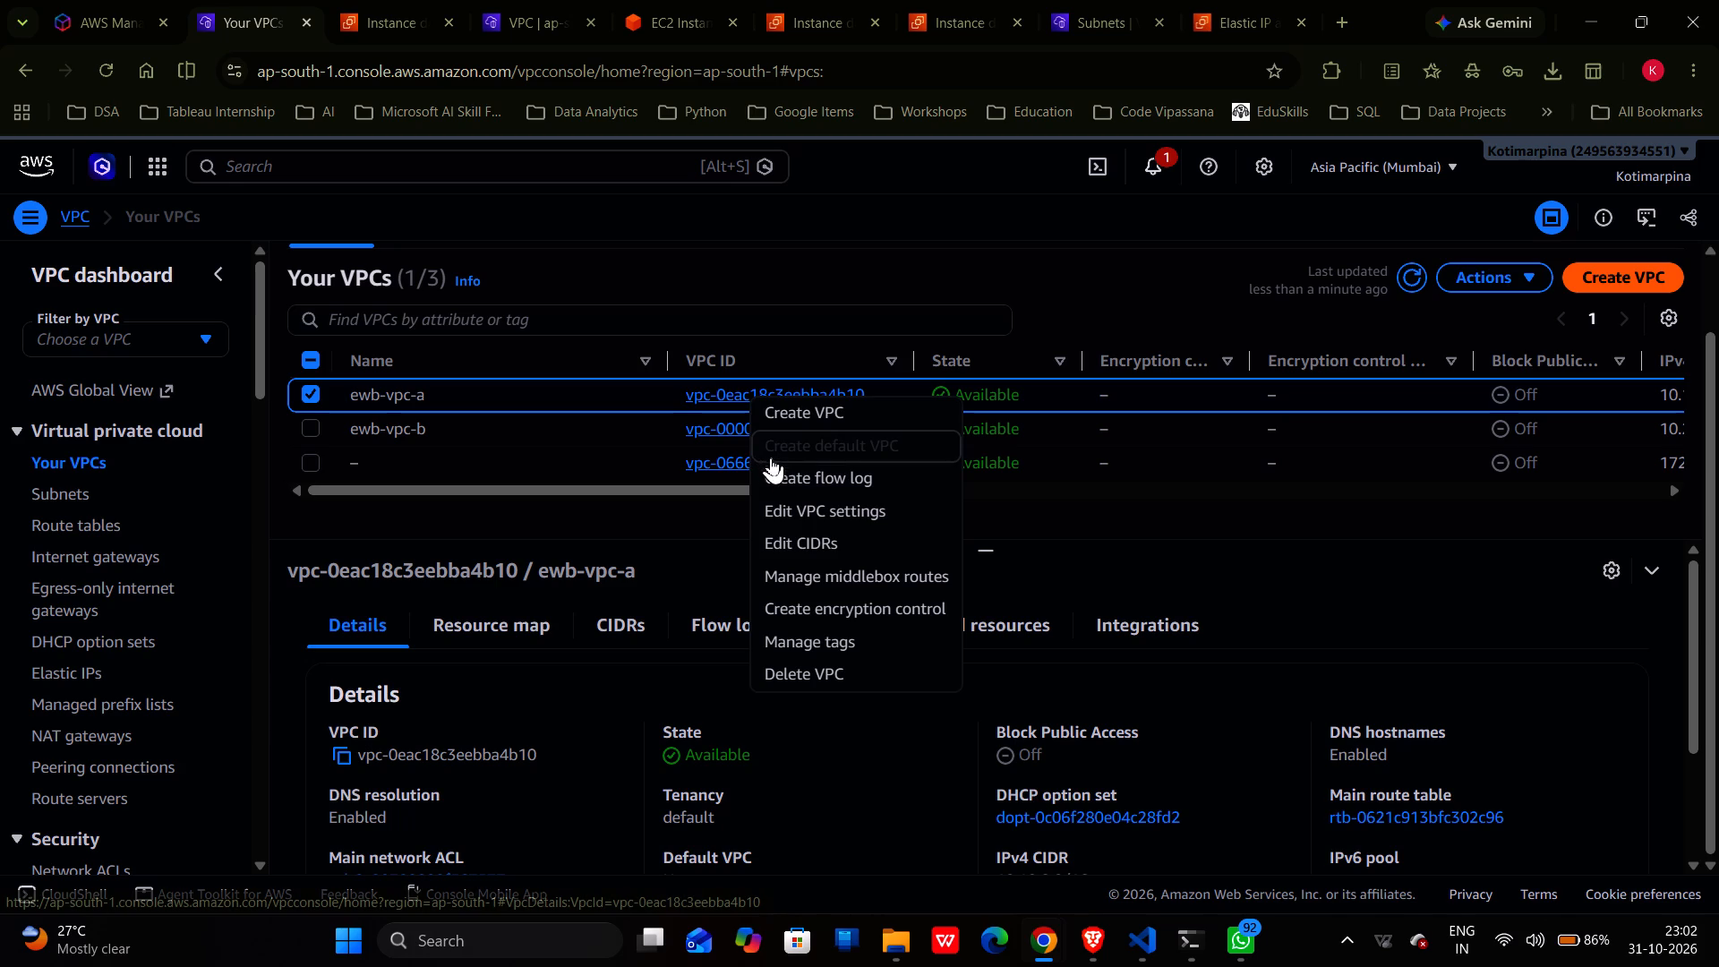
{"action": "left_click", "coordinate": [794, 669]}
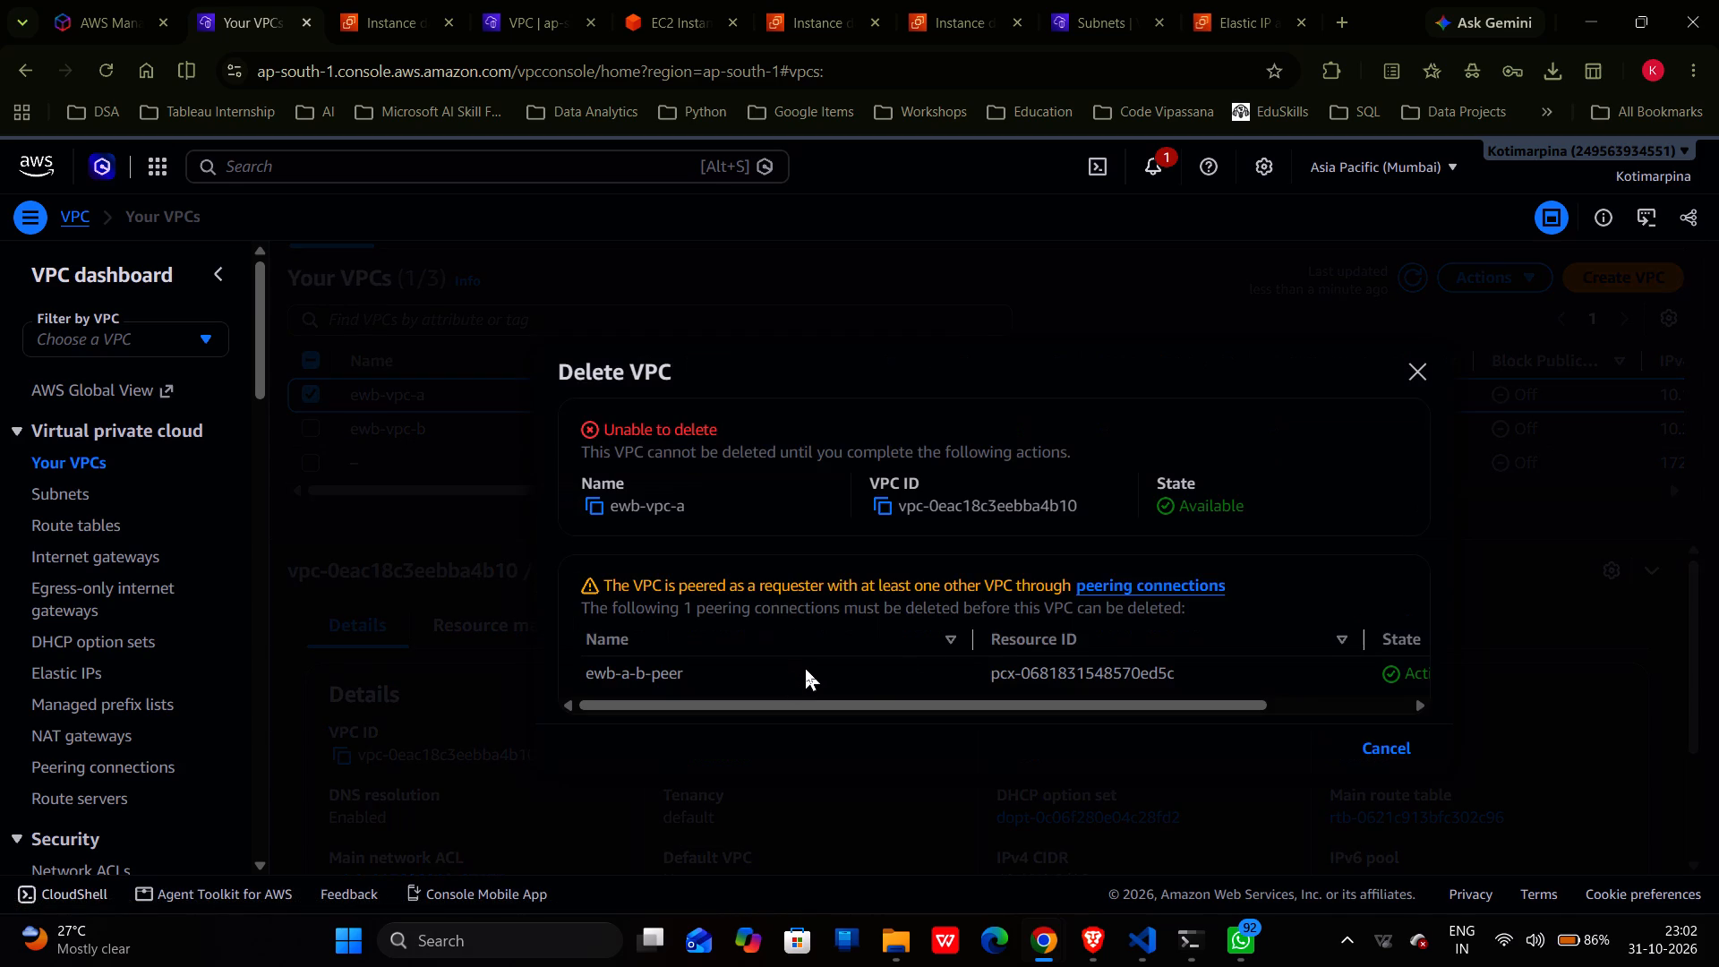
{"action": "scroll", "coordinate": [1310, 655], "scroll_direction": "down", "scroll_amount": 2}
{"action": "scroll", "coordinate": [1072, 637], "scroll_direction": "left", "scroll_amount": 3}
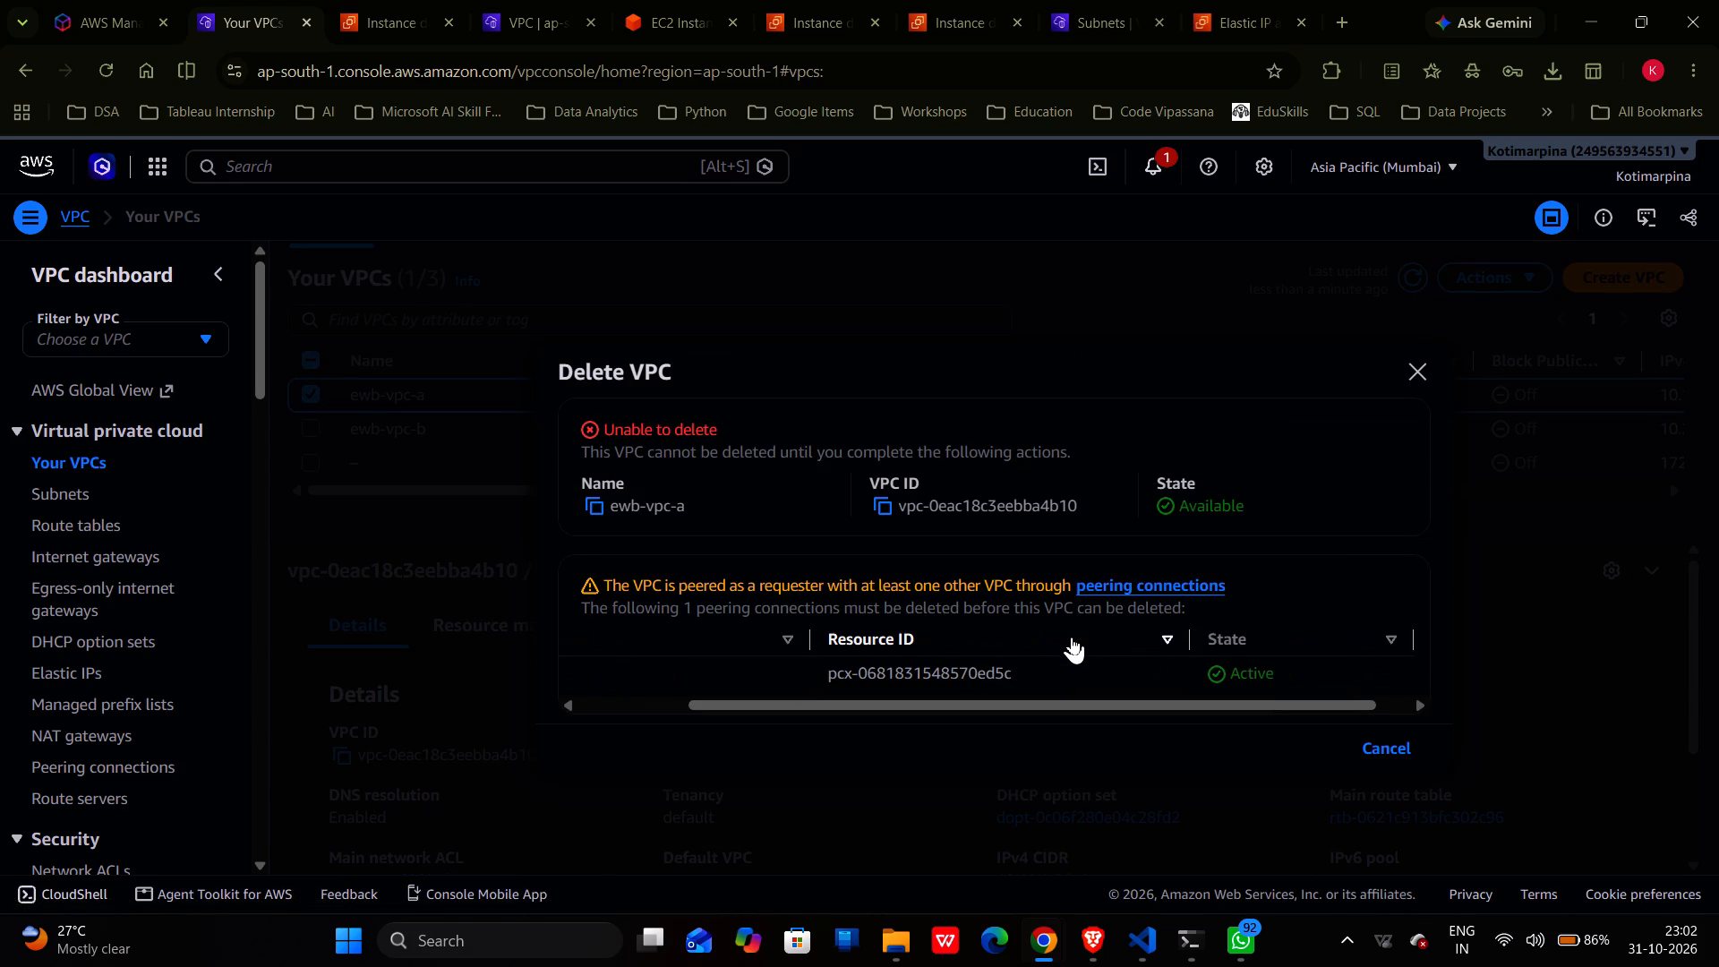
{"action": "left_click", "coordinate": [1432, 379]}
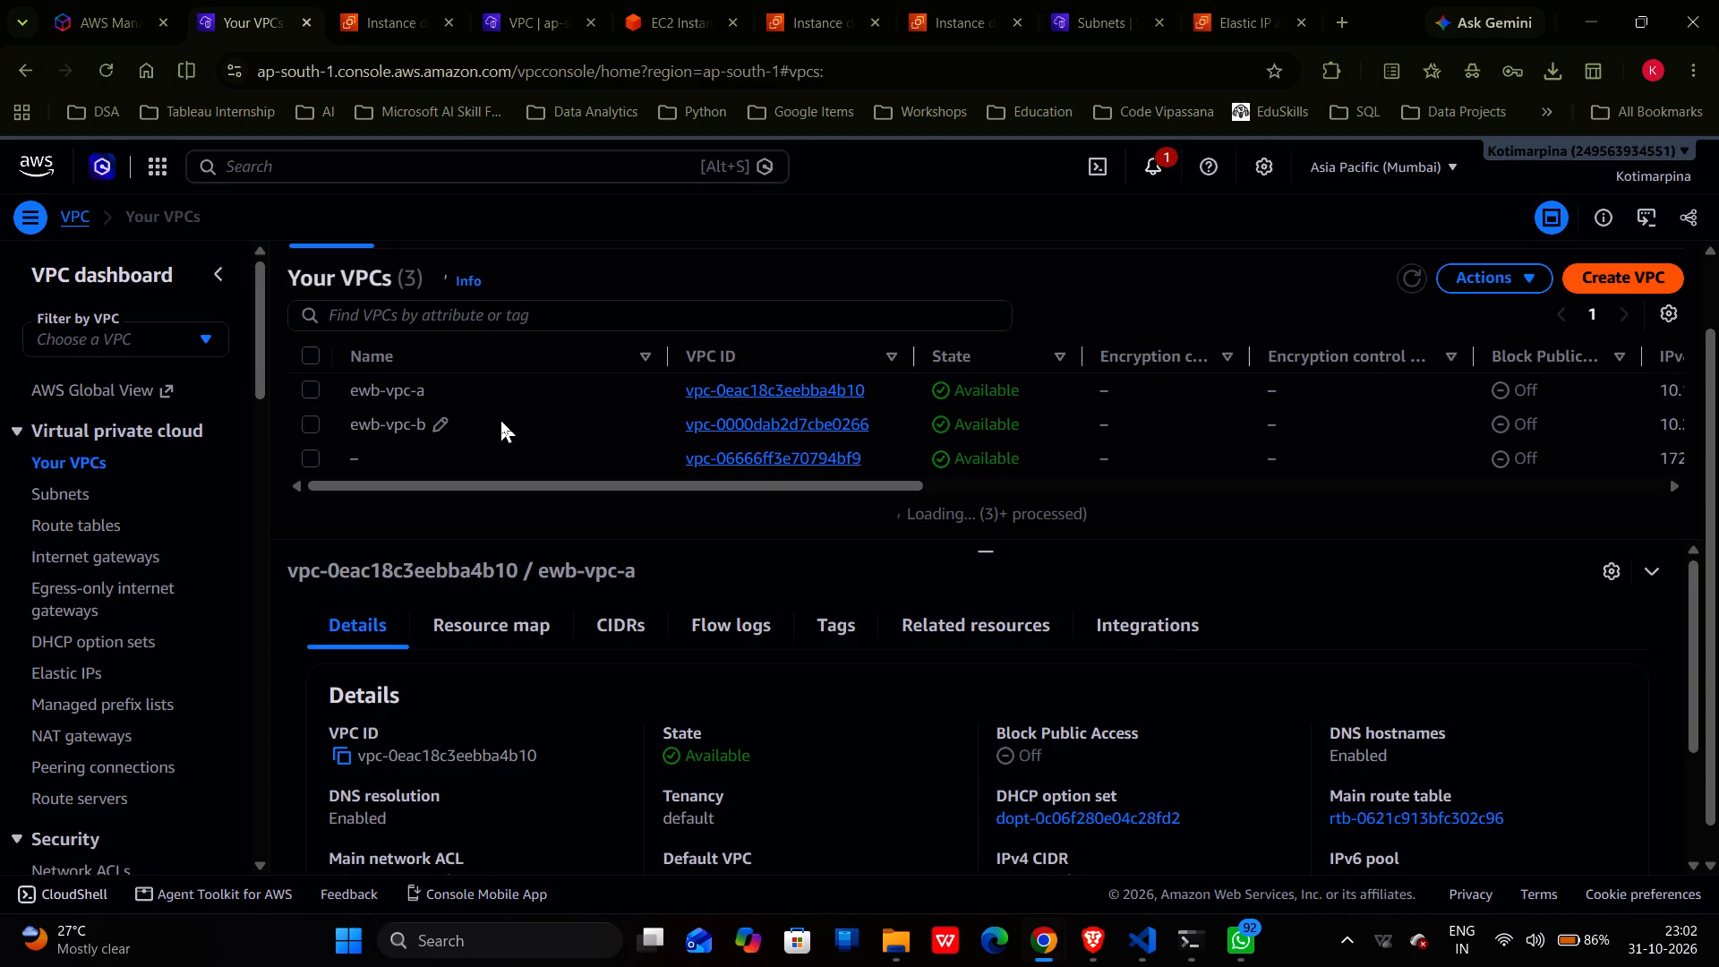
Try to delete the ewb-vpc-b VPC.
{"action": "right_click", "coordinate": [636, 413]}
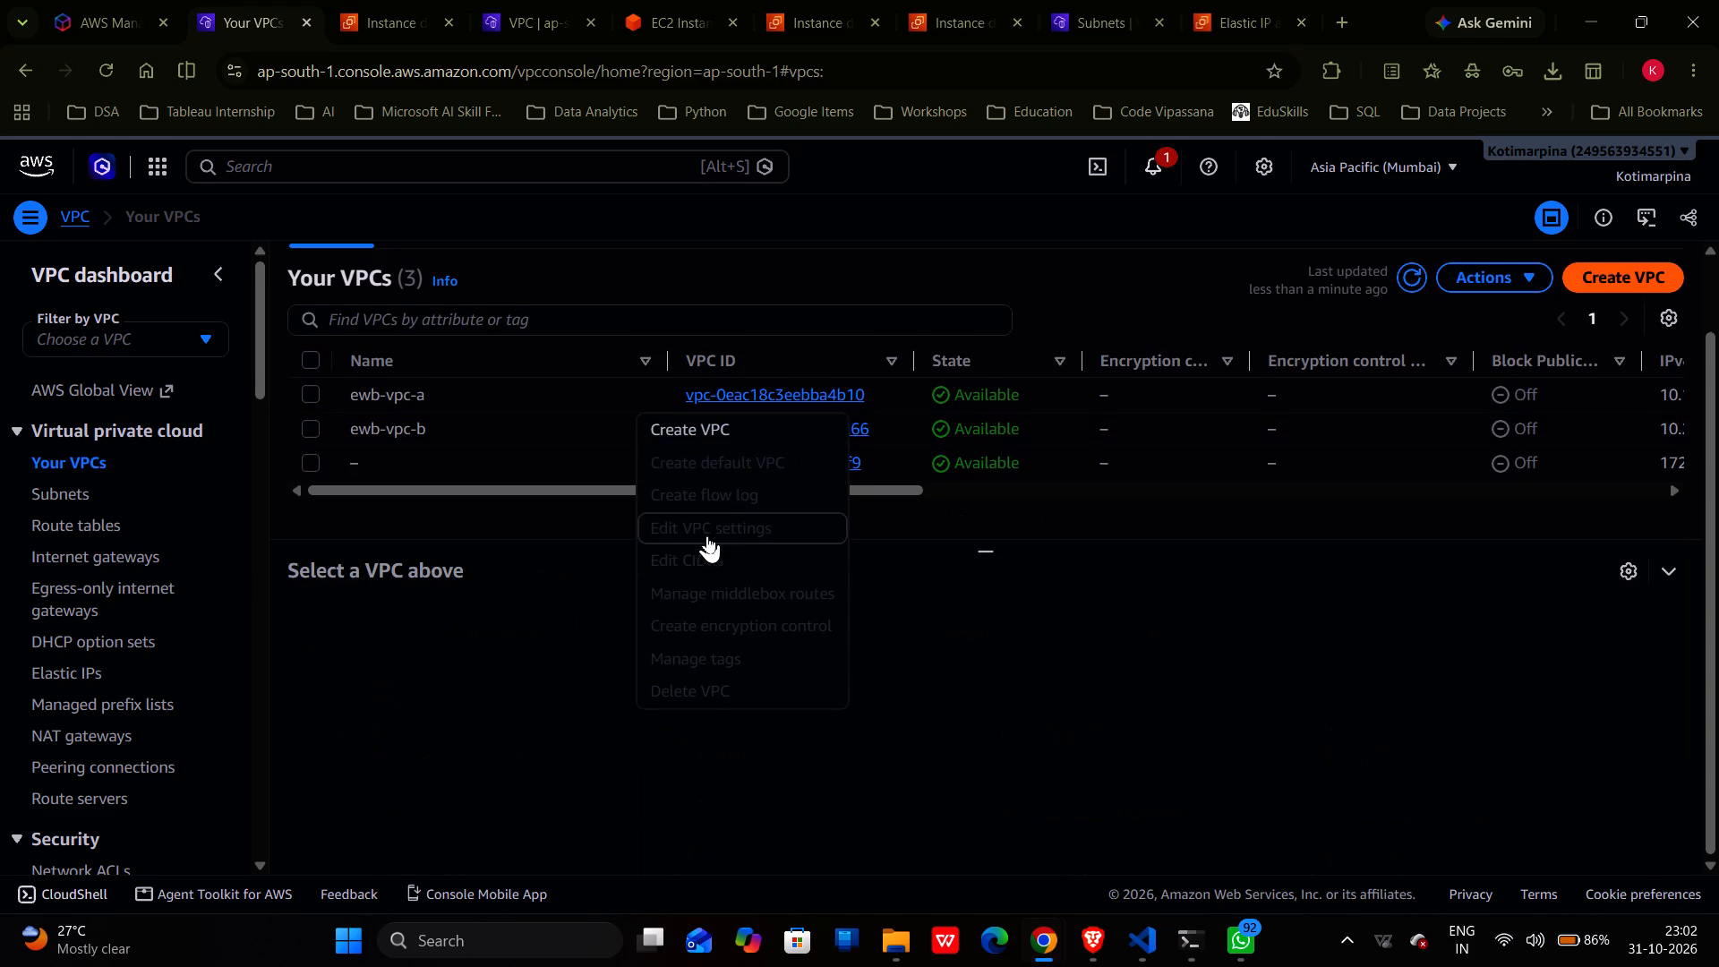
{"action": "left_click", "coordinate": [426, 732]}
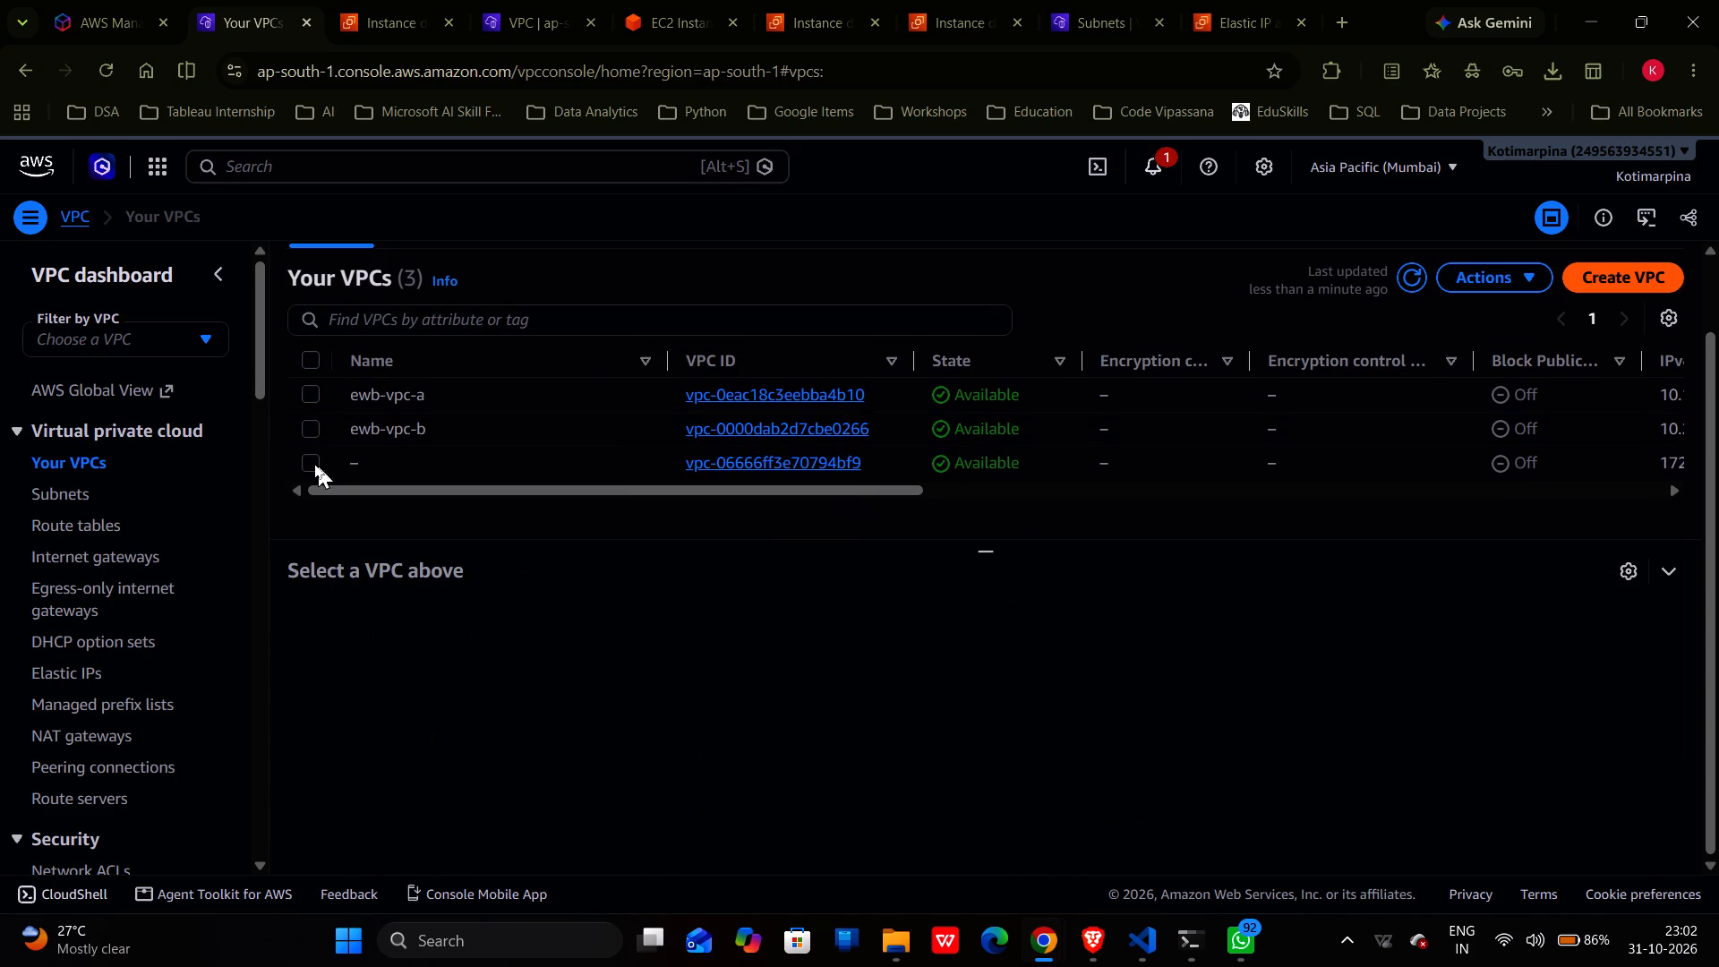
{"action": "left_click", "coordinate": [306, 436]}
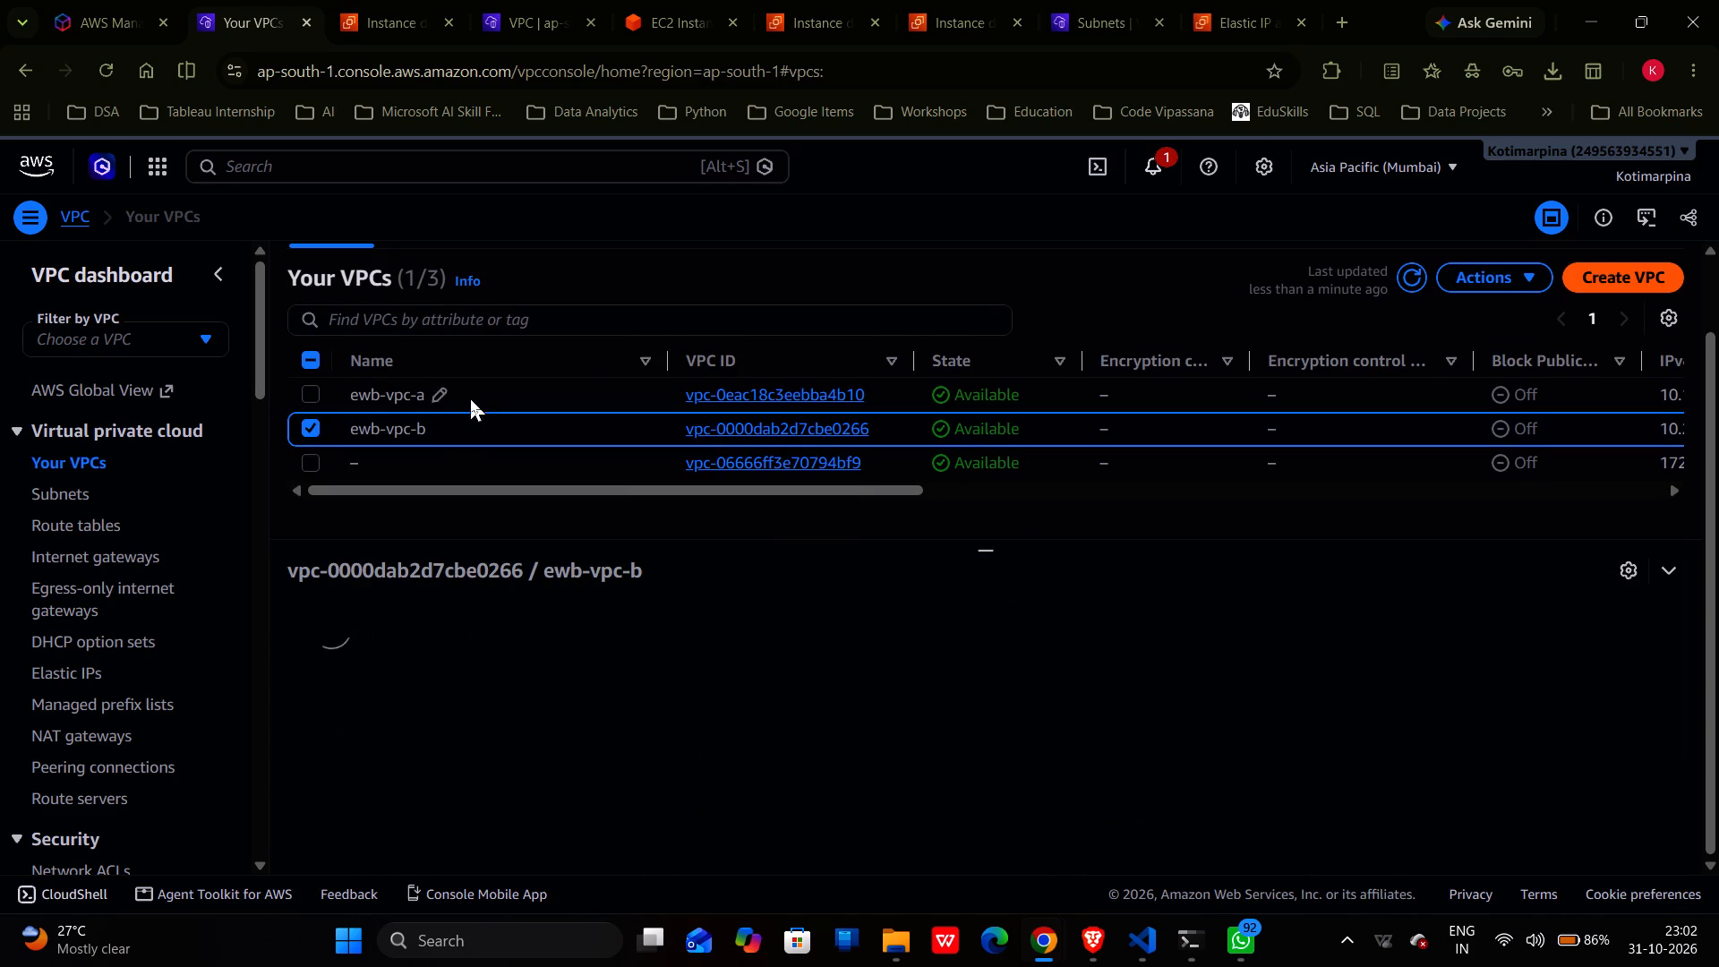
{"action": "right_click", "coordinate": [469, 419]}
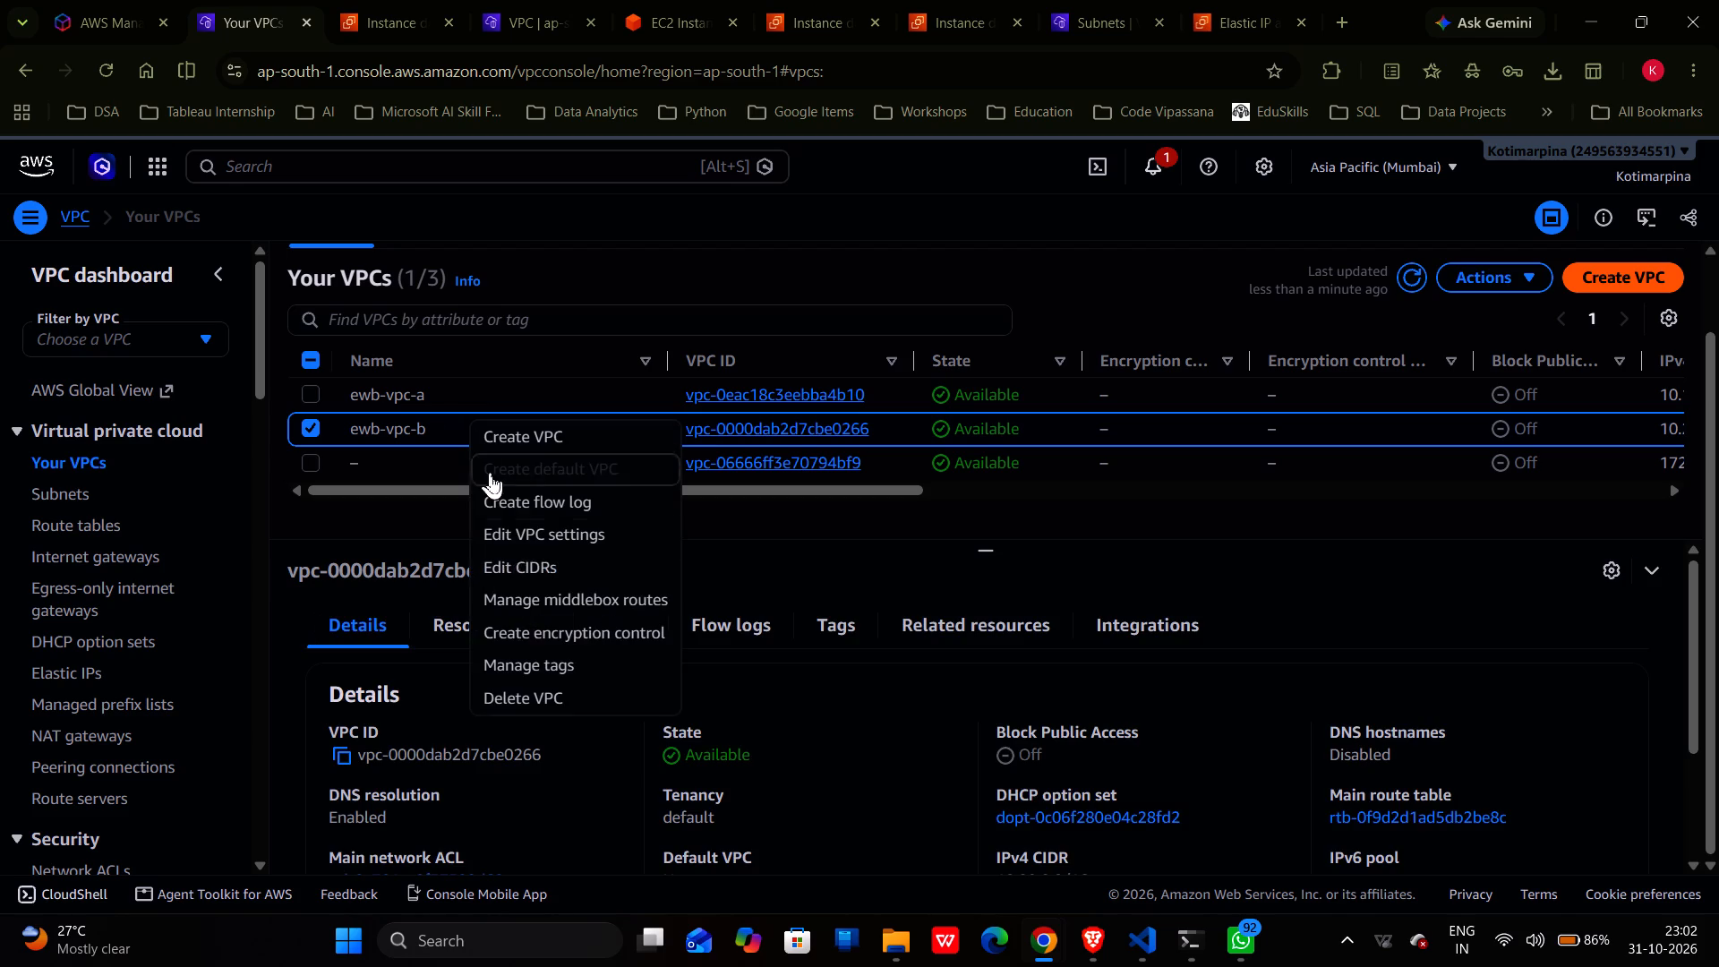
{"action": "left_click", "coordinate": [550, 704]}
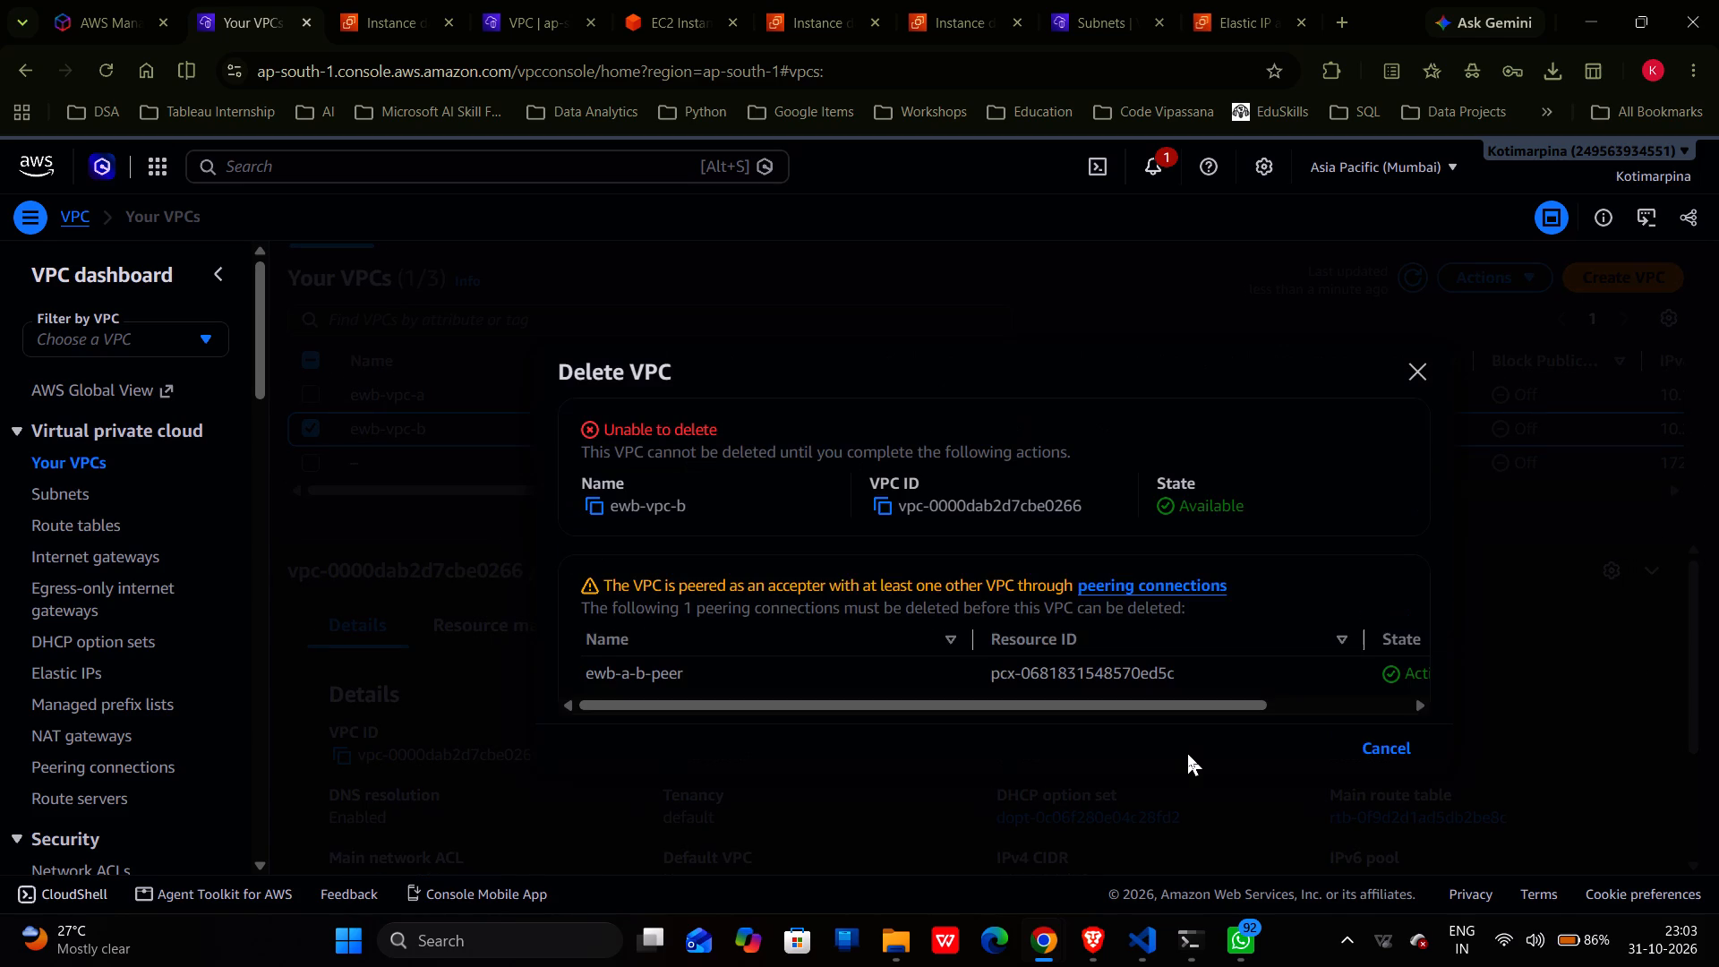
Open the peering connections and delete ewb-a-b-peer together with its related route table entries, entering "delete" as the confirmation text.
{"action": "left_click", "coordinate": [1177, 581]}
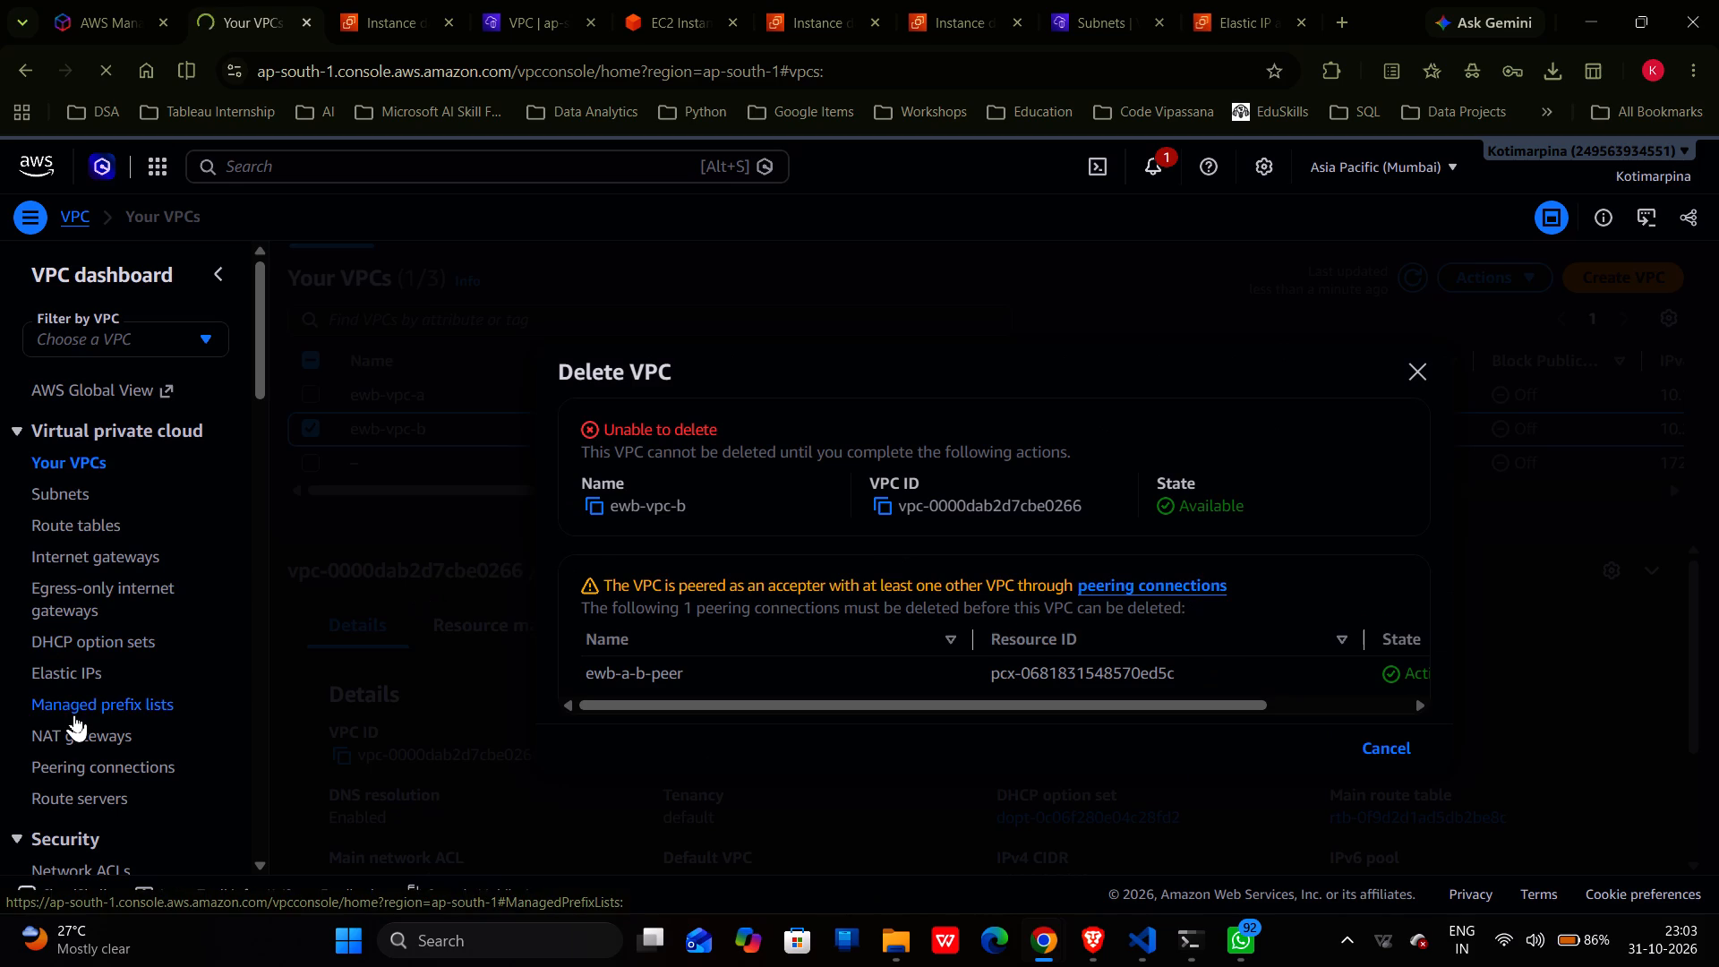
{"action": "double_click", "coordinate": [86, 760]}
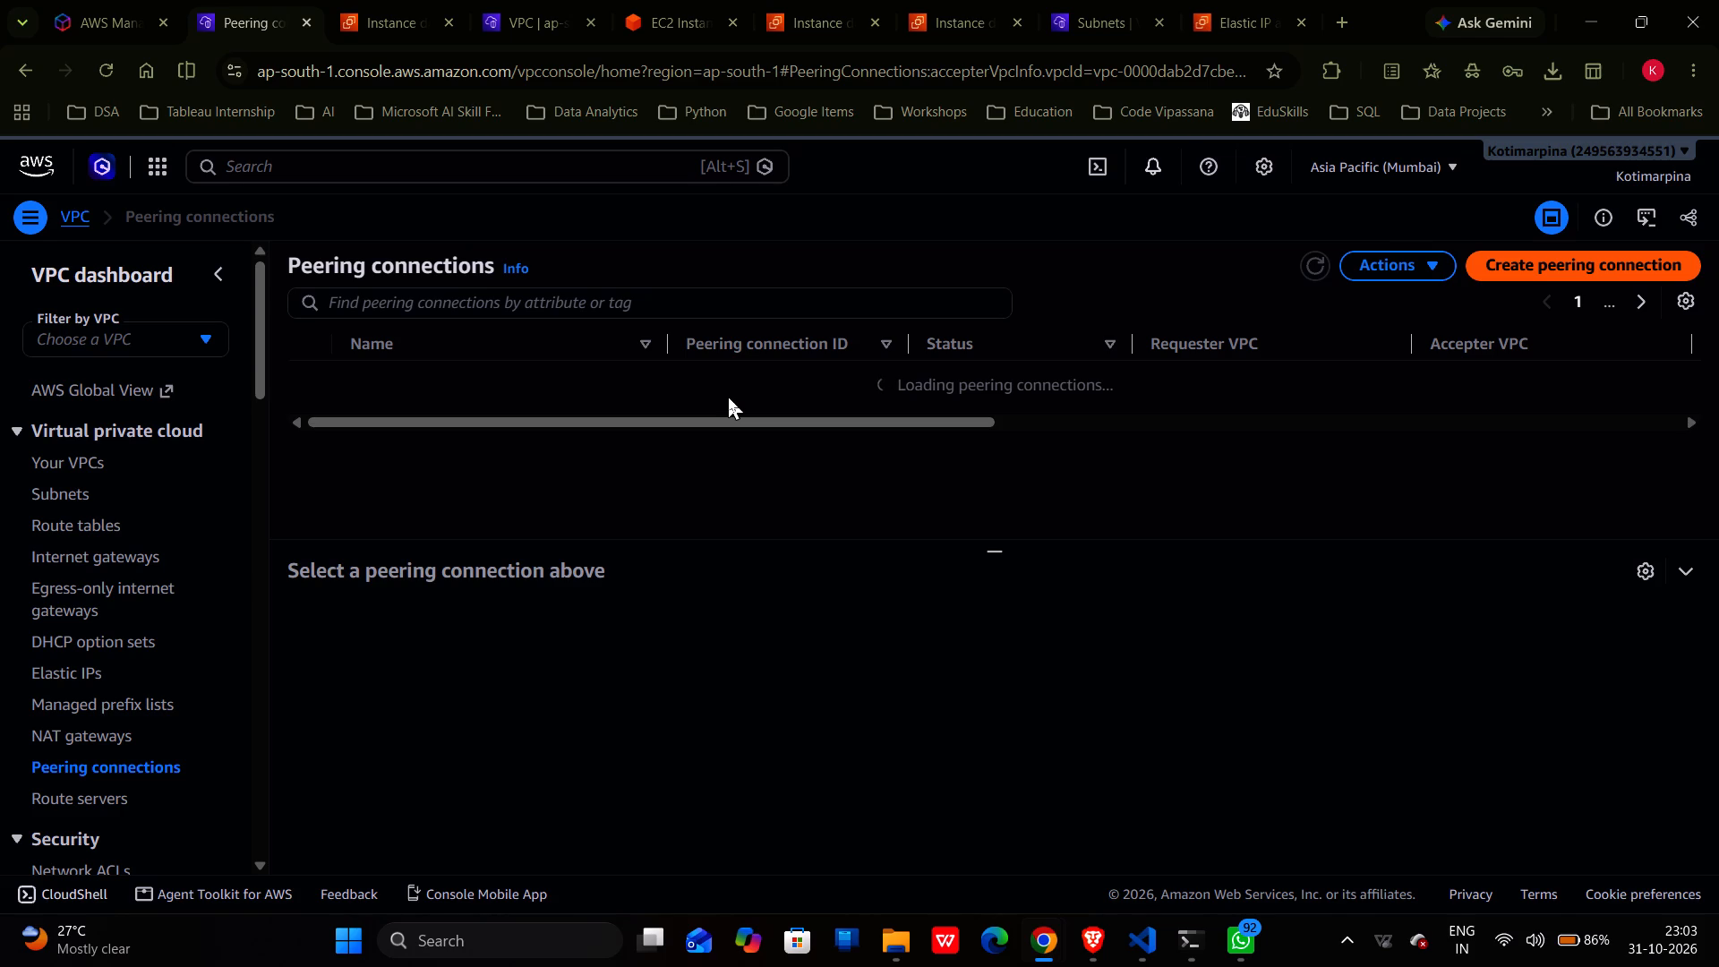
{"action": "right_click", "coordinate": [571, 381]}
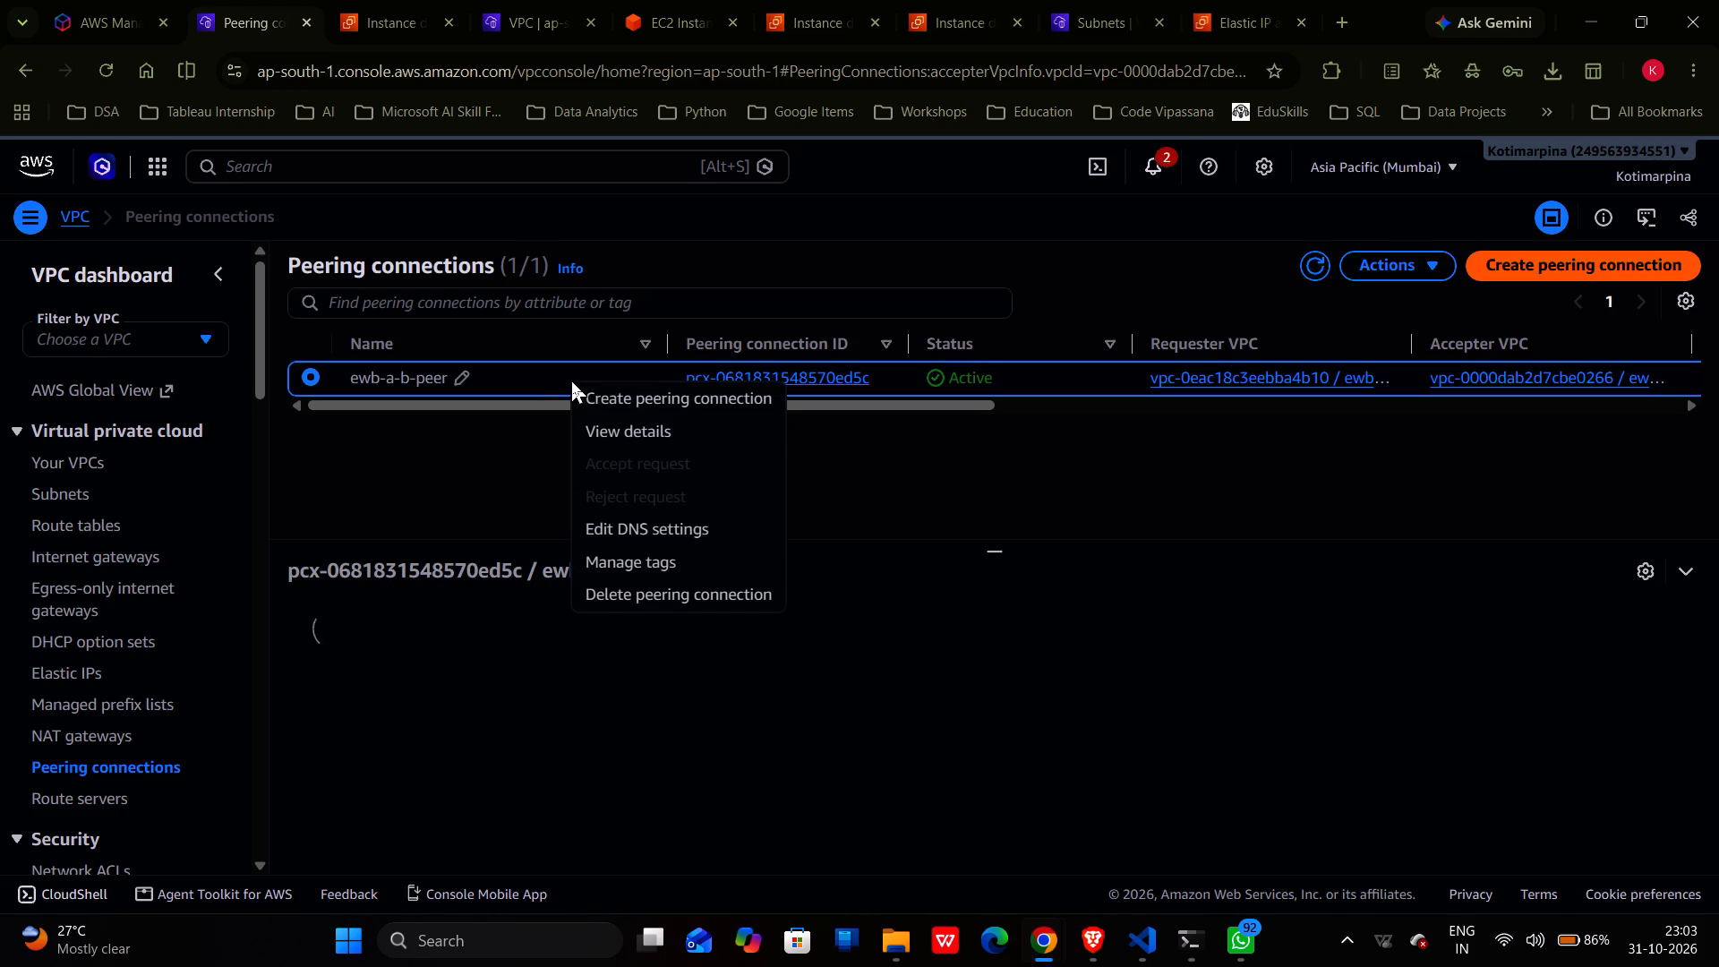
{"action": "left_click", "coordinate": [669, 593]}
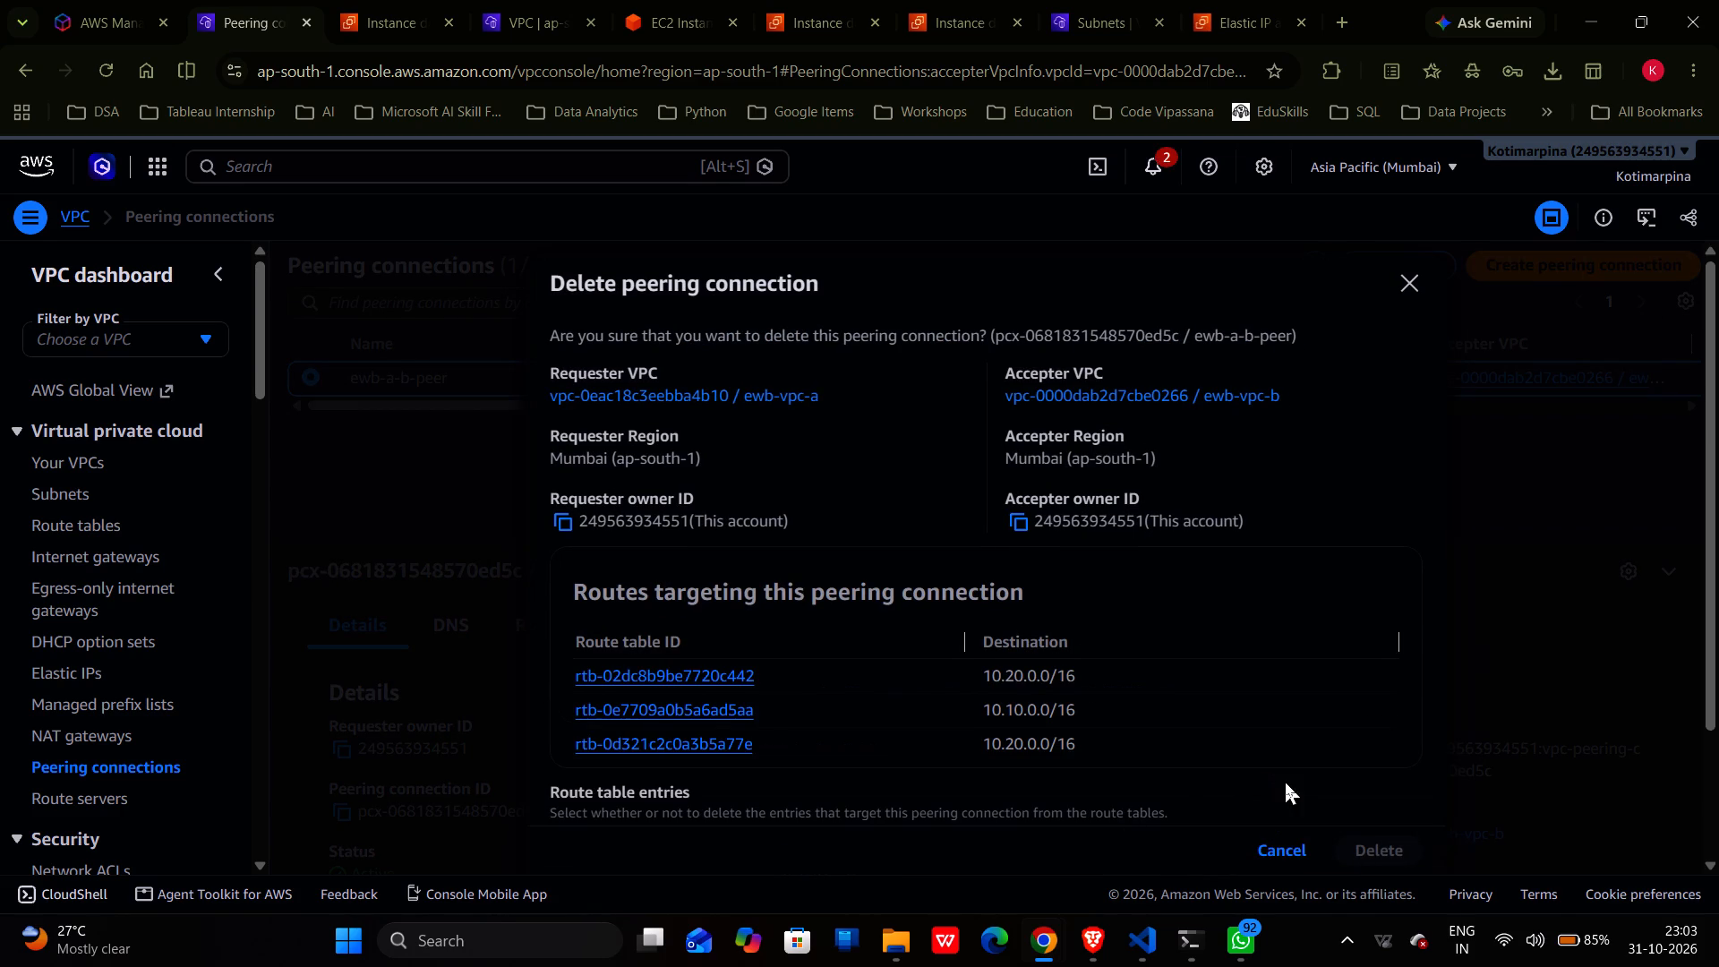
{"action": "scroll", "coordinate": [1273, 703], "scroll_direction": "down", "scroll_amount": 2}
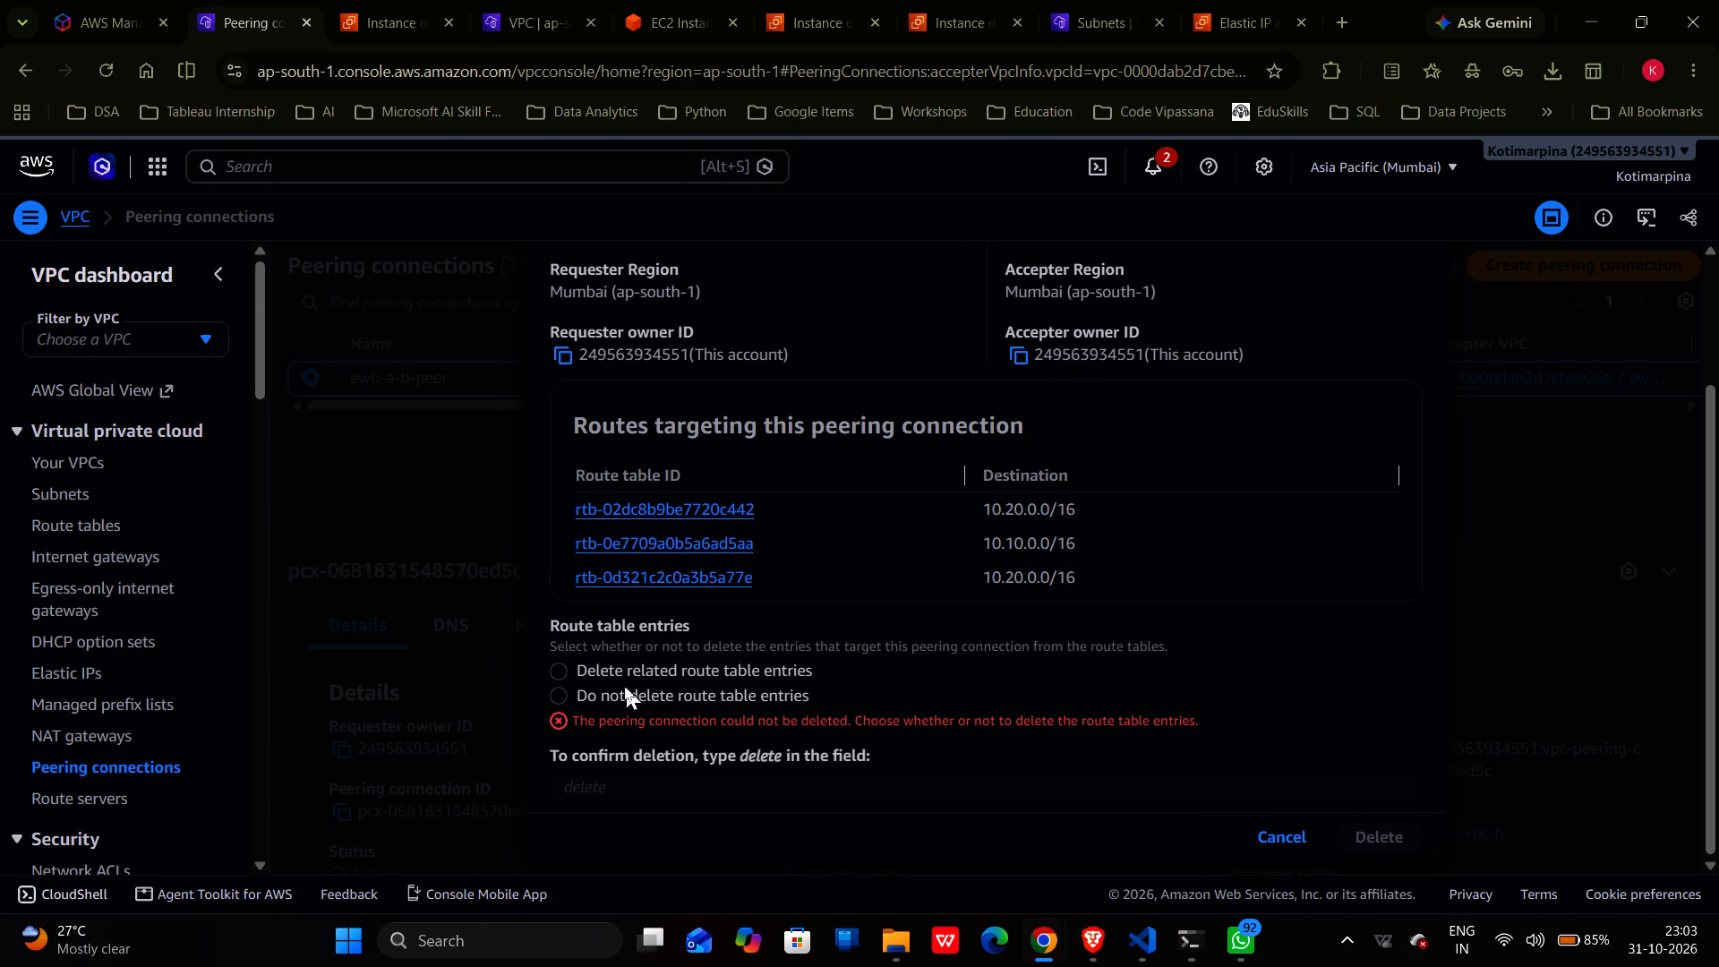
{"action": "left_click", "coordinate": [561, 670]}
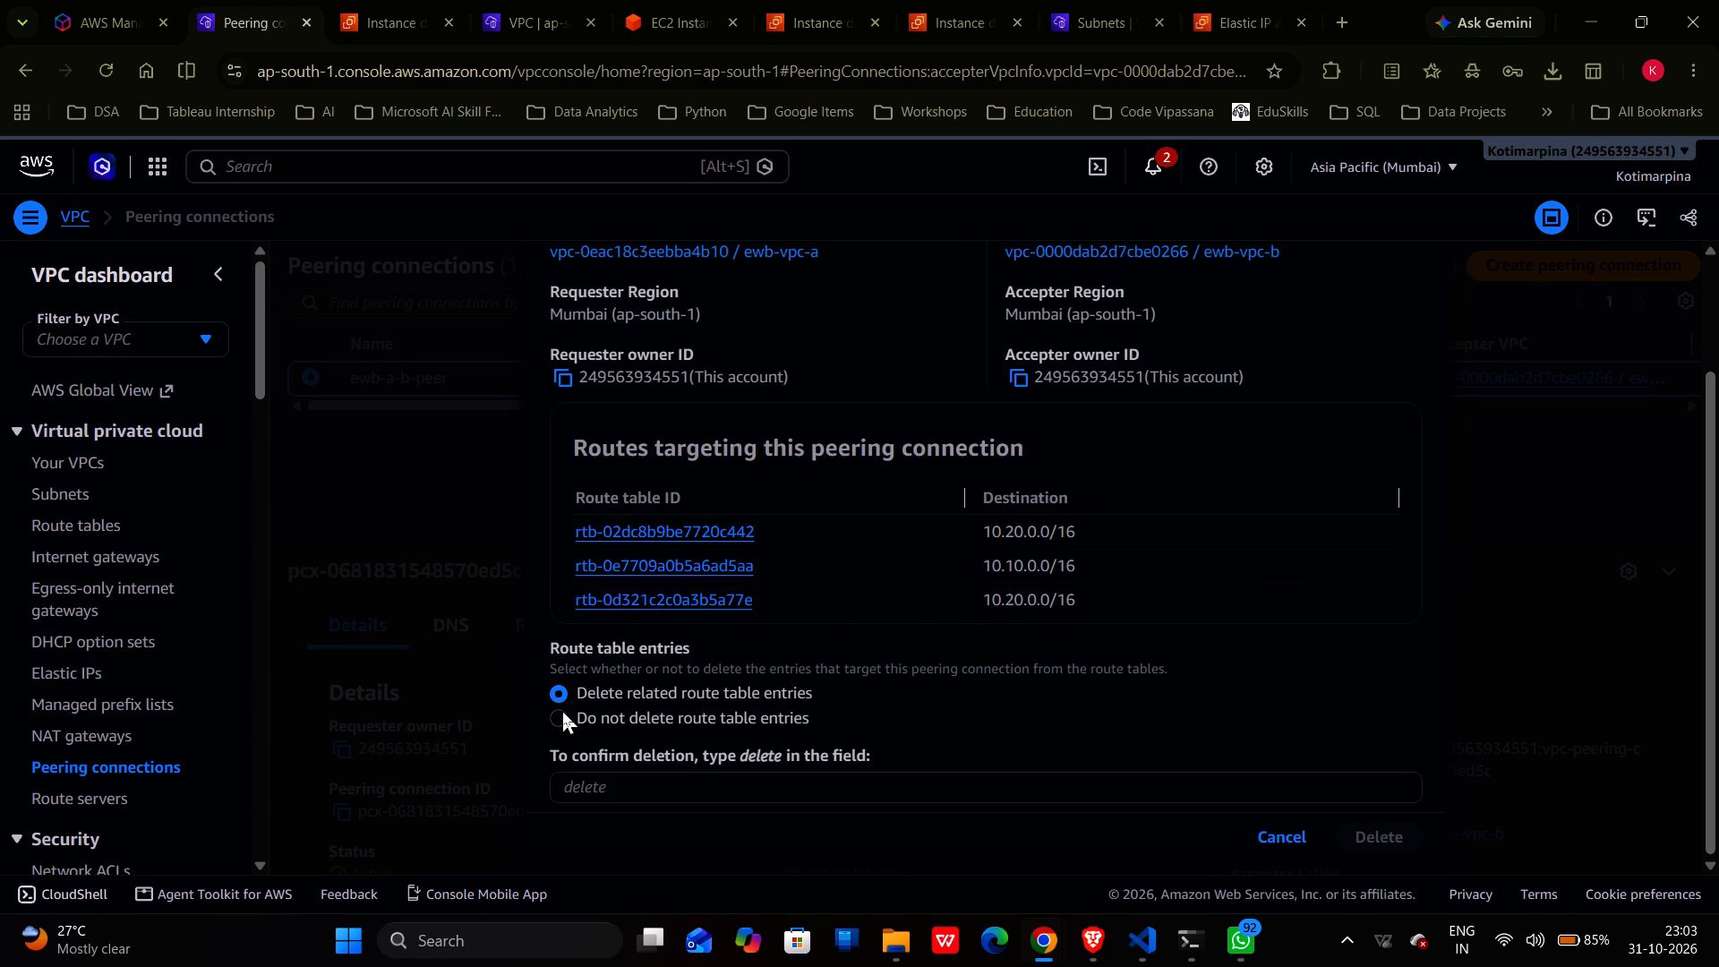
{"action": "left_click", "coordinate": [562, 710]}
{"action": "scroll", "coordinate": [702, 717], "scroll_direction": "down", "scroll_amount": 1}
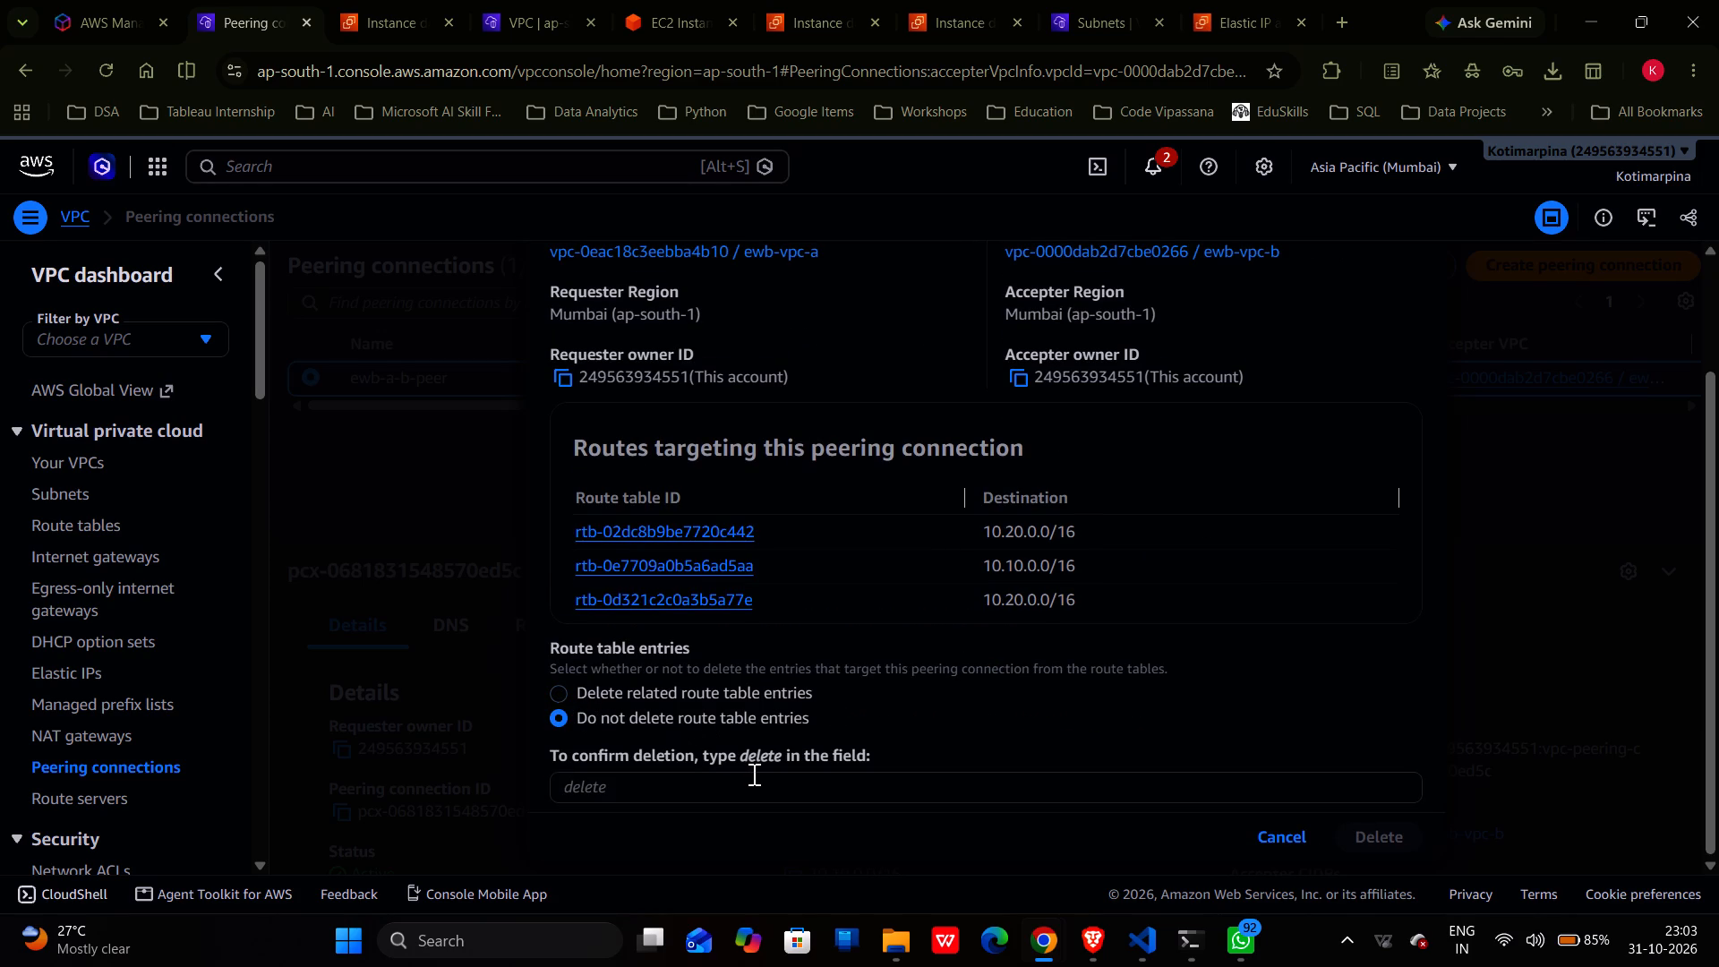
{"action": "left_click", "coordinate": [752, 774]}
{"action": "type", "text": "de"}
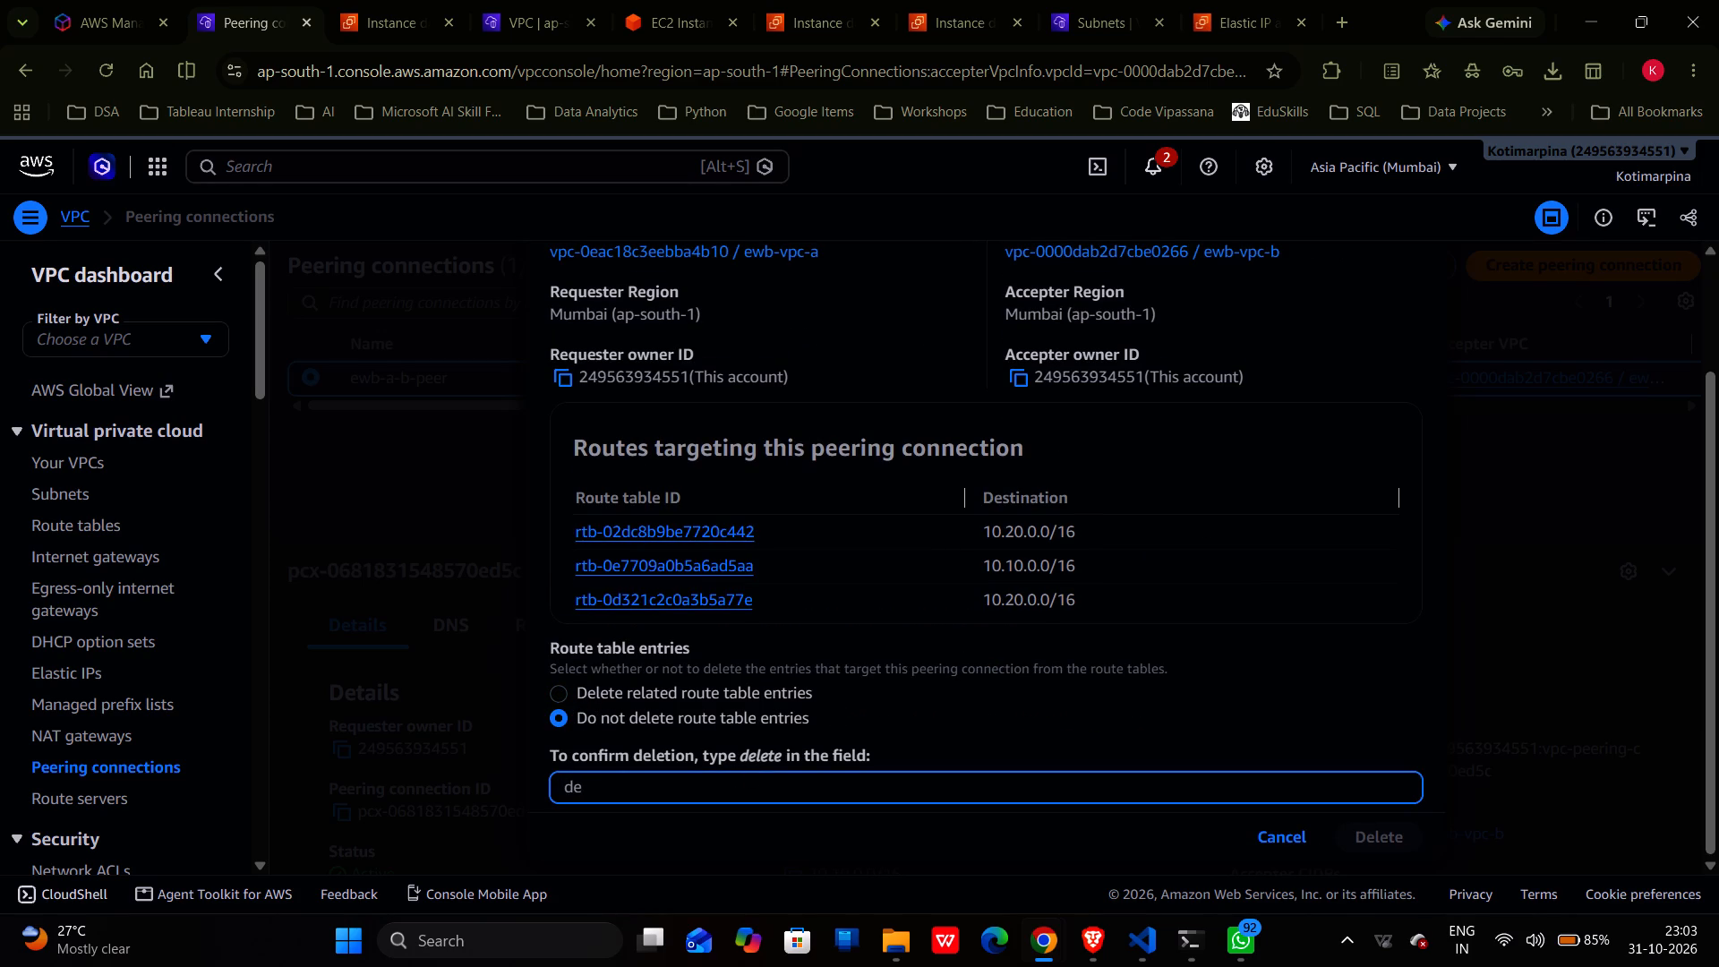
{"action": "type", "text": "lete"}
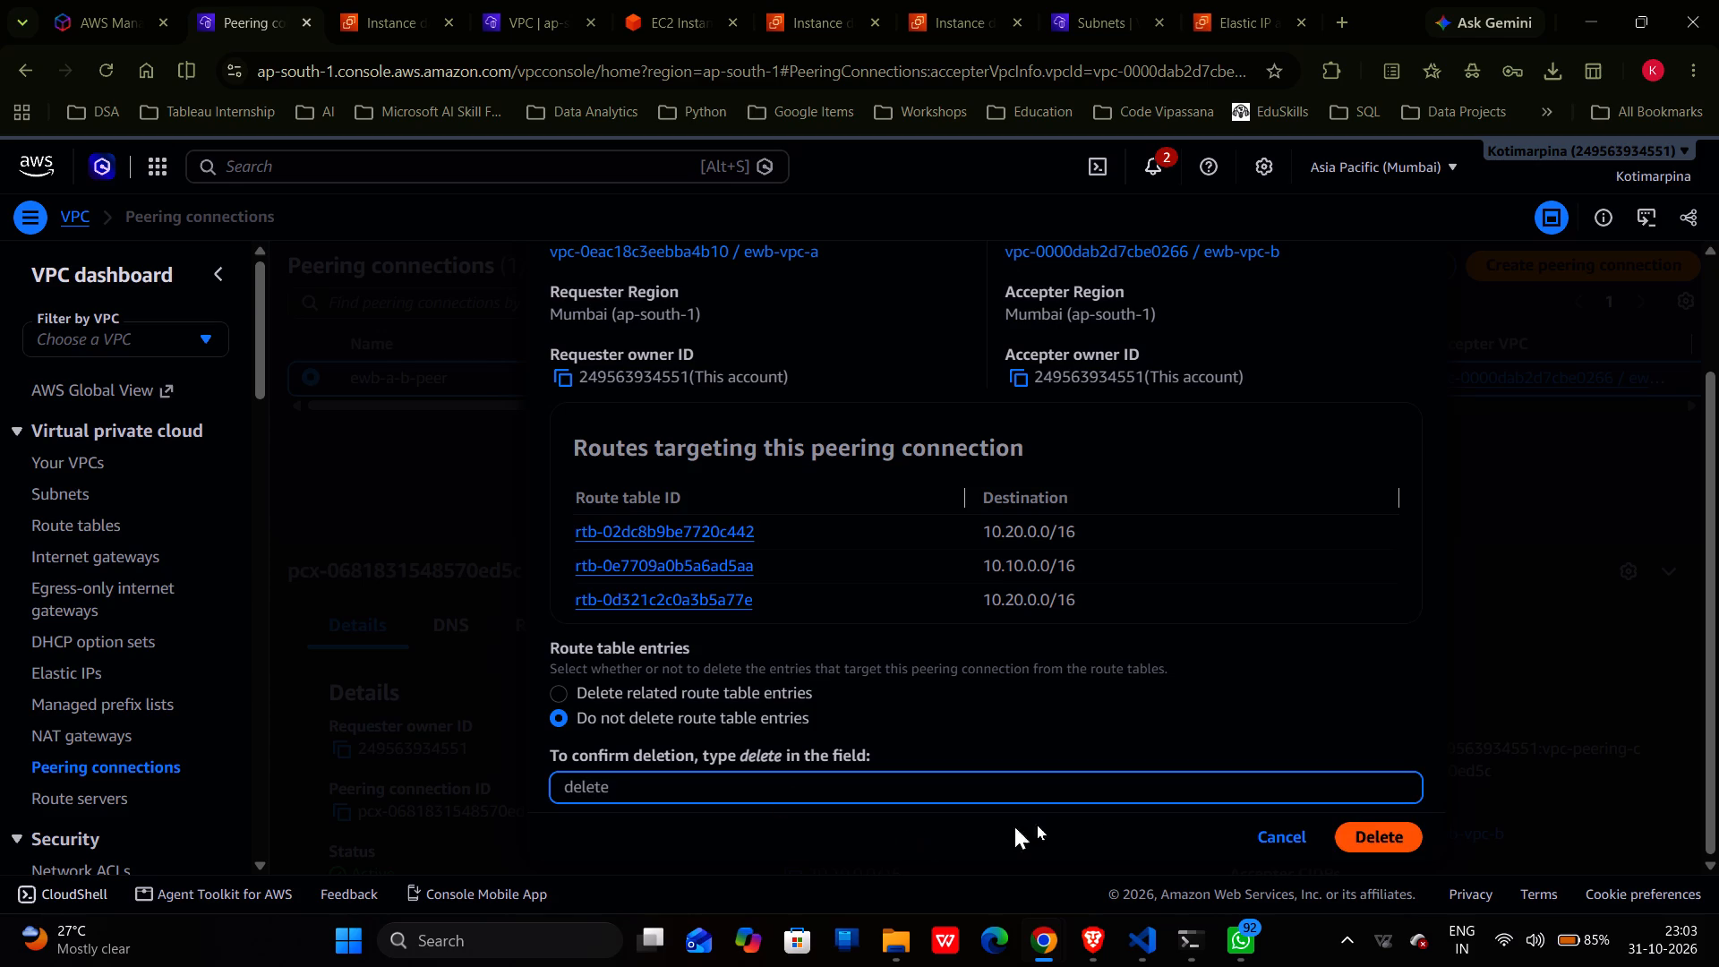
{"action": "left_click", "coordinate": [754, 702]}
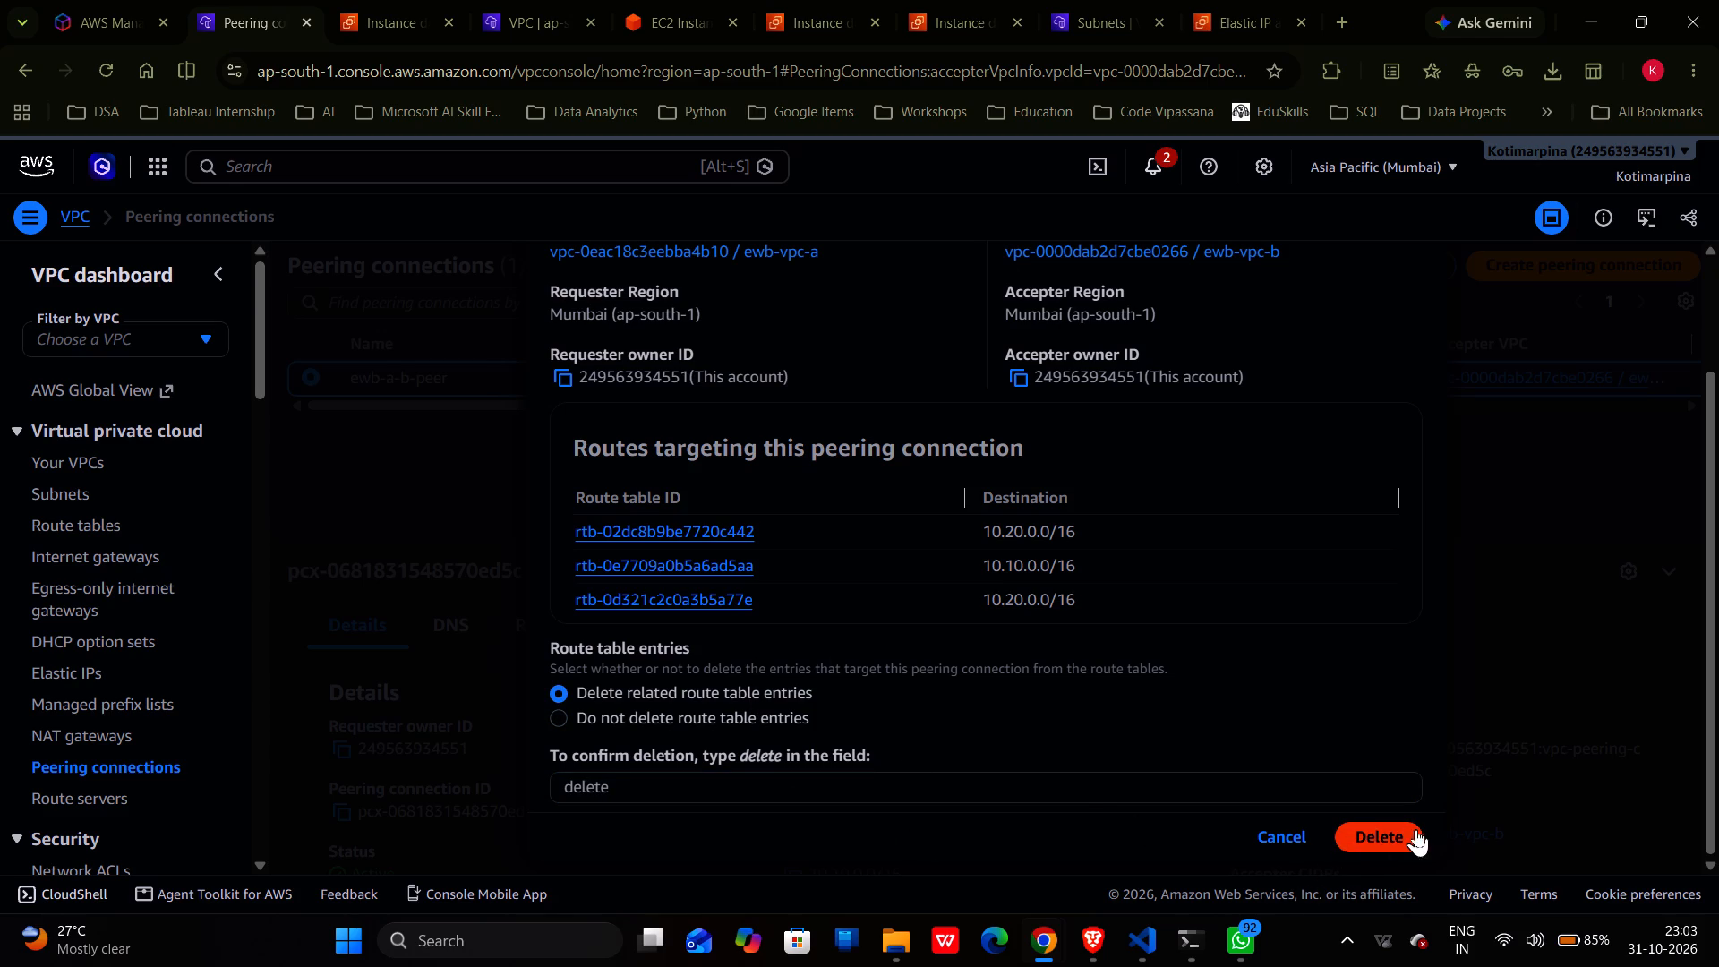
{"action": "left_click", "coordinate": [768, 713]}
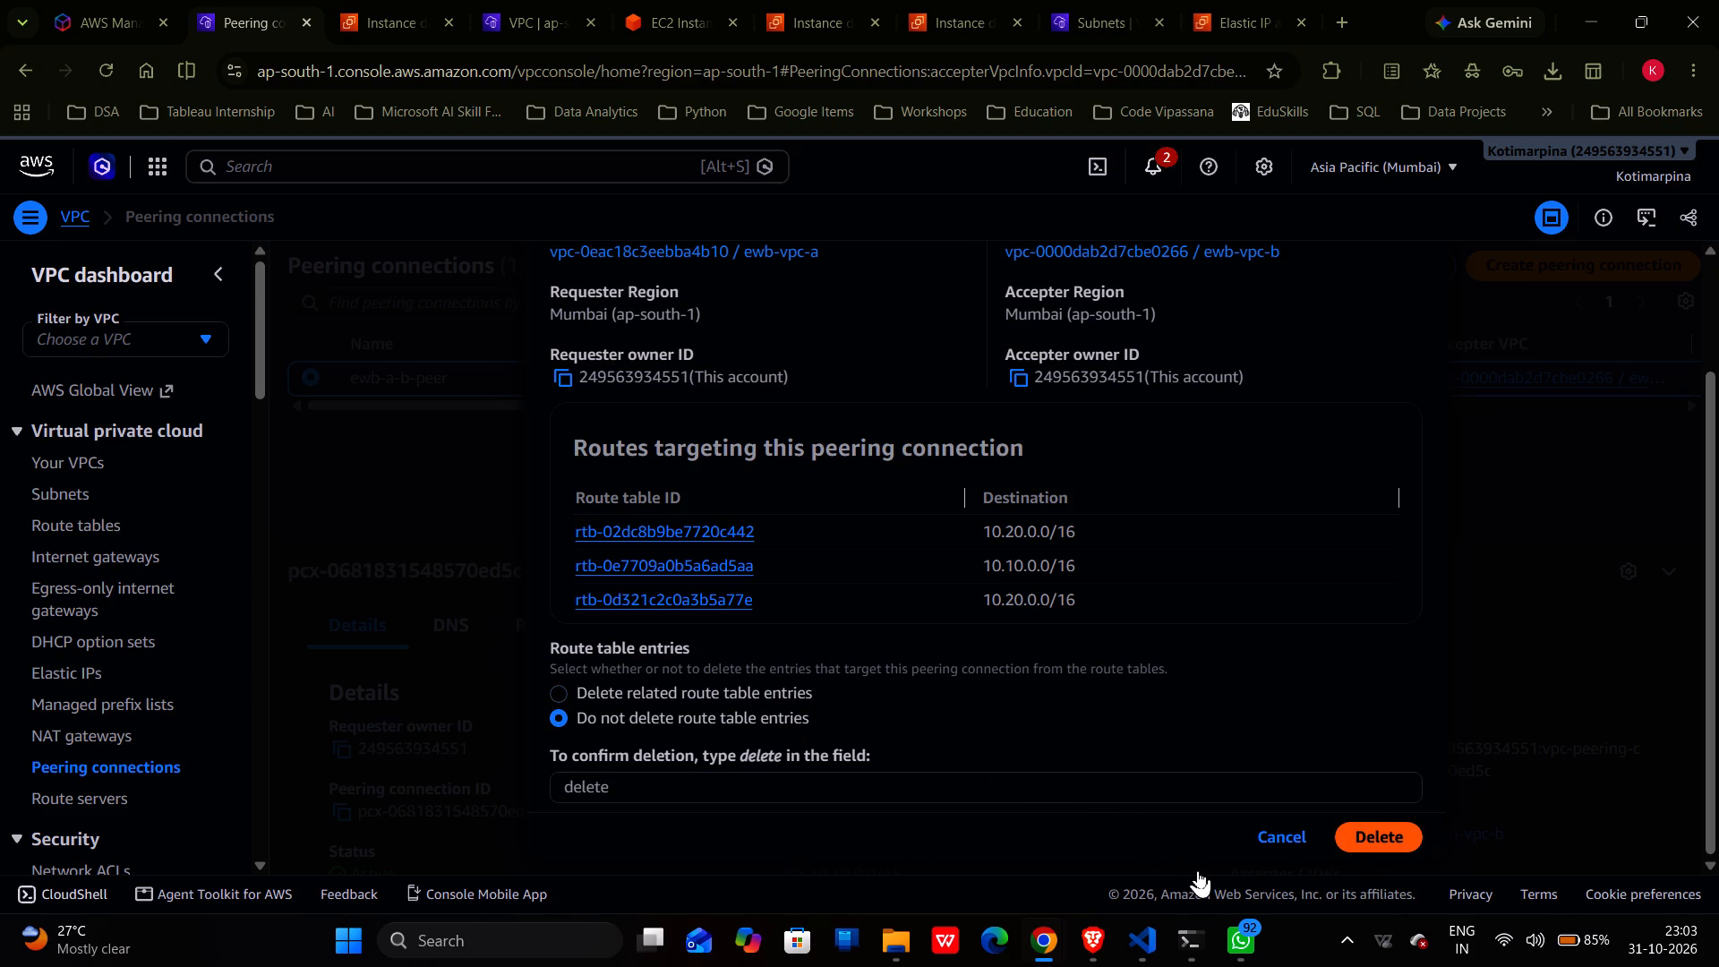
{"action": "left_click", "coordinate": [781, 692]}
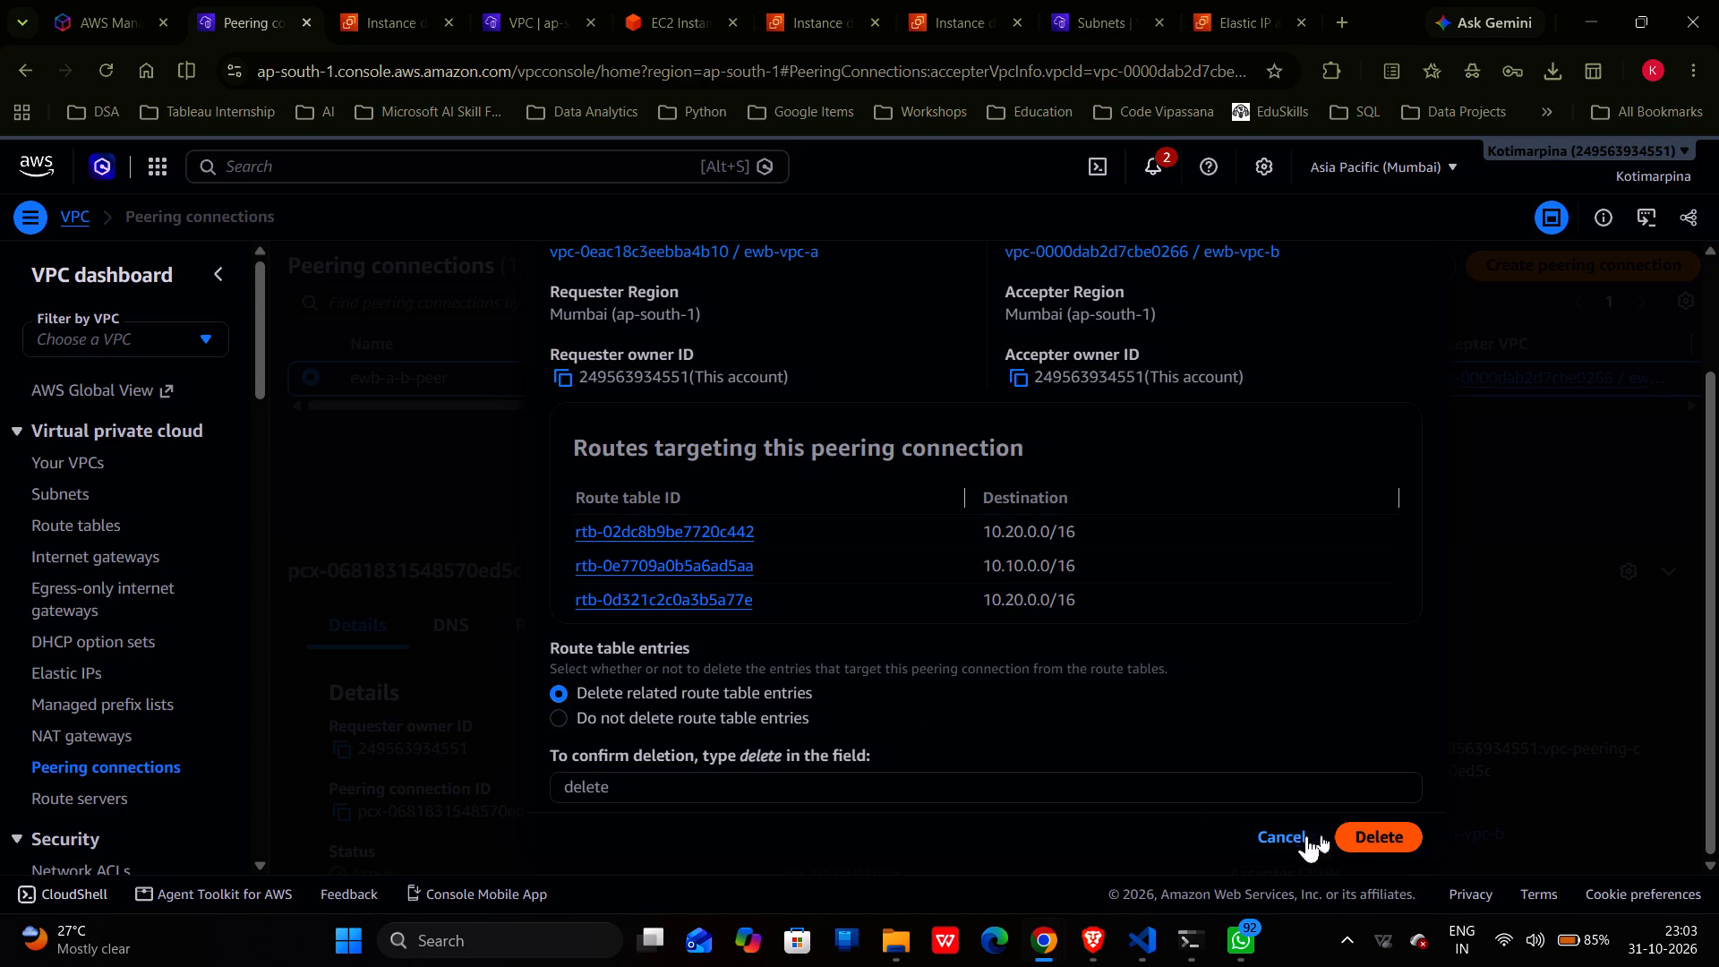
{"action": "left_click", "coordinate": [1397, 834]}
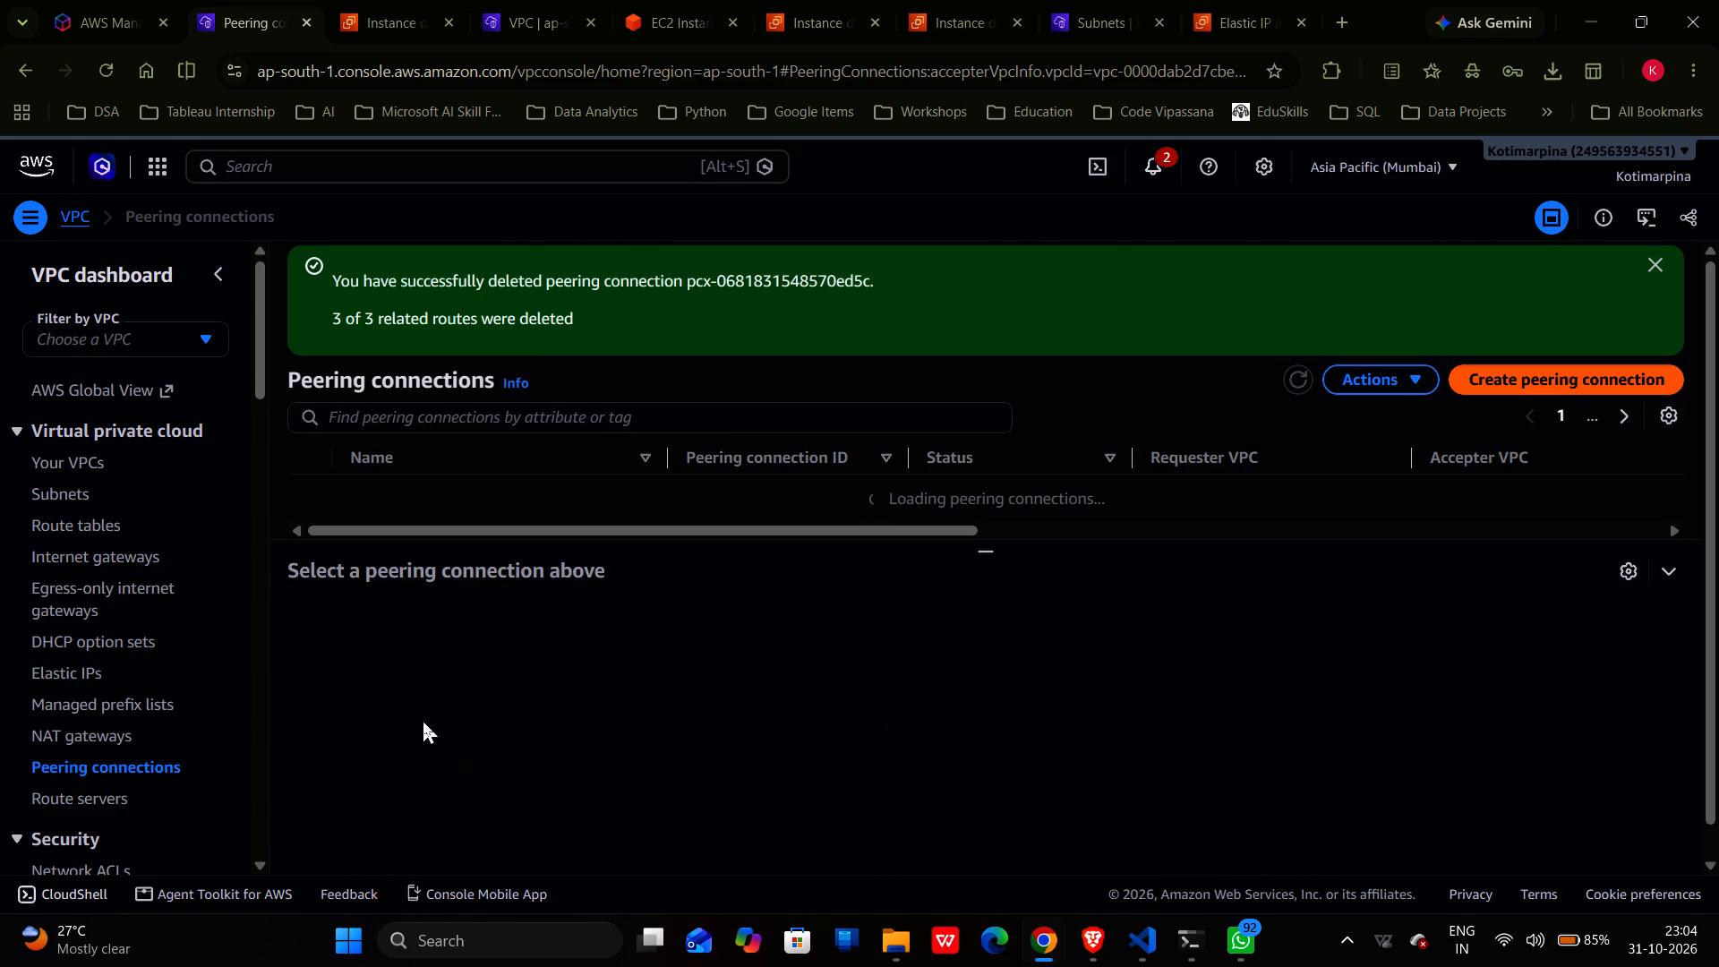
Return to the Your VPCs list and delete ewb-vpc-b with its associated resources, entering "delete" as the confirmation text.
{"action": "double_click", "coordinate": [60, 464]}
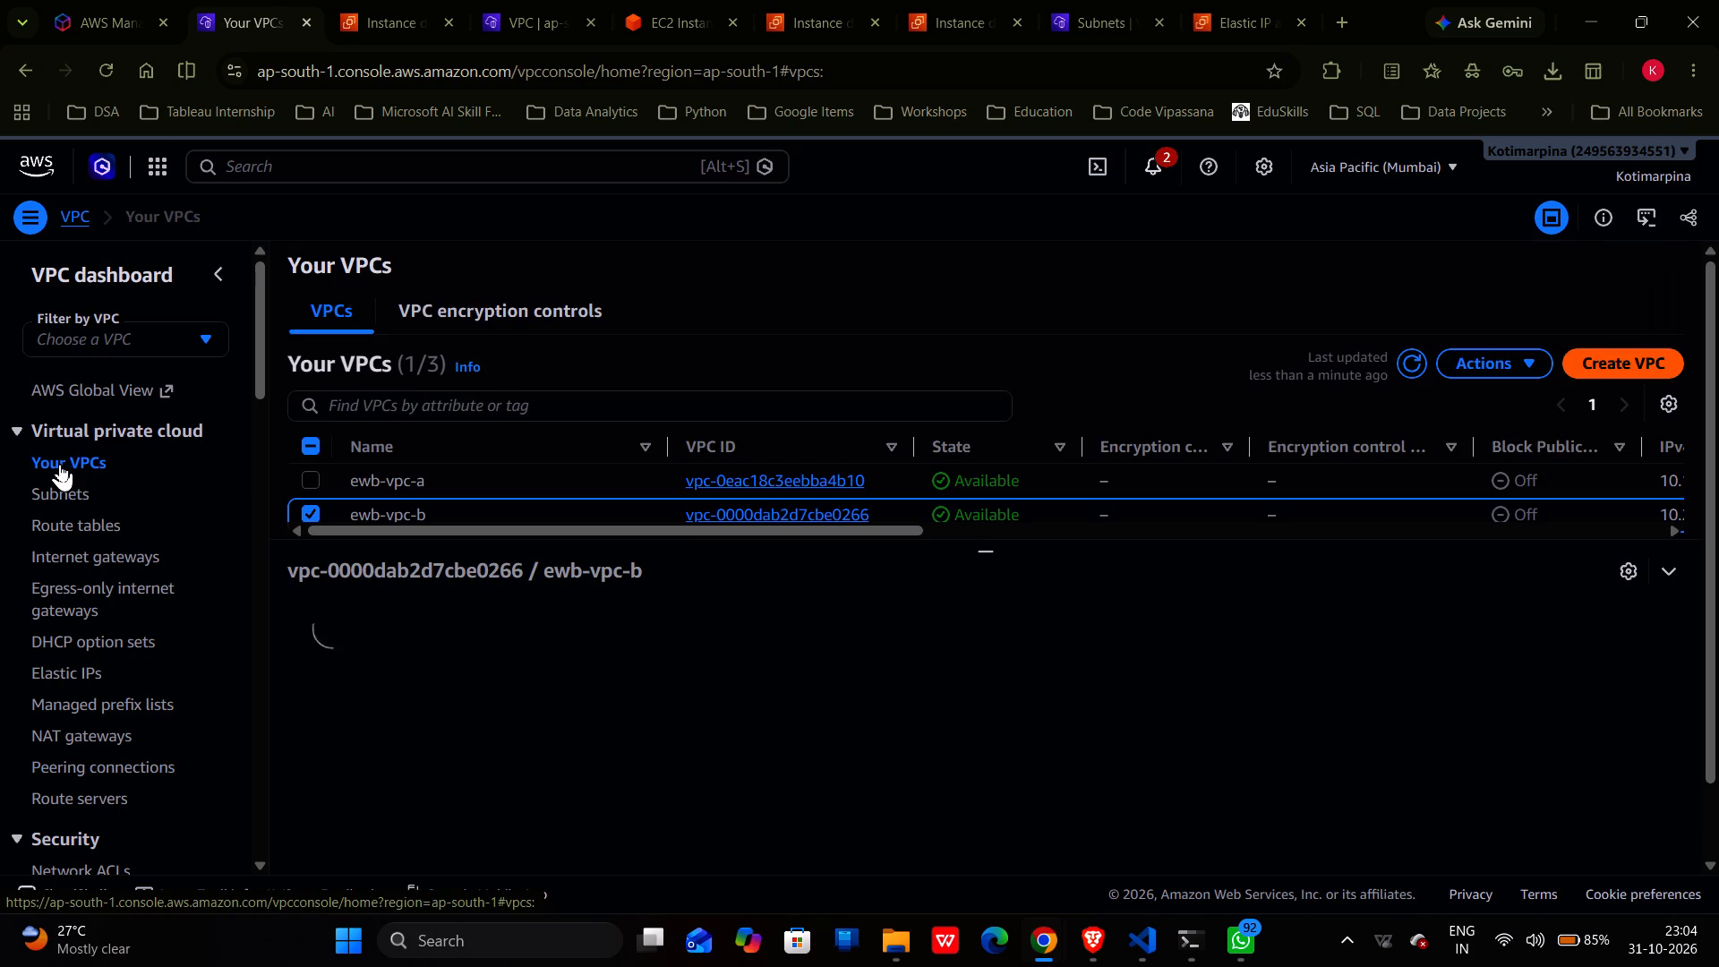
{"action": "right_click", "coordinate": [494, 507]}
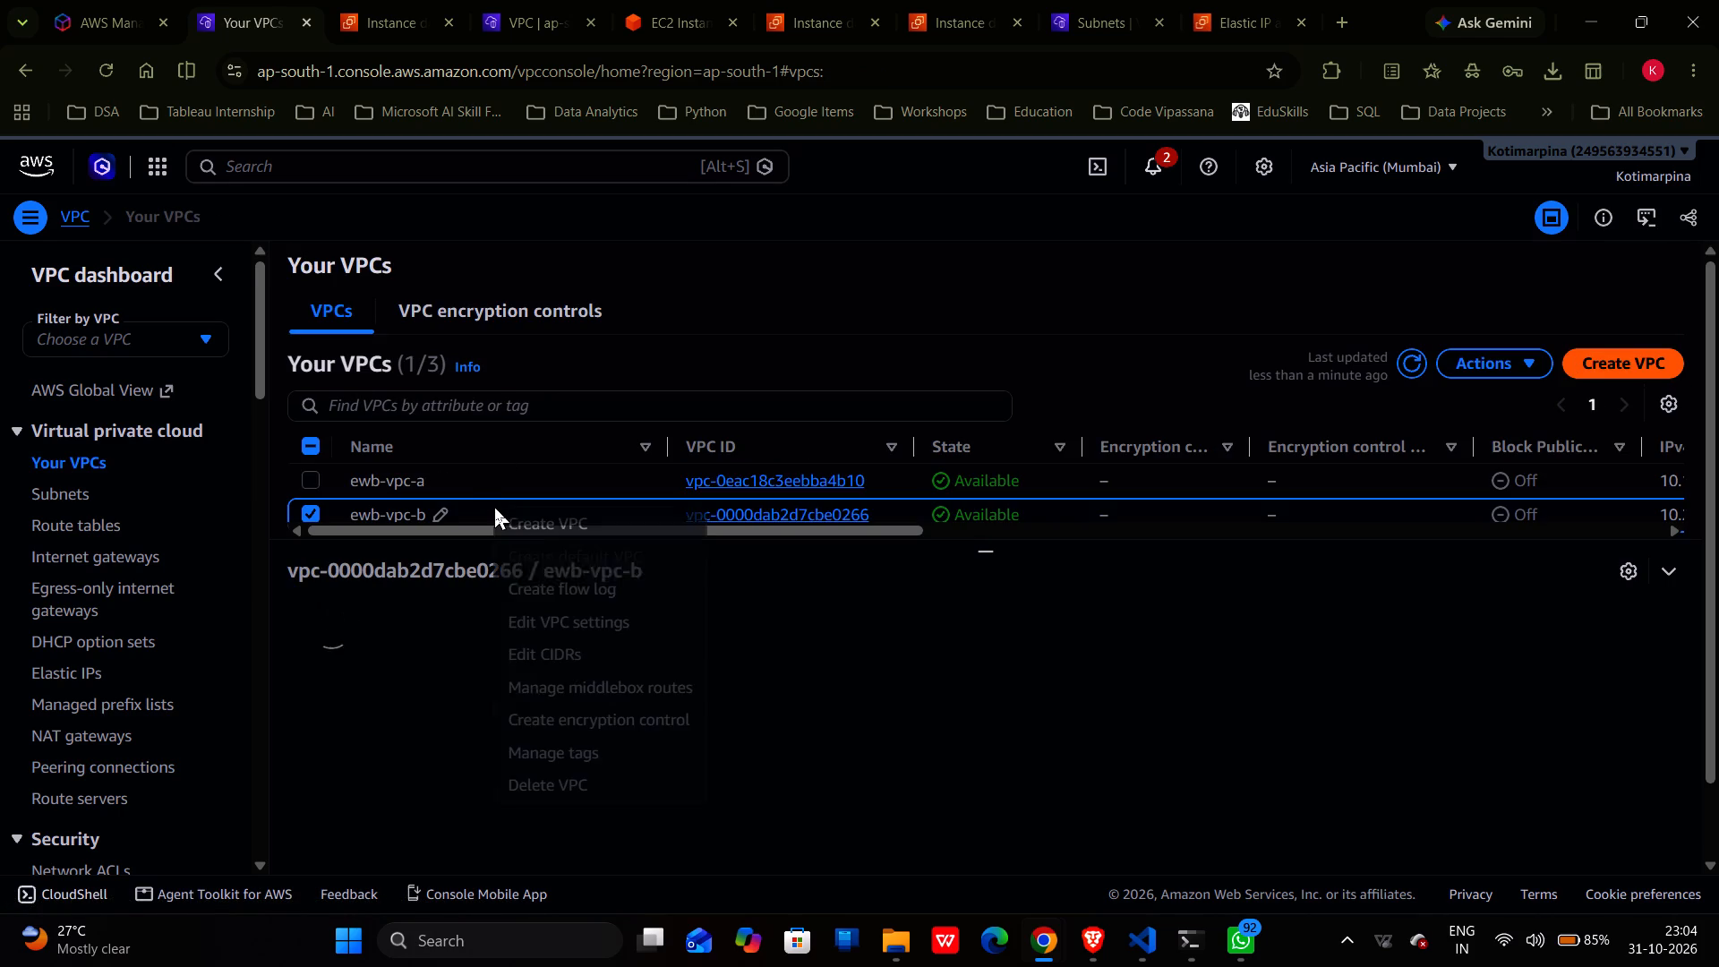
{"action": "left_click", "coordinate": [587, 783]}
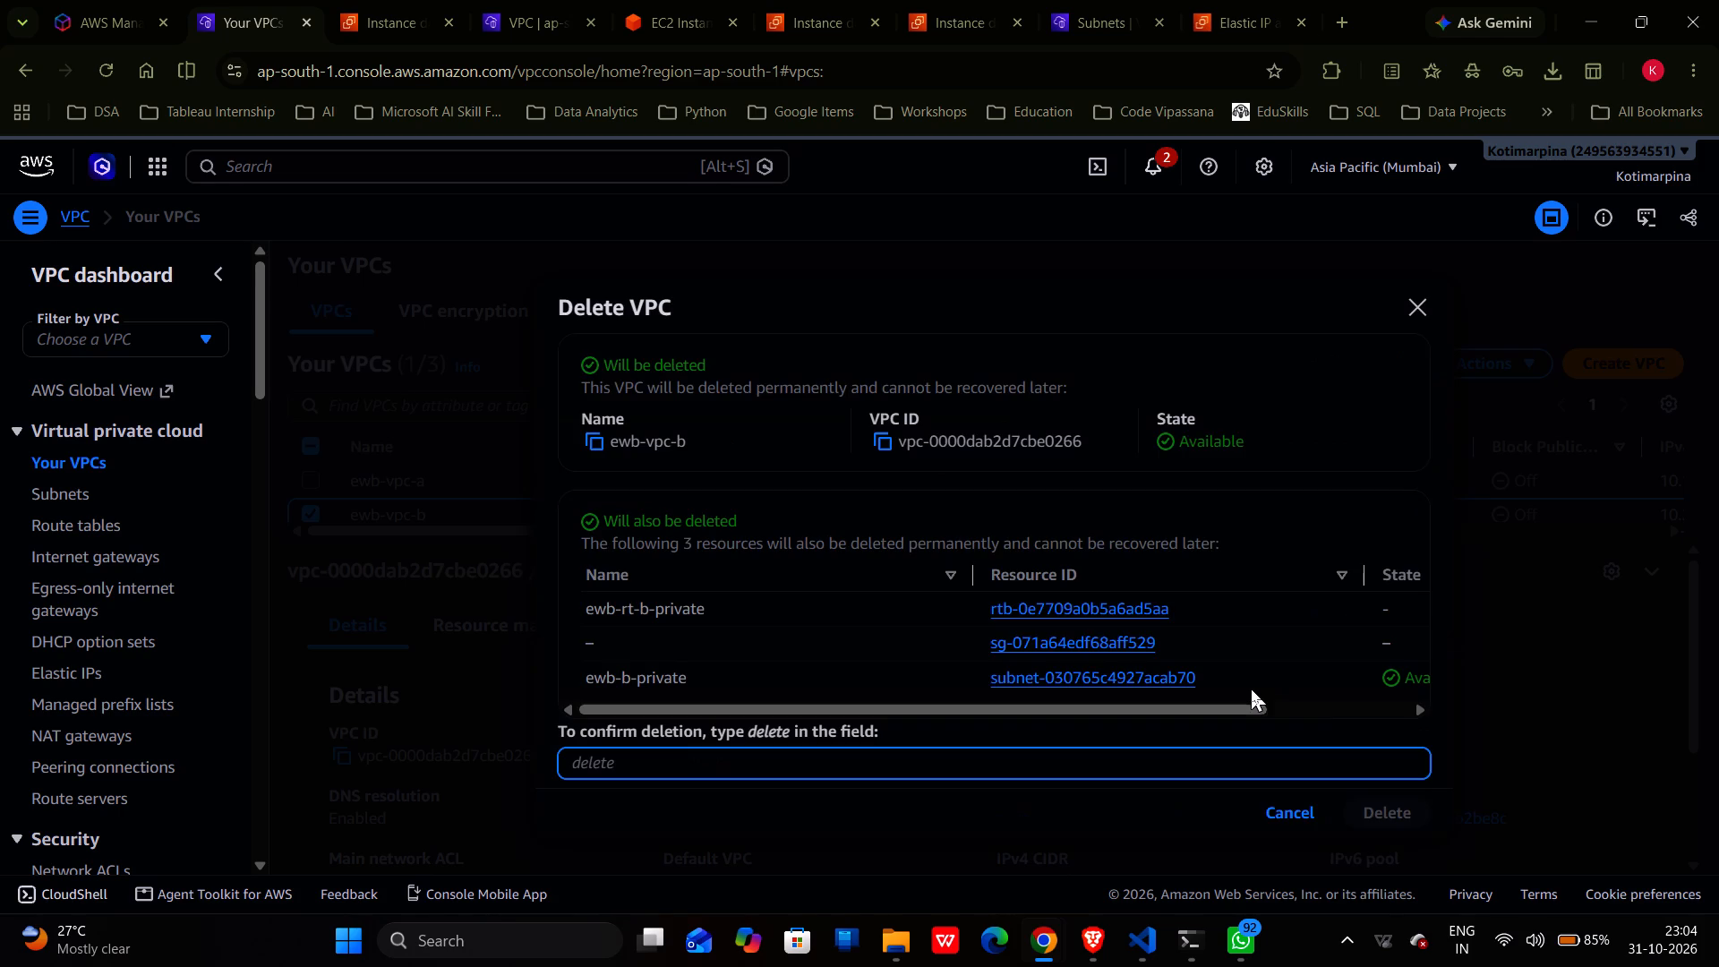
{"action": "scroll", "coordinate": [1307, 714], "scroll_direction": "down", "scroll_amount": 2}
{"action": "left_click", "coordinate": [899, 777]}
{"action": "type", "text": "delete"}
{"action": "left_click", "coordinate": [1374, 808]}
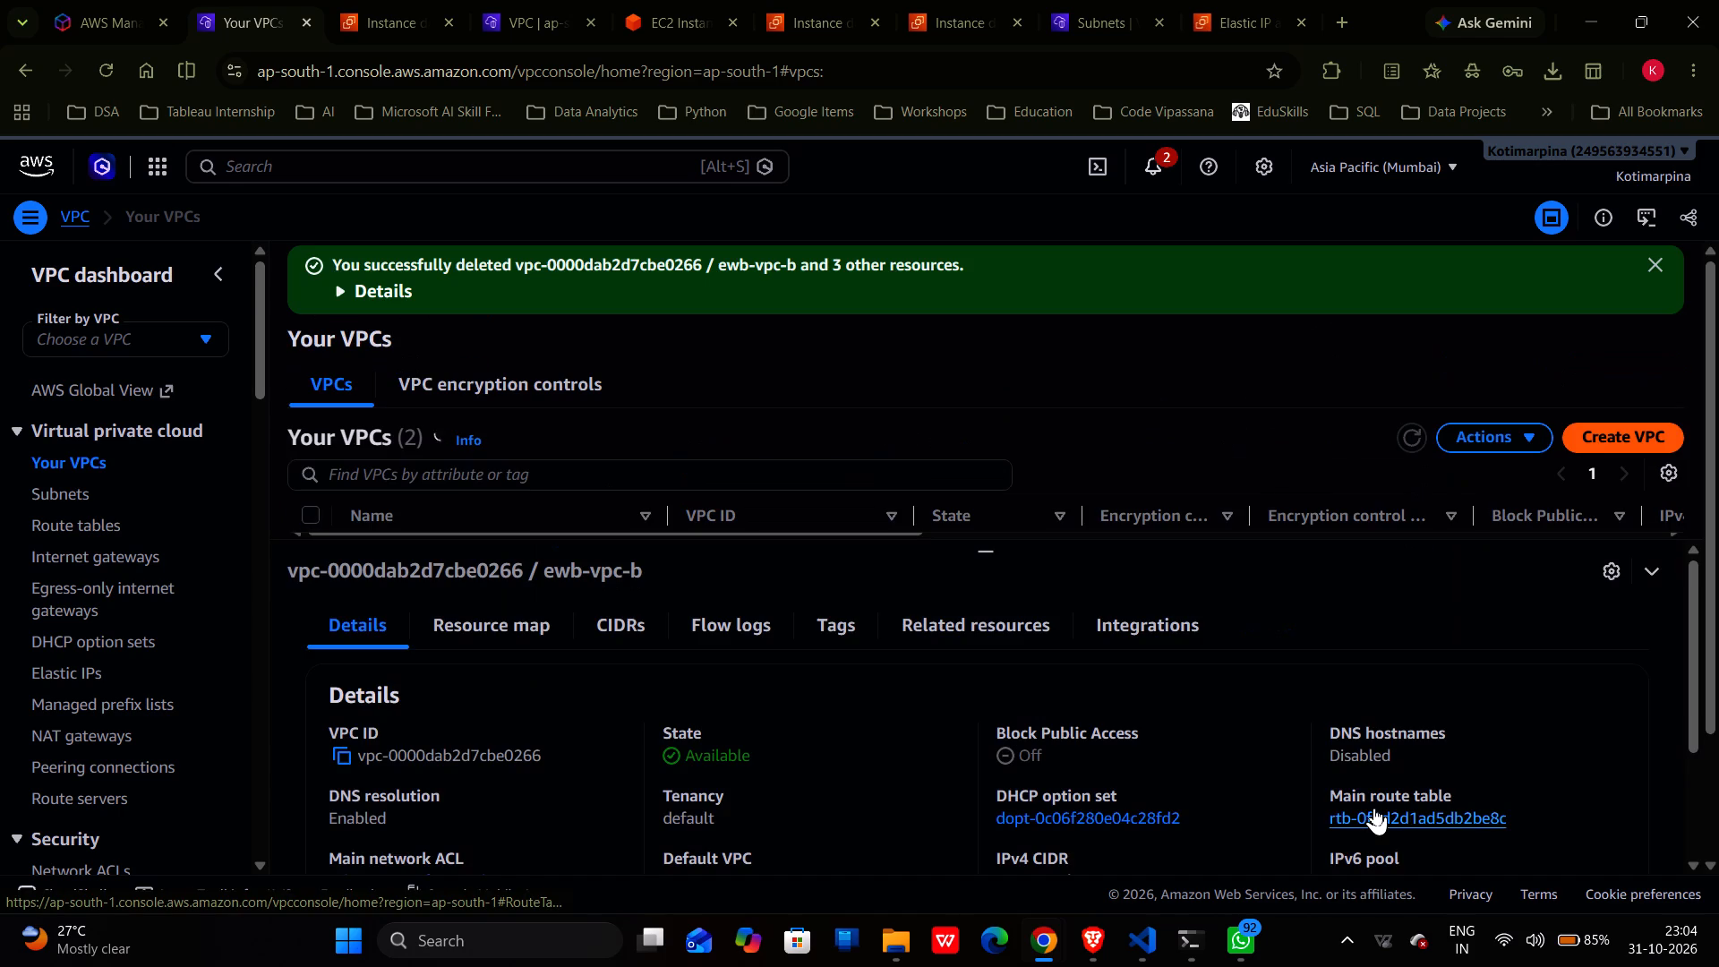
Examine the remaining entries and their columns in the Your VPCs list.
{"action": "scroll", "coordinate": [533, 493], "scroll_direction": "down", "scroll_amount": 1}
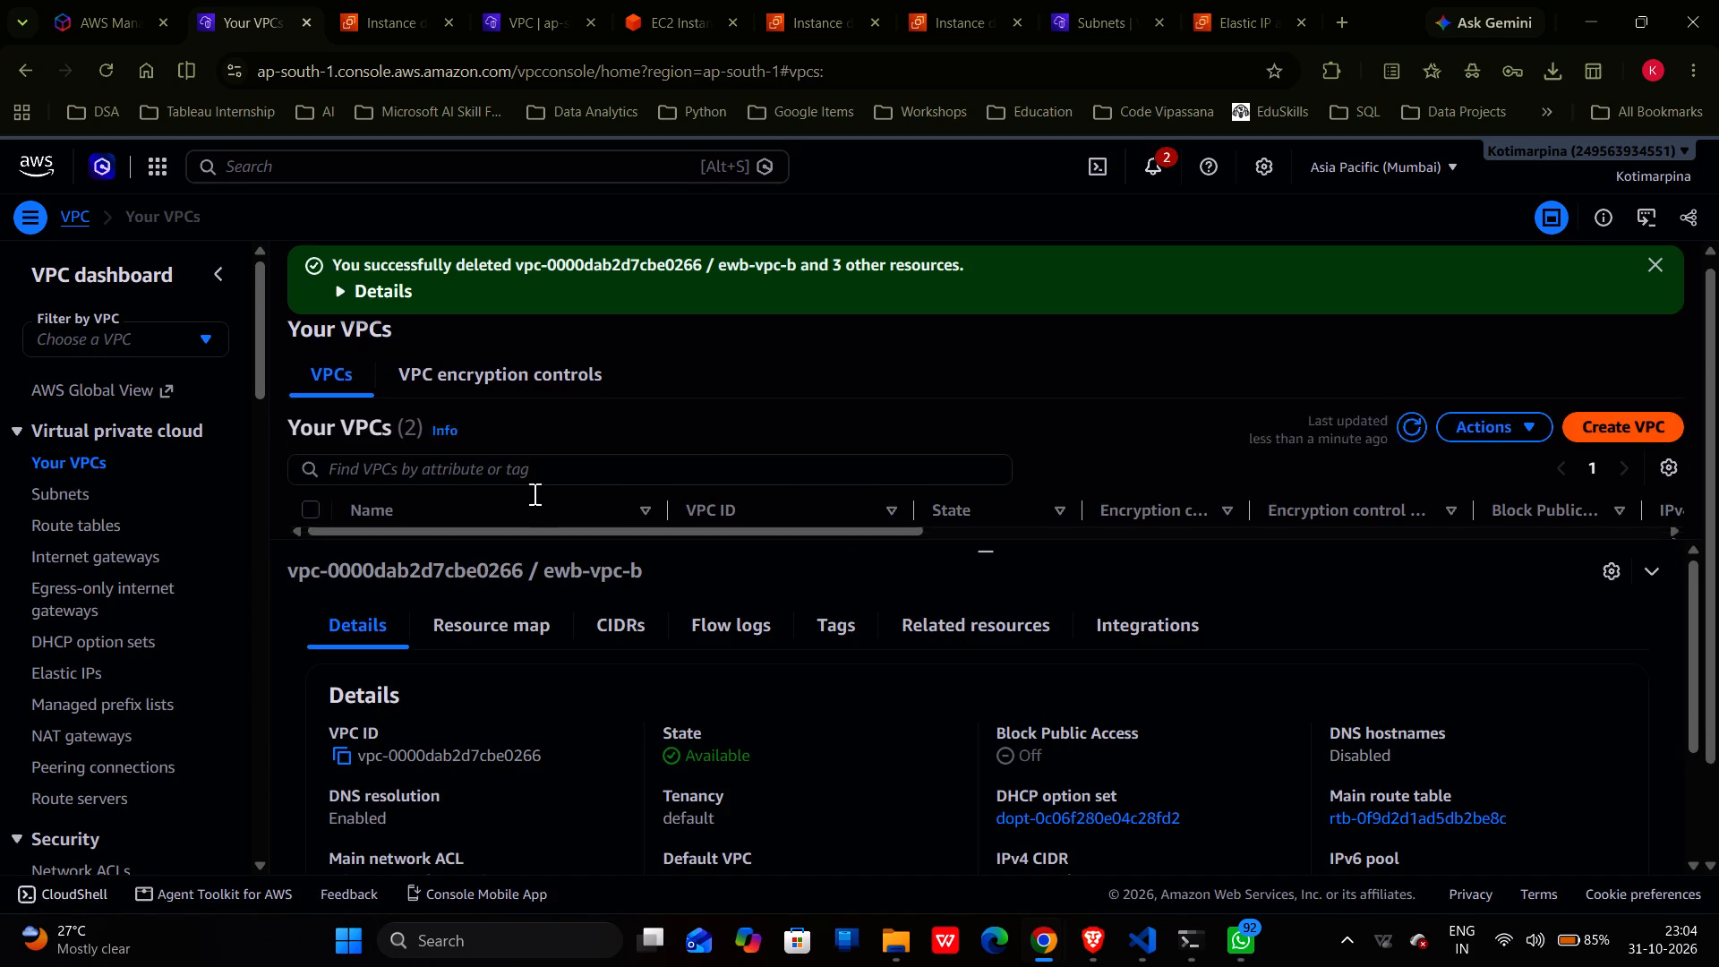
{"action": "scroll", "coordinate": [533, 493], "scroll_direction": "down", "scroll_amount": 1}
{"action": "scroll", "coordinate": [543, 424], "scroll_direction": "up", "scroll_amount": 1}
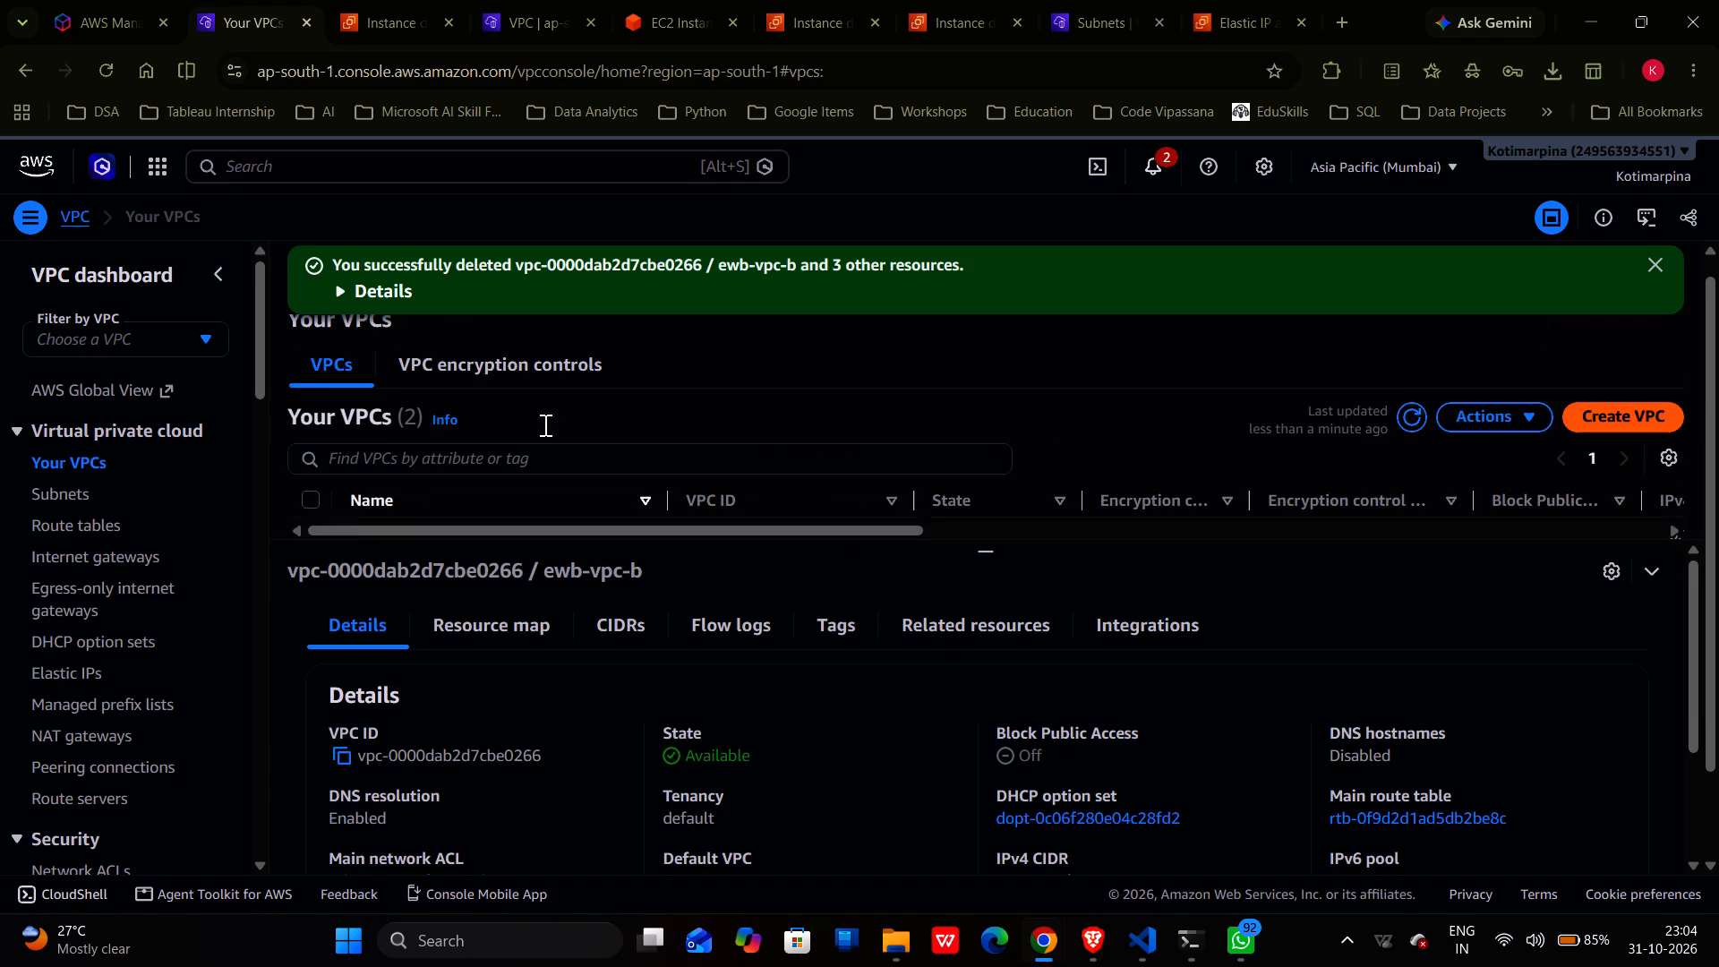
{"action": "scroll", "coordinate": [543, 424], "scroll_direction": "down", "scroll_amount": 1}
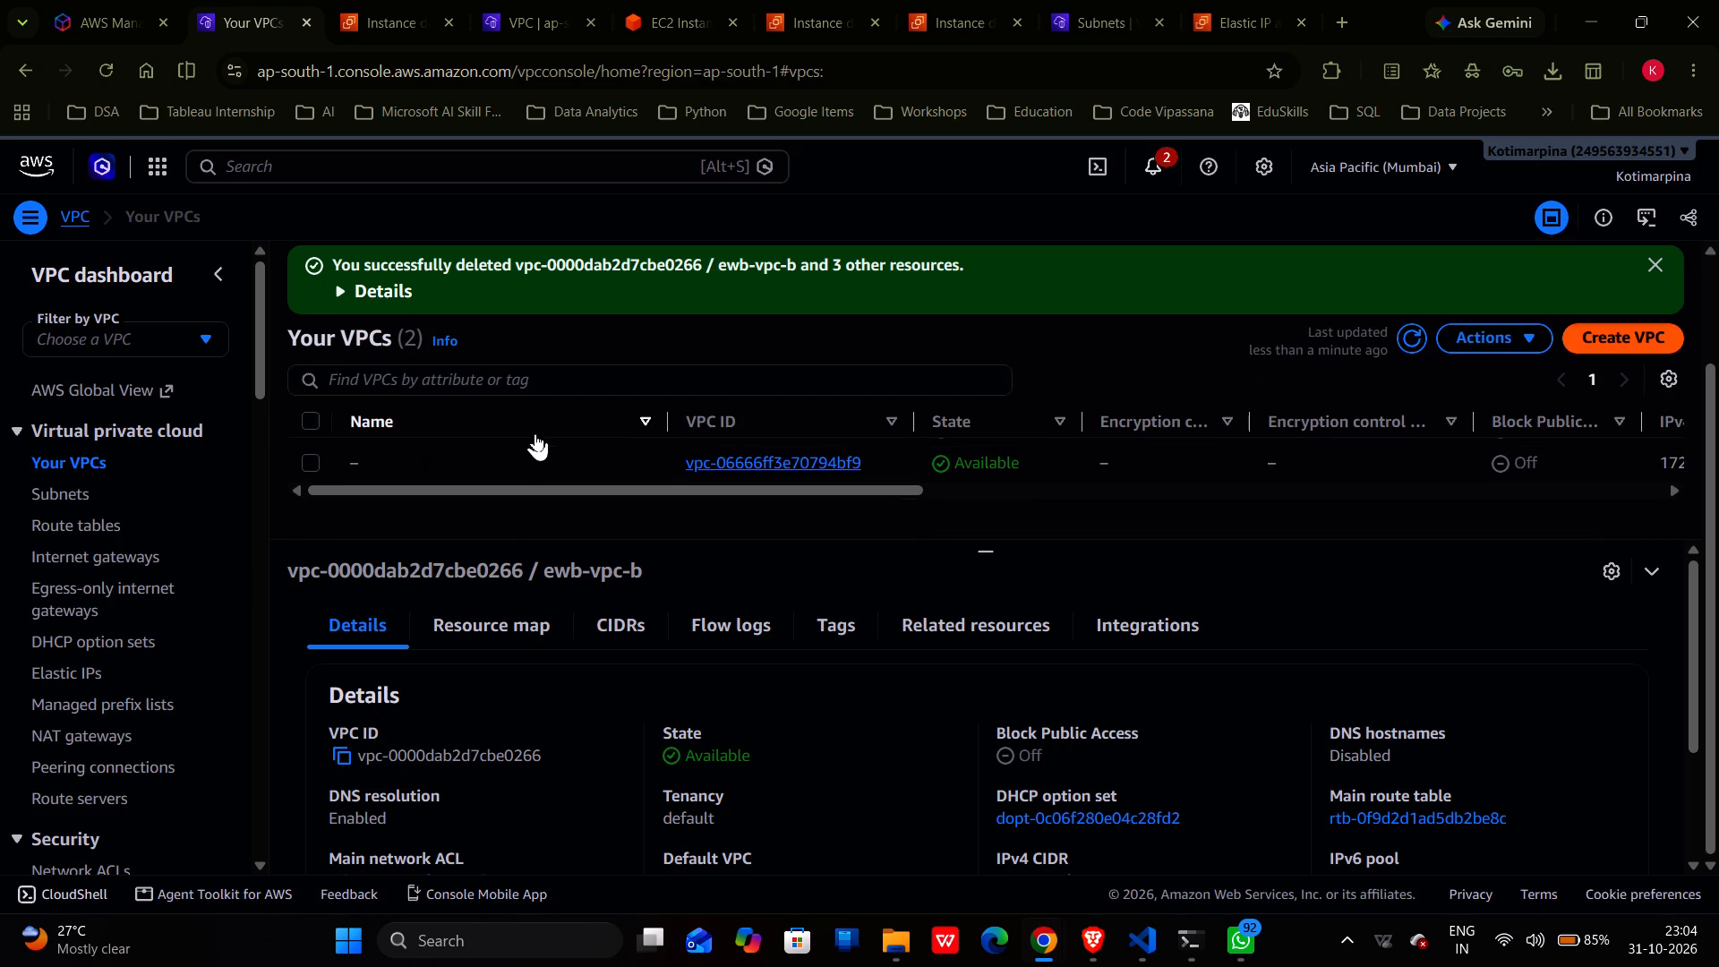
{"action": "scroll", "coordinate": [520, 450], "scroll_direction": "left", "scroll_amount": 3}
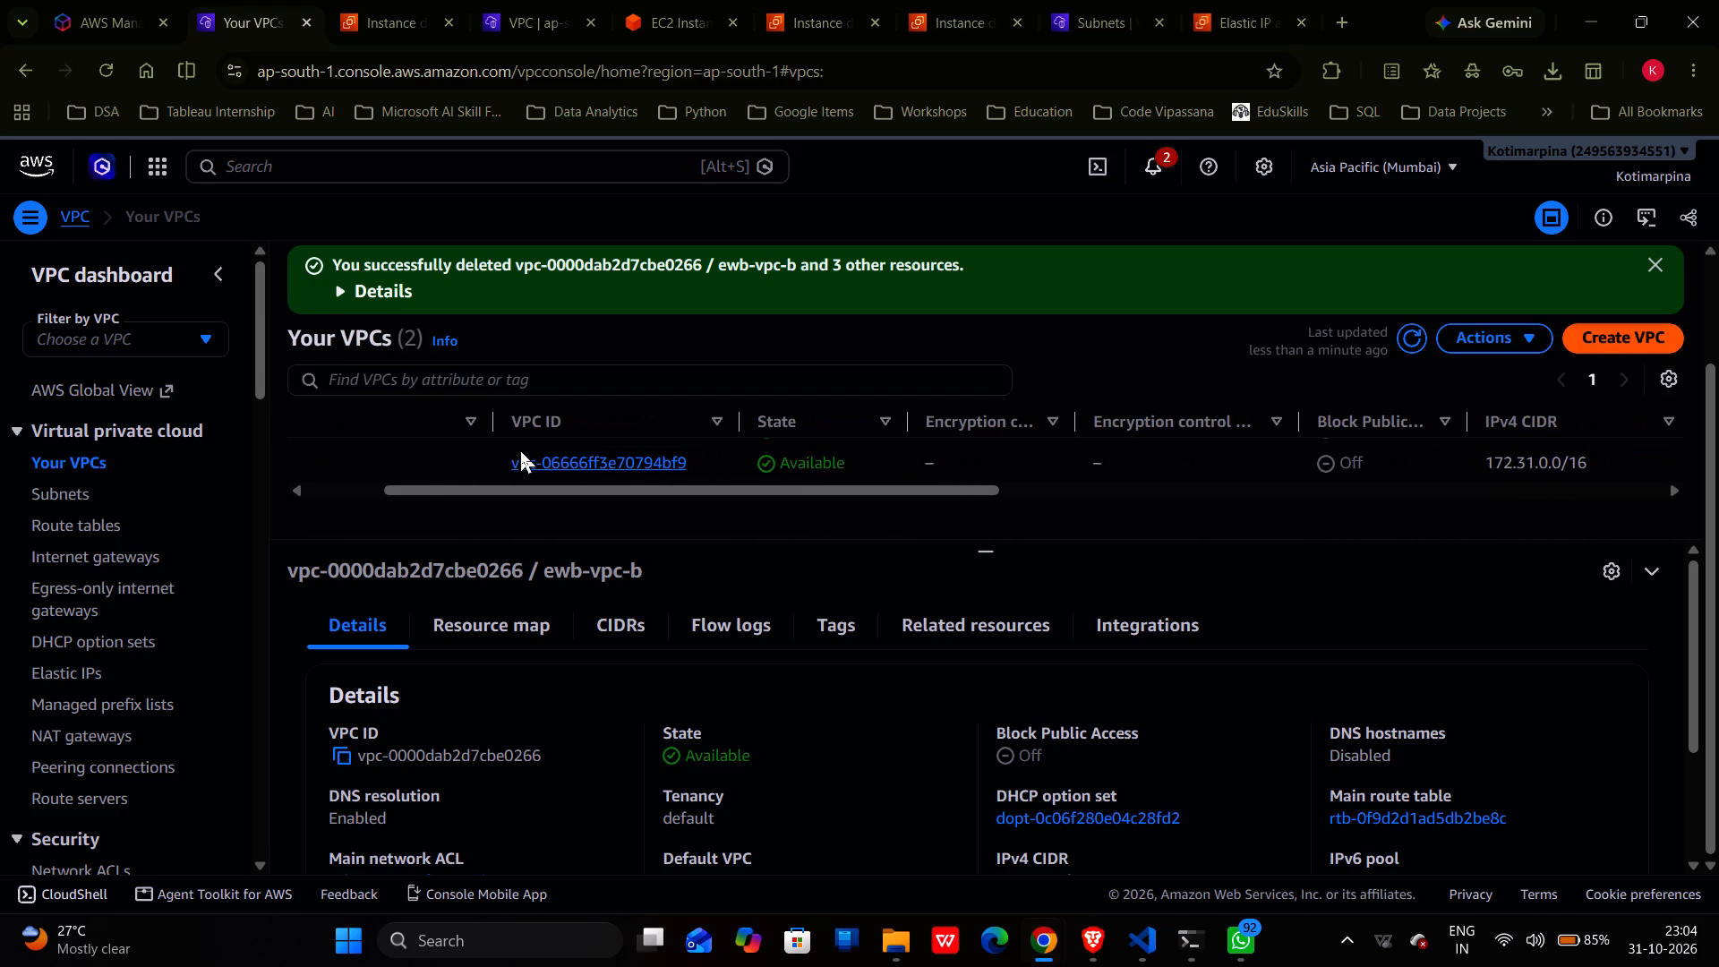
{"action": "scroll", "coordinate": [520, 450], "scroll_direction": "left", "scroll_amount": 1}
{"action": "scroll", "coordinate": [520, 450], "scroll_direction": "right", "scroll_amount": 4}
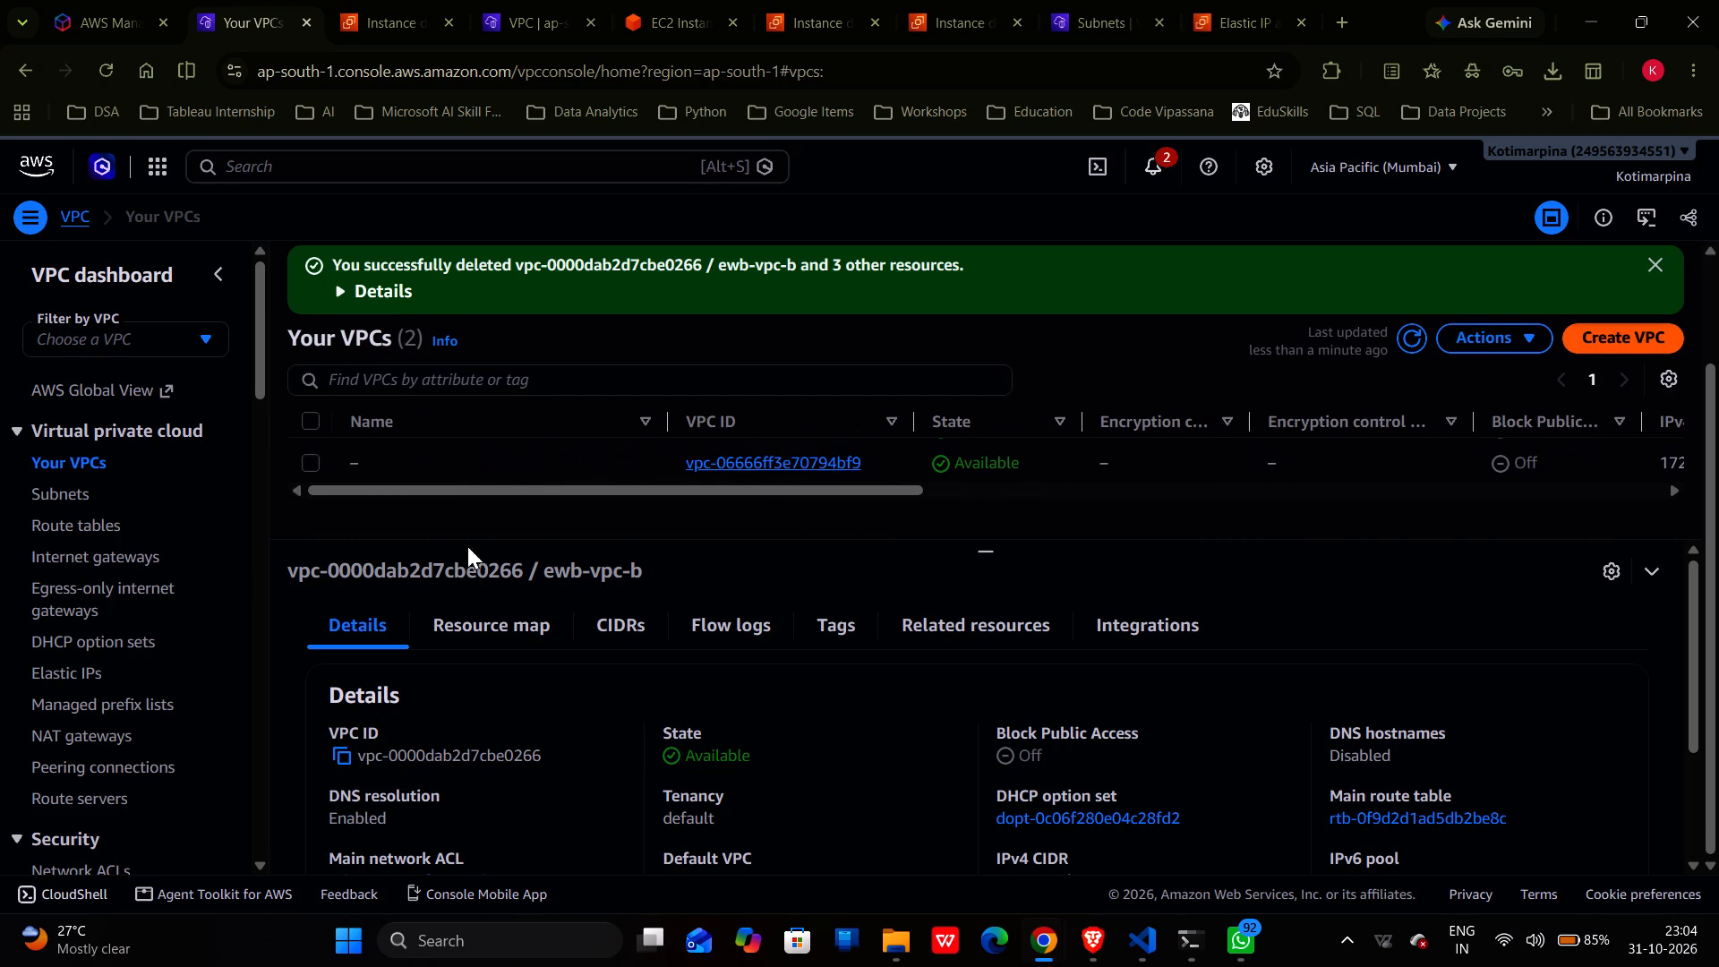
Open the subnets list and delete ewb-a-public together with the three unnamed subnets, entering "delete" as the confirmation text.
{"action": "double_click", "coordinate": [90, 493]}
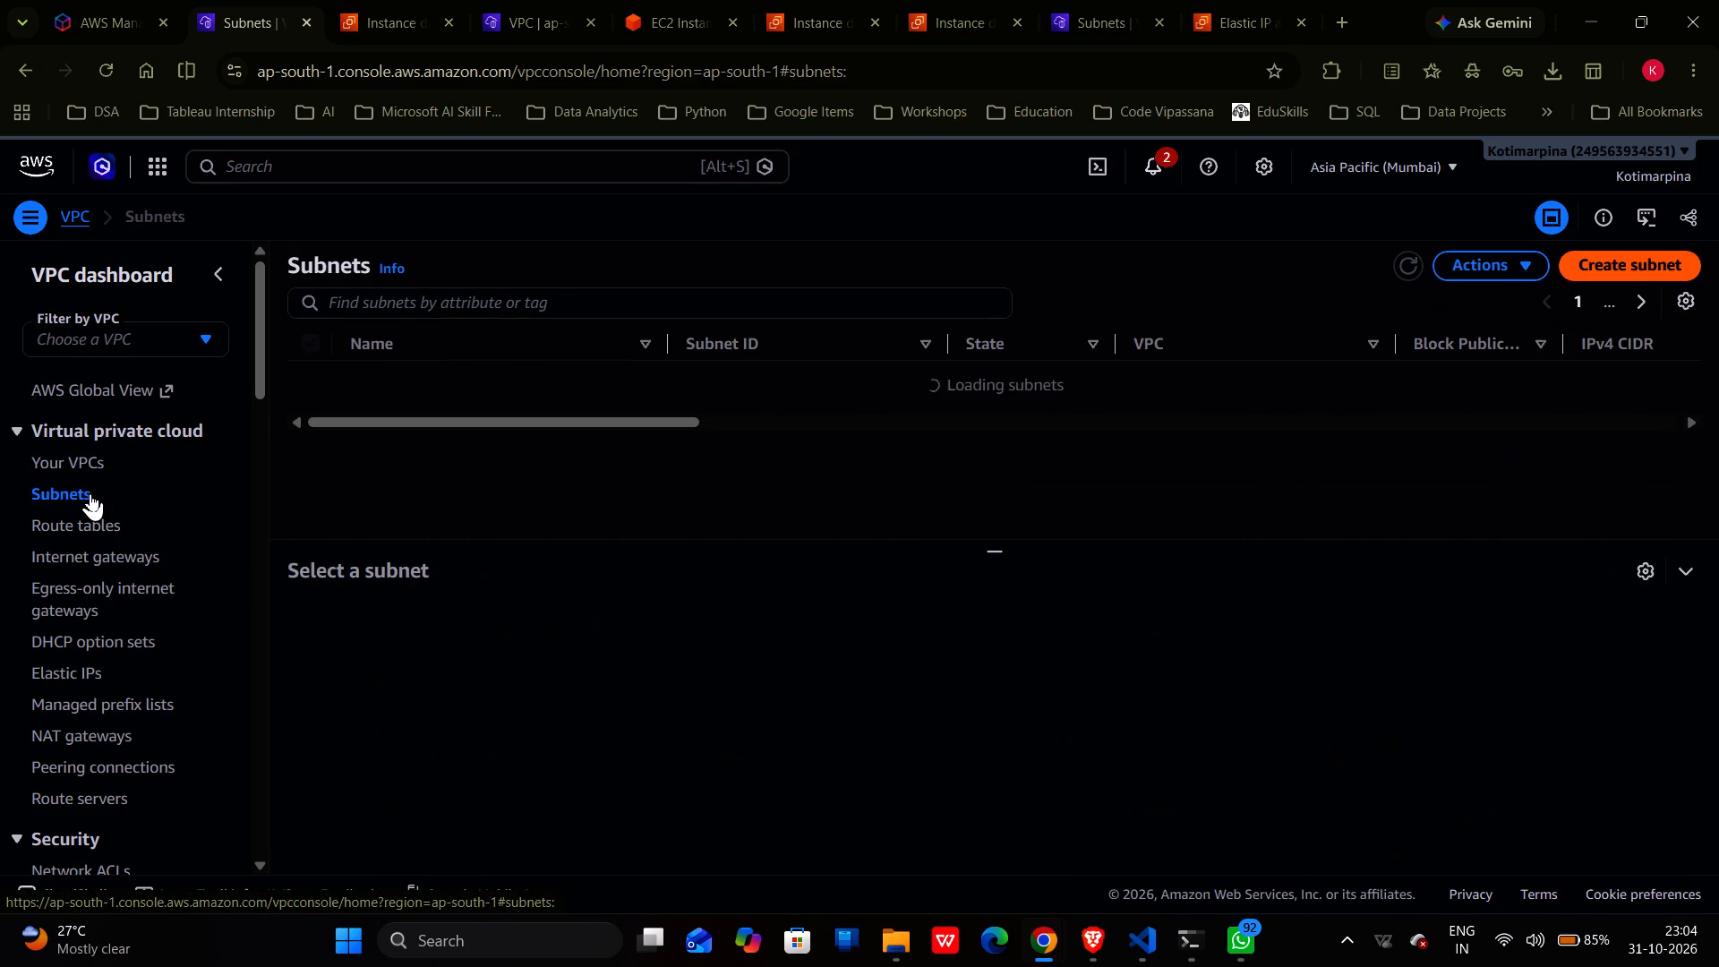
{"action": "scroll", "coordinate": [585, 452], "scroll_direction": "down", "scroll_amount": 1}
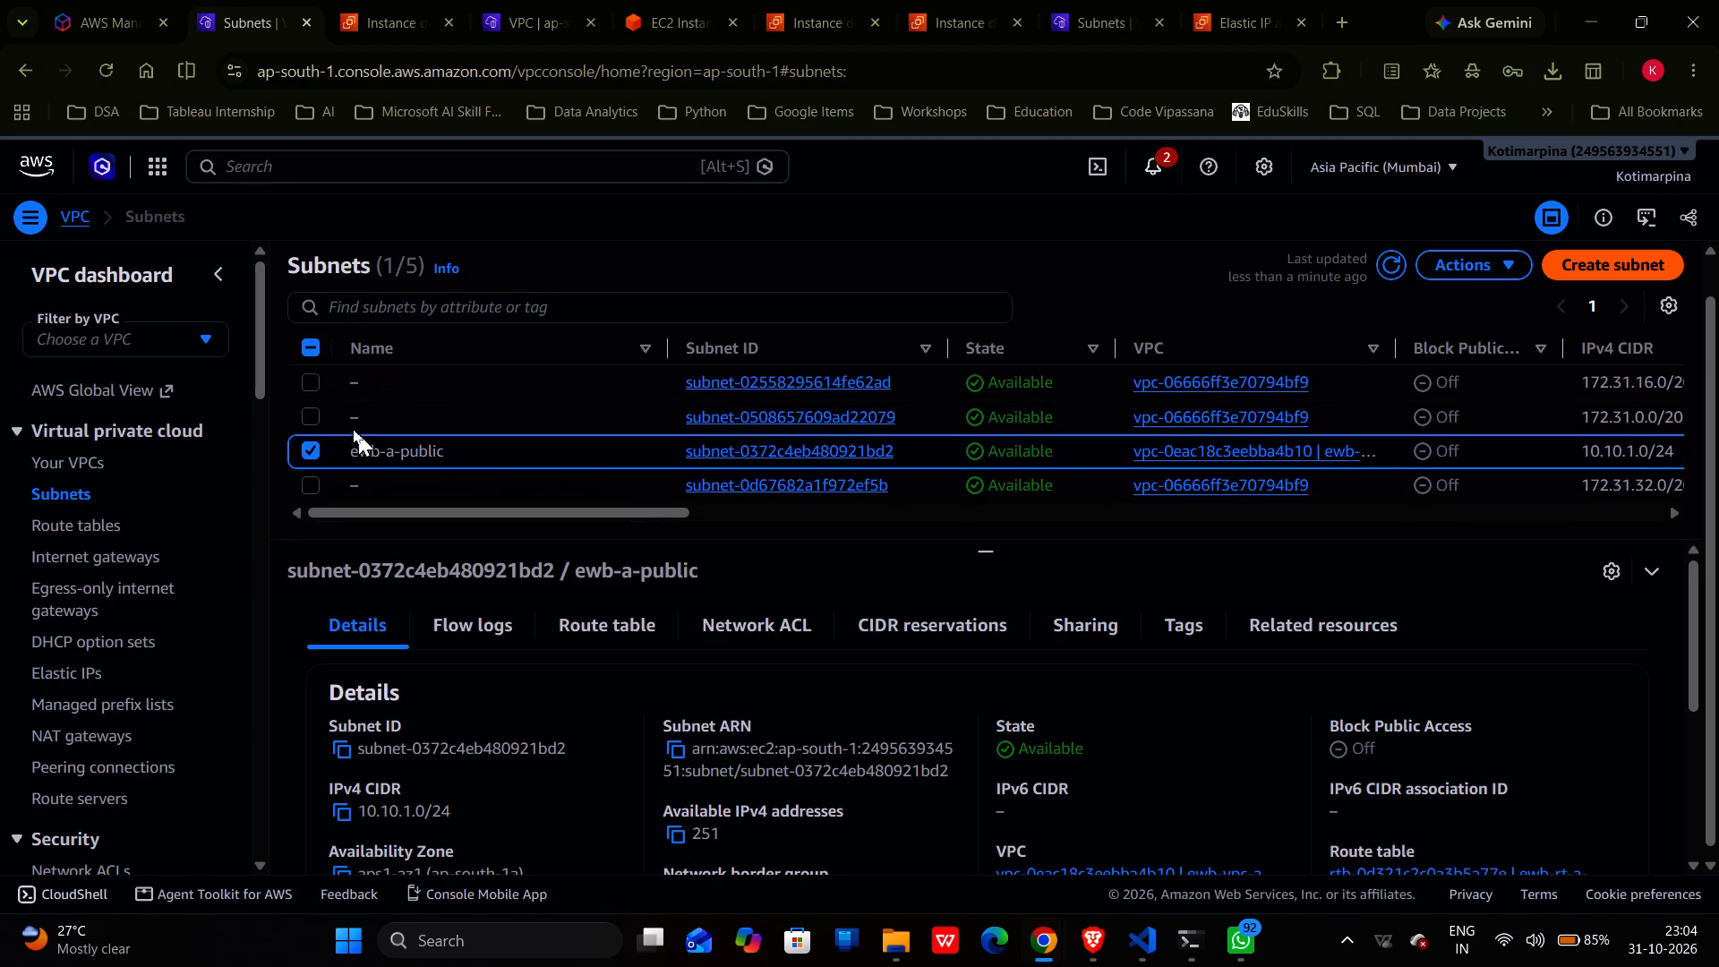
{"action": "left_click", "coordinate": [311, 382]}
{"action": "left_click", "coordinate": [310, 421]}
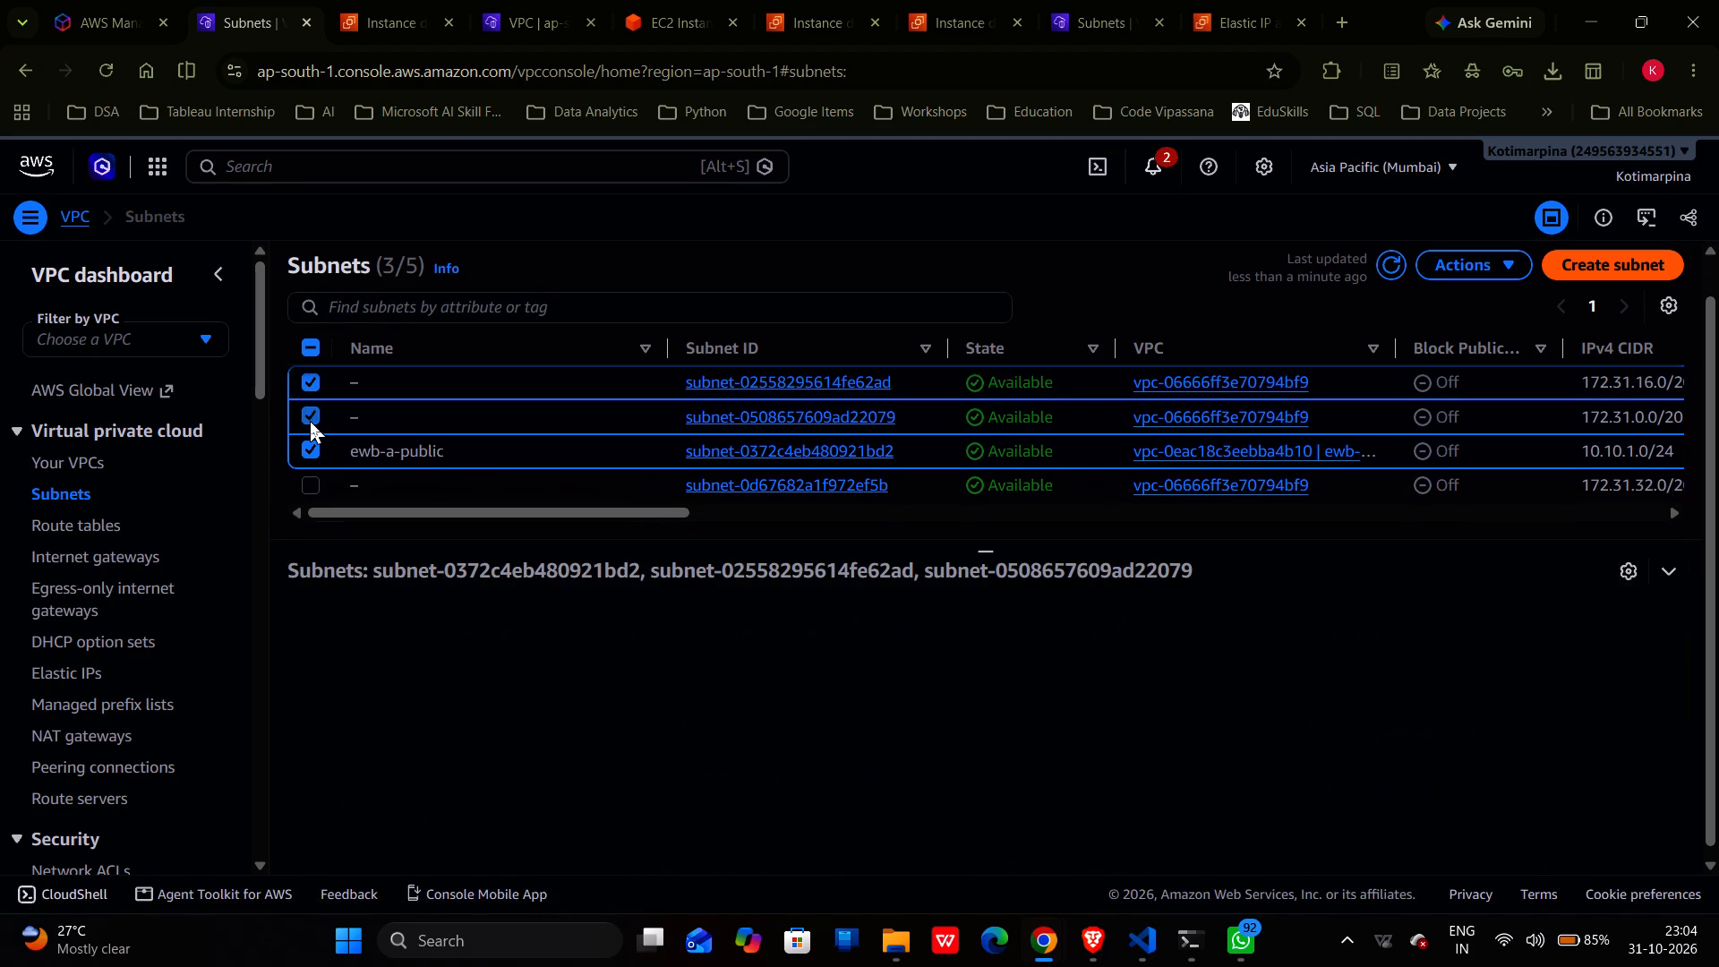
{"action": "scroll", "coordinate": [310, 421], "scroll_direction": "down", "scroll_amount": 1}
{"action": "left_click", "coordinate": [309, 476]}
{"action": "left_click", "coordinate": [312, 483]}
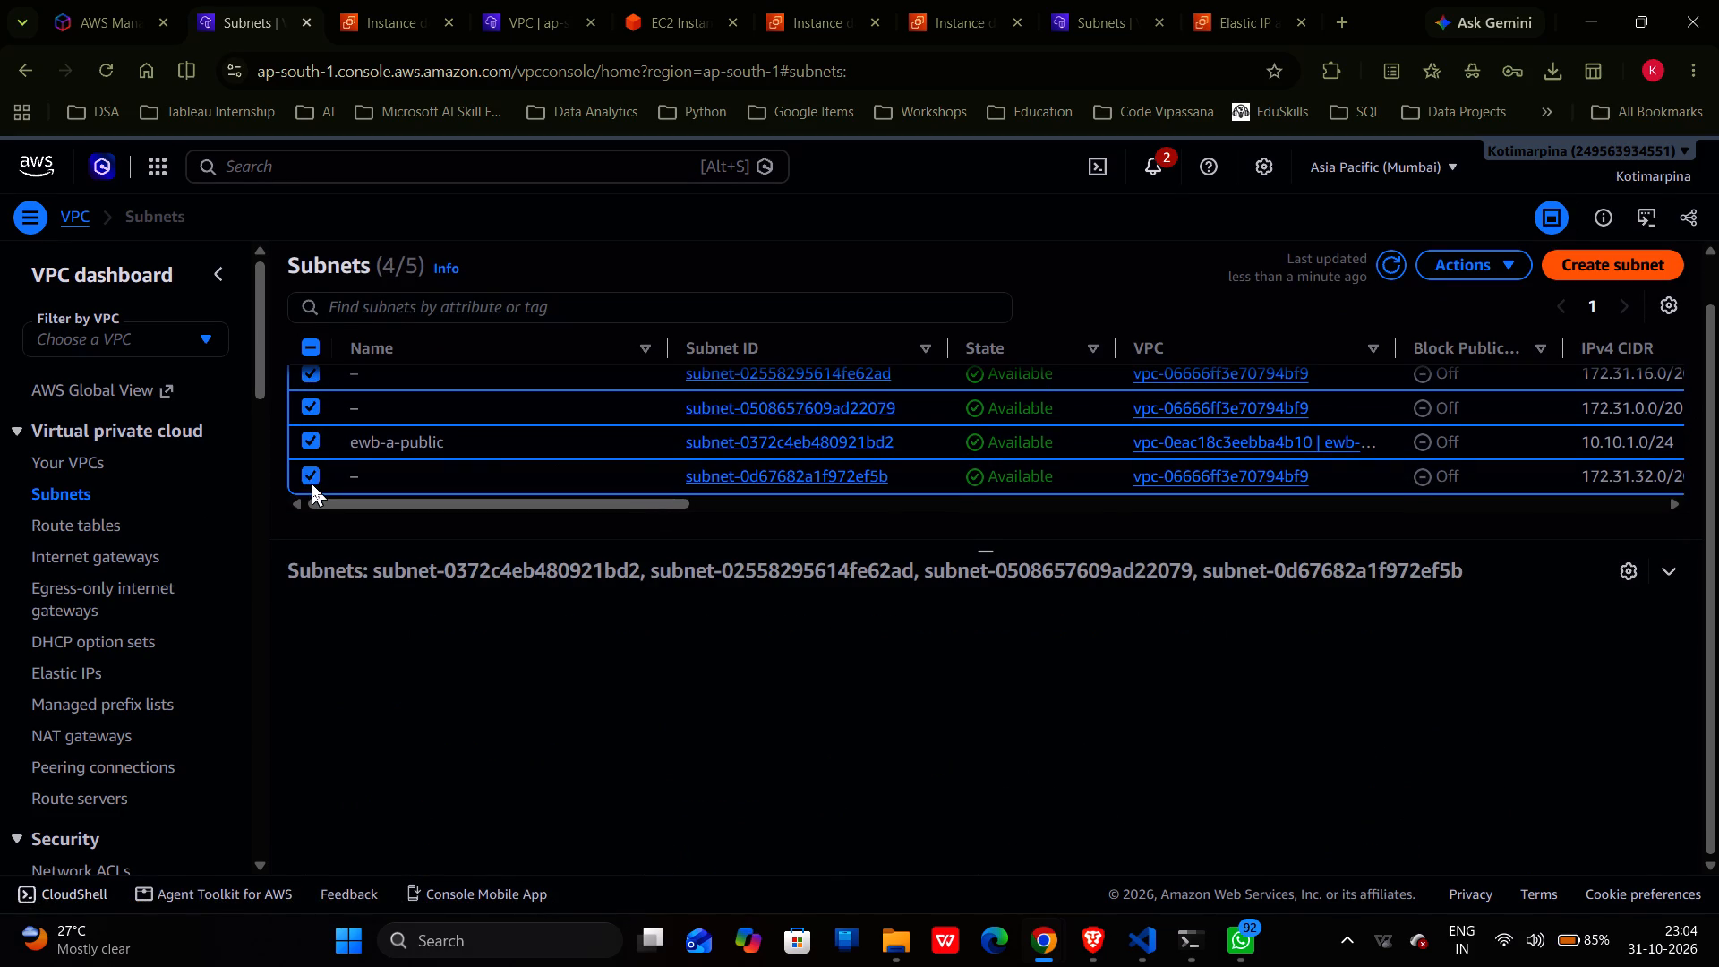
{"action": "left_click", "coordinate": [312, 483]}
{"action": "right_click", "coordinate": [475, 415]}
{"action": "left_click", "coordinate": [572, 749]}
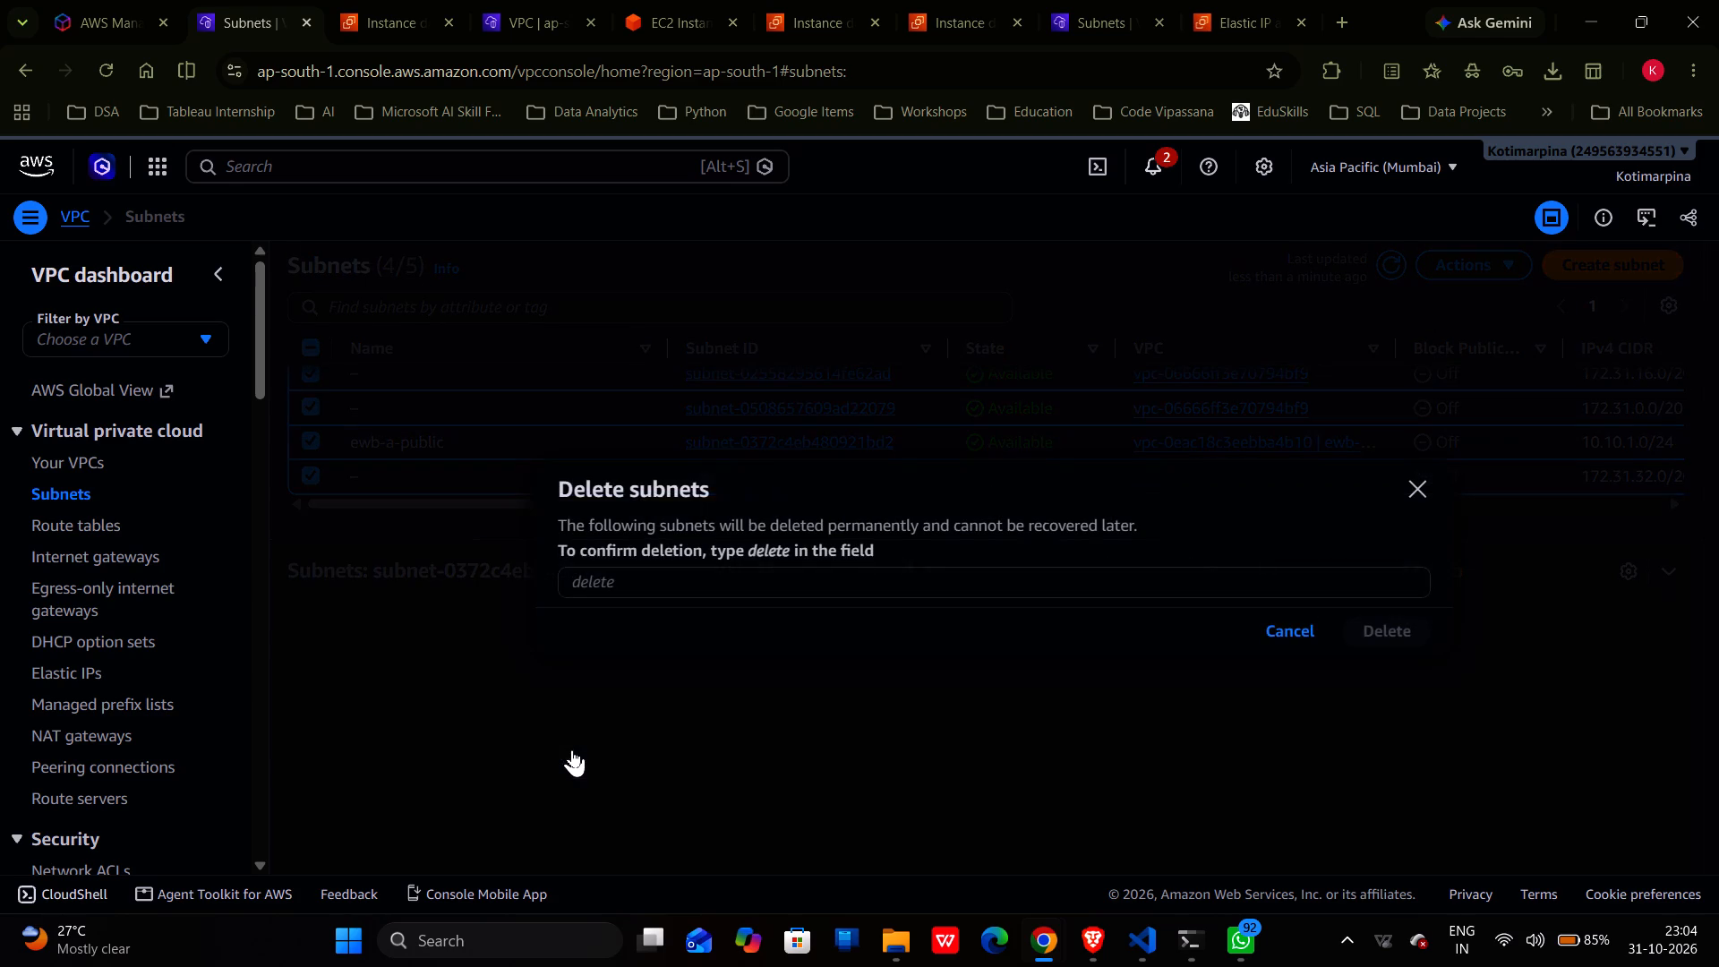
{"action": "left_click", "coordinate": [825, 678]}
{"action": "type", "text": "delete"}
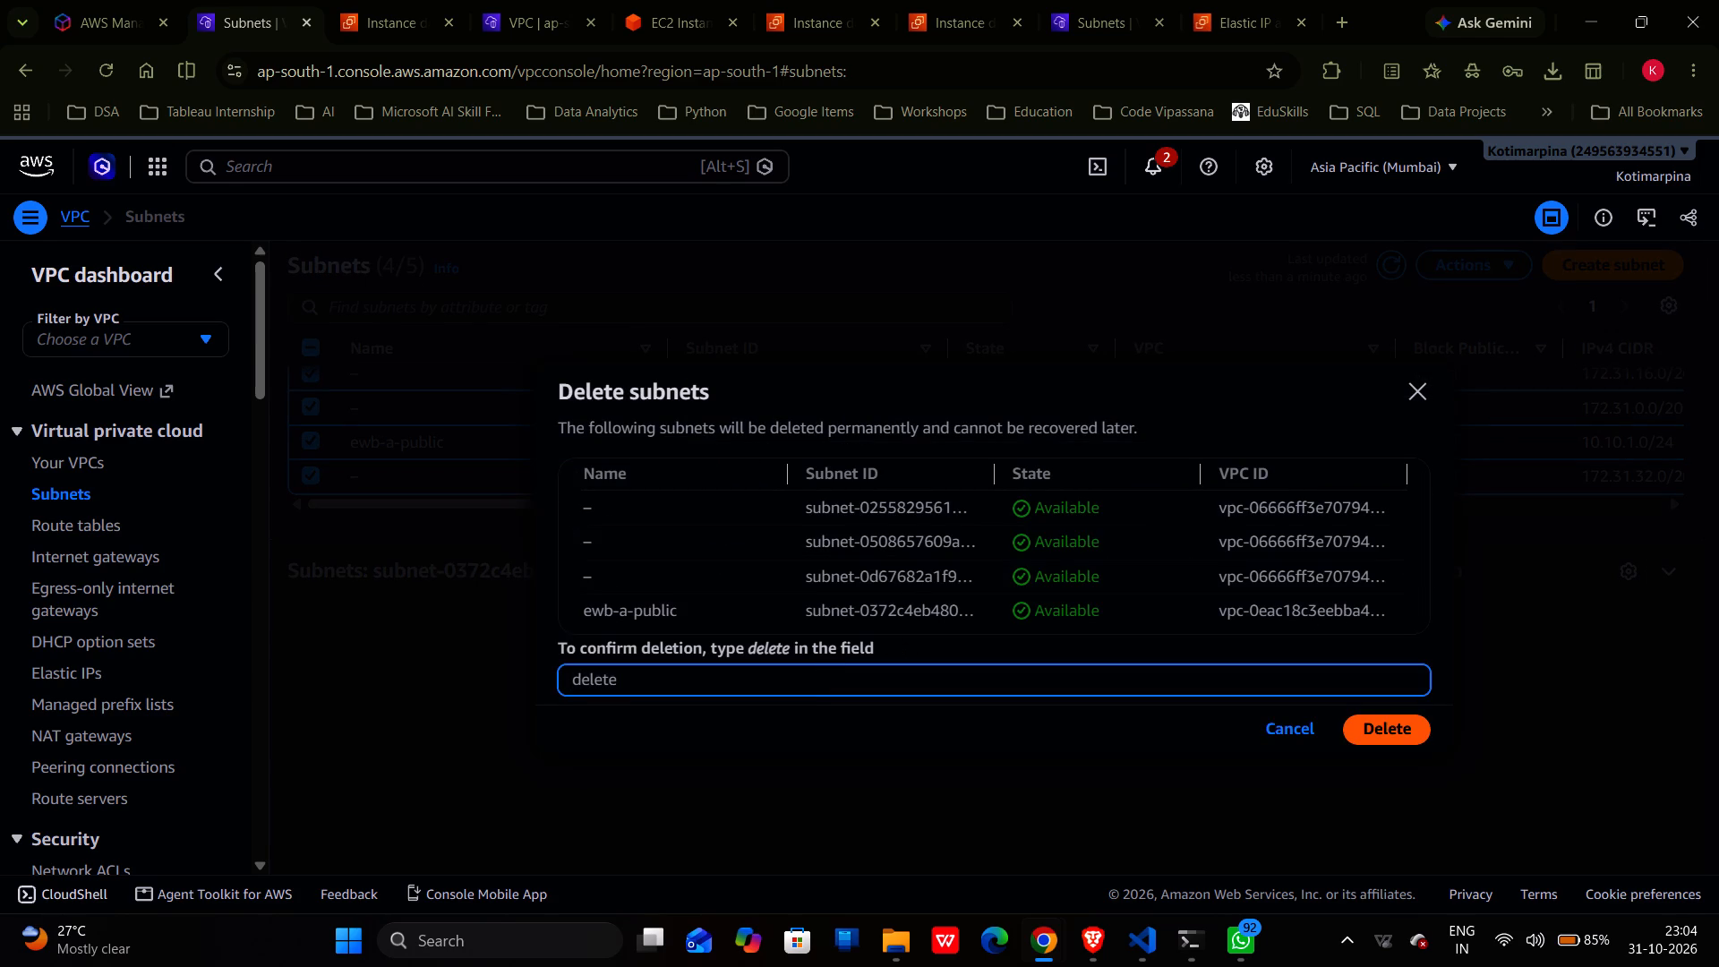
{"action": "left_click", "coordinate": [1385, 725]}
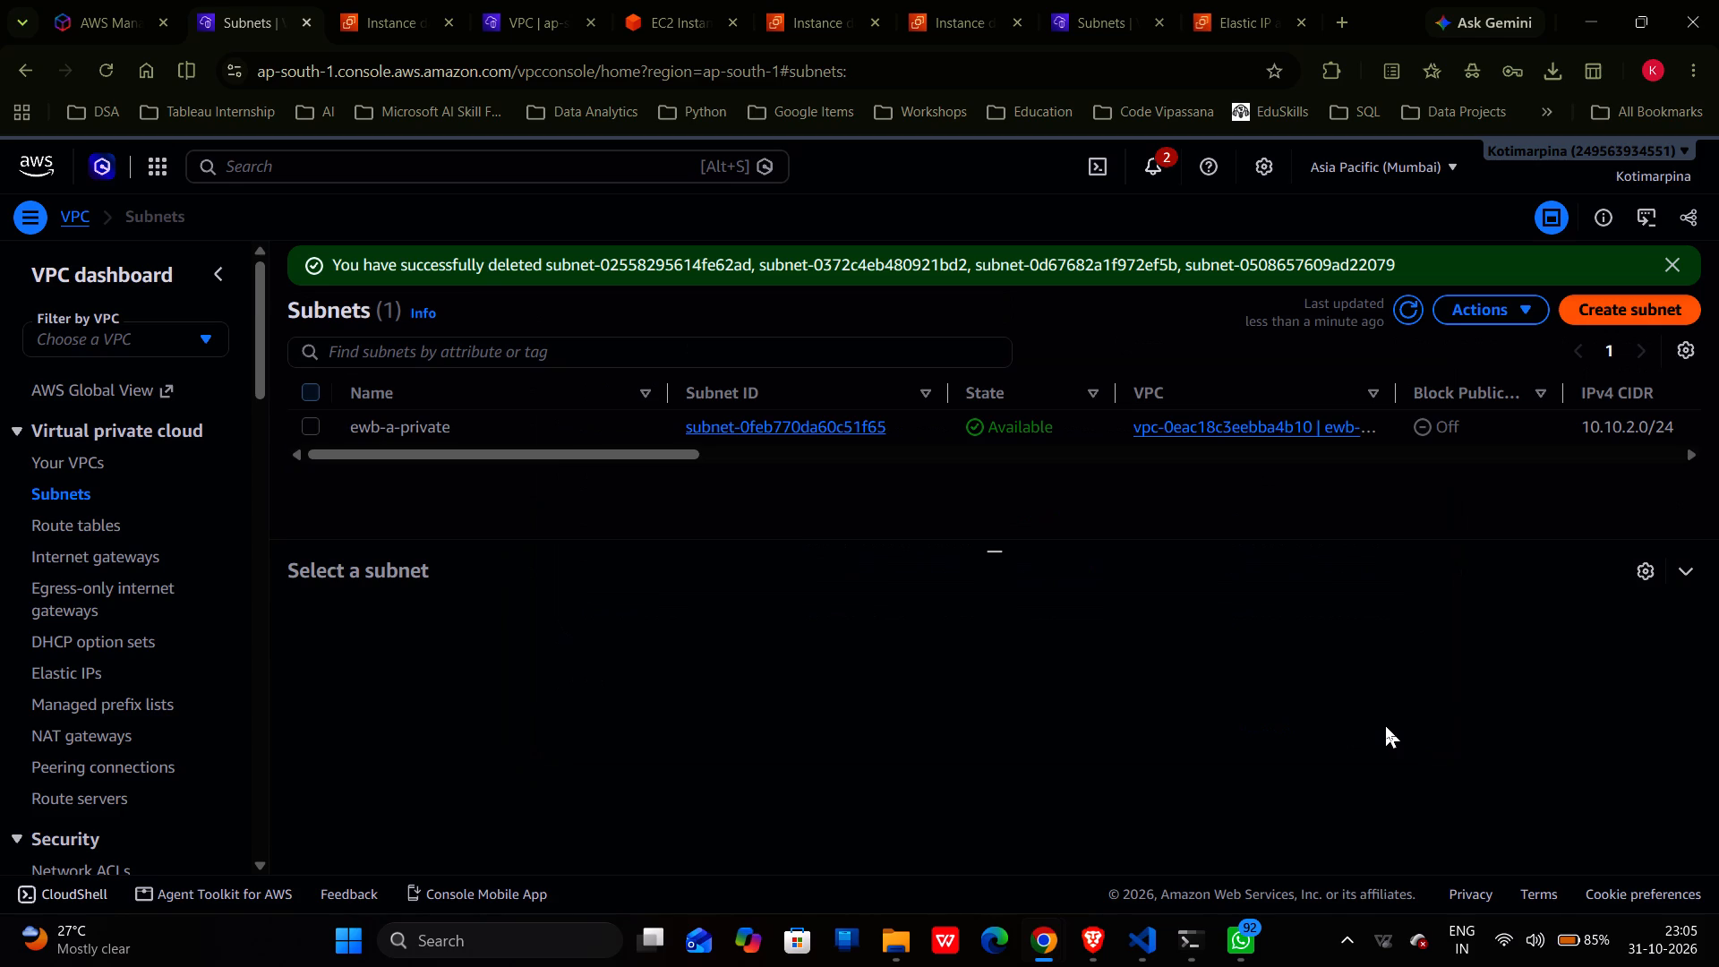
Delete the ewb-a-private subnet, entering "delete" as the confirmation text.
{"action": "right_click", "coordinate": [535, 421]}
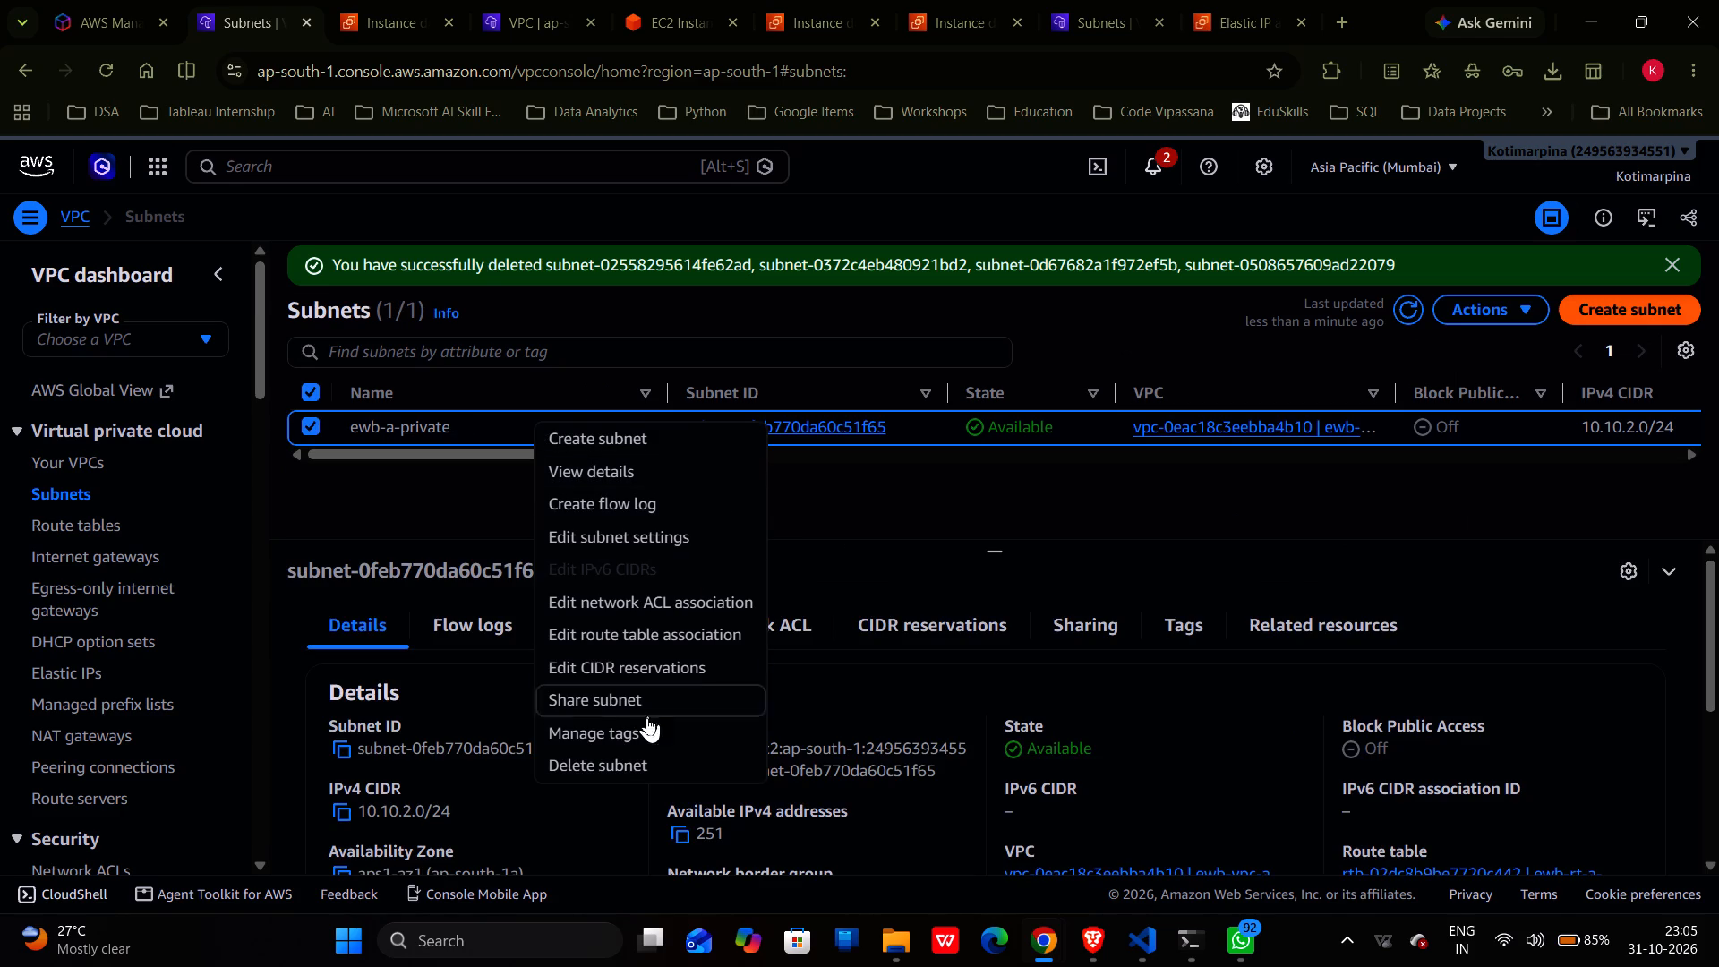
{"action": "left_click", "coordinate": [635, 776]}
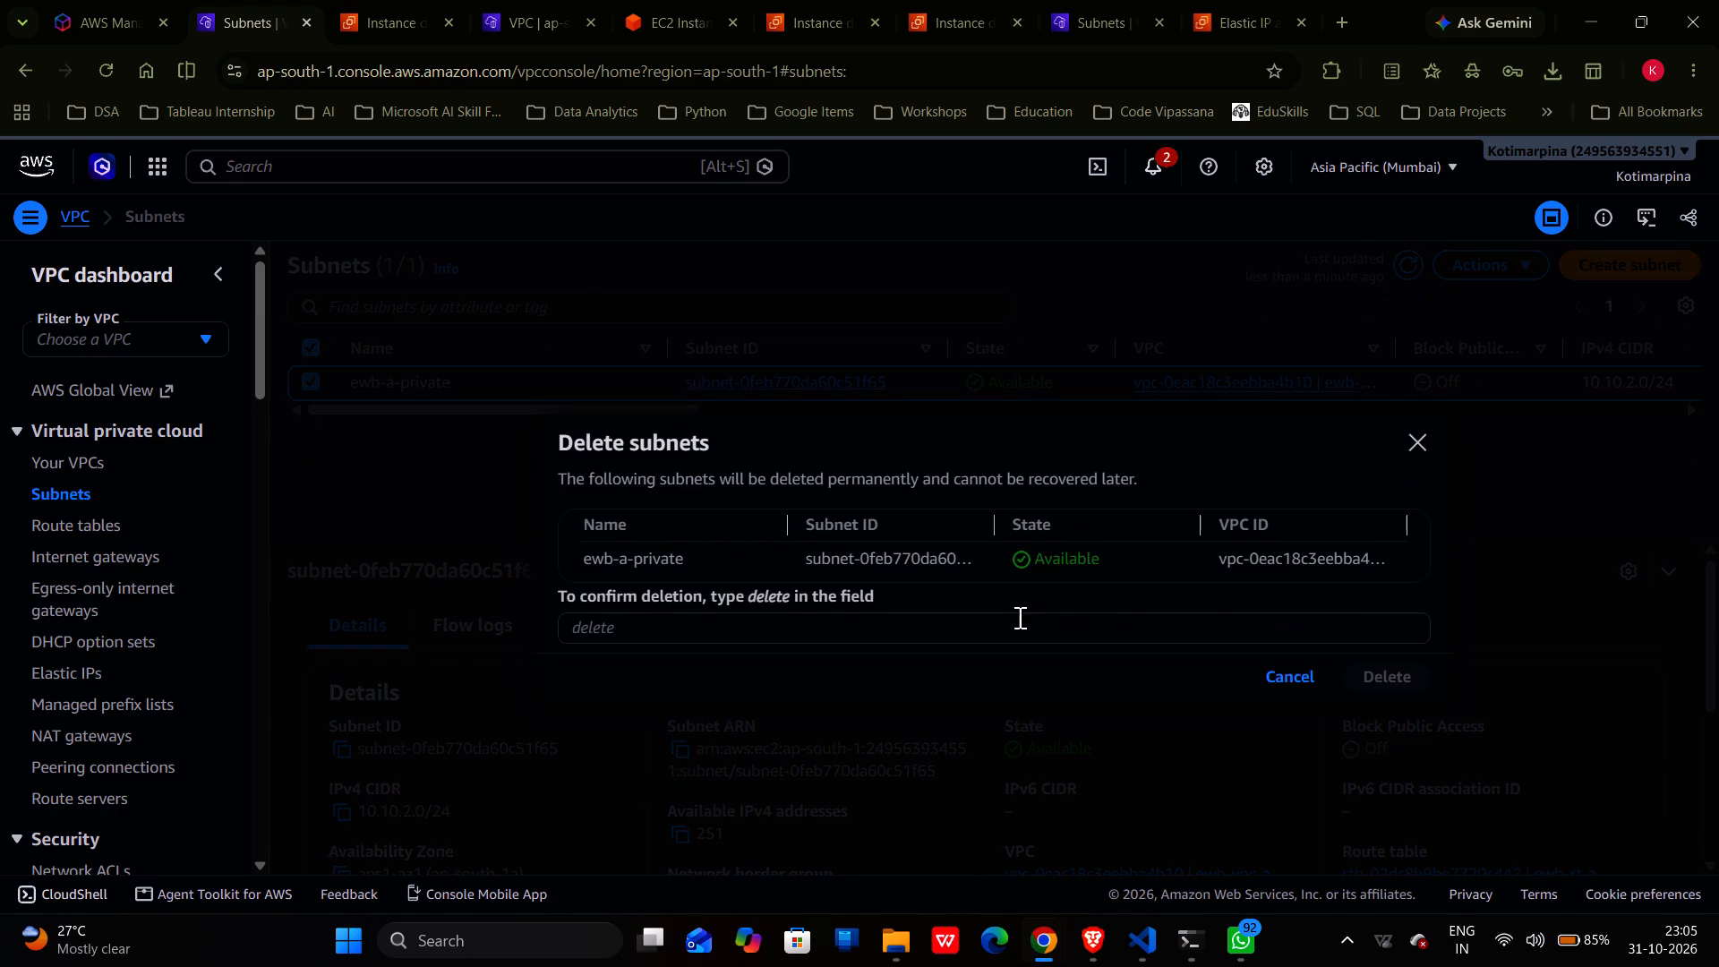
{"action": "left_click", "coordinate": [1015, 617]}
{"action": "type", "text": "delete"}
{"action": "left_click", "coordinate": [1390, 680]}
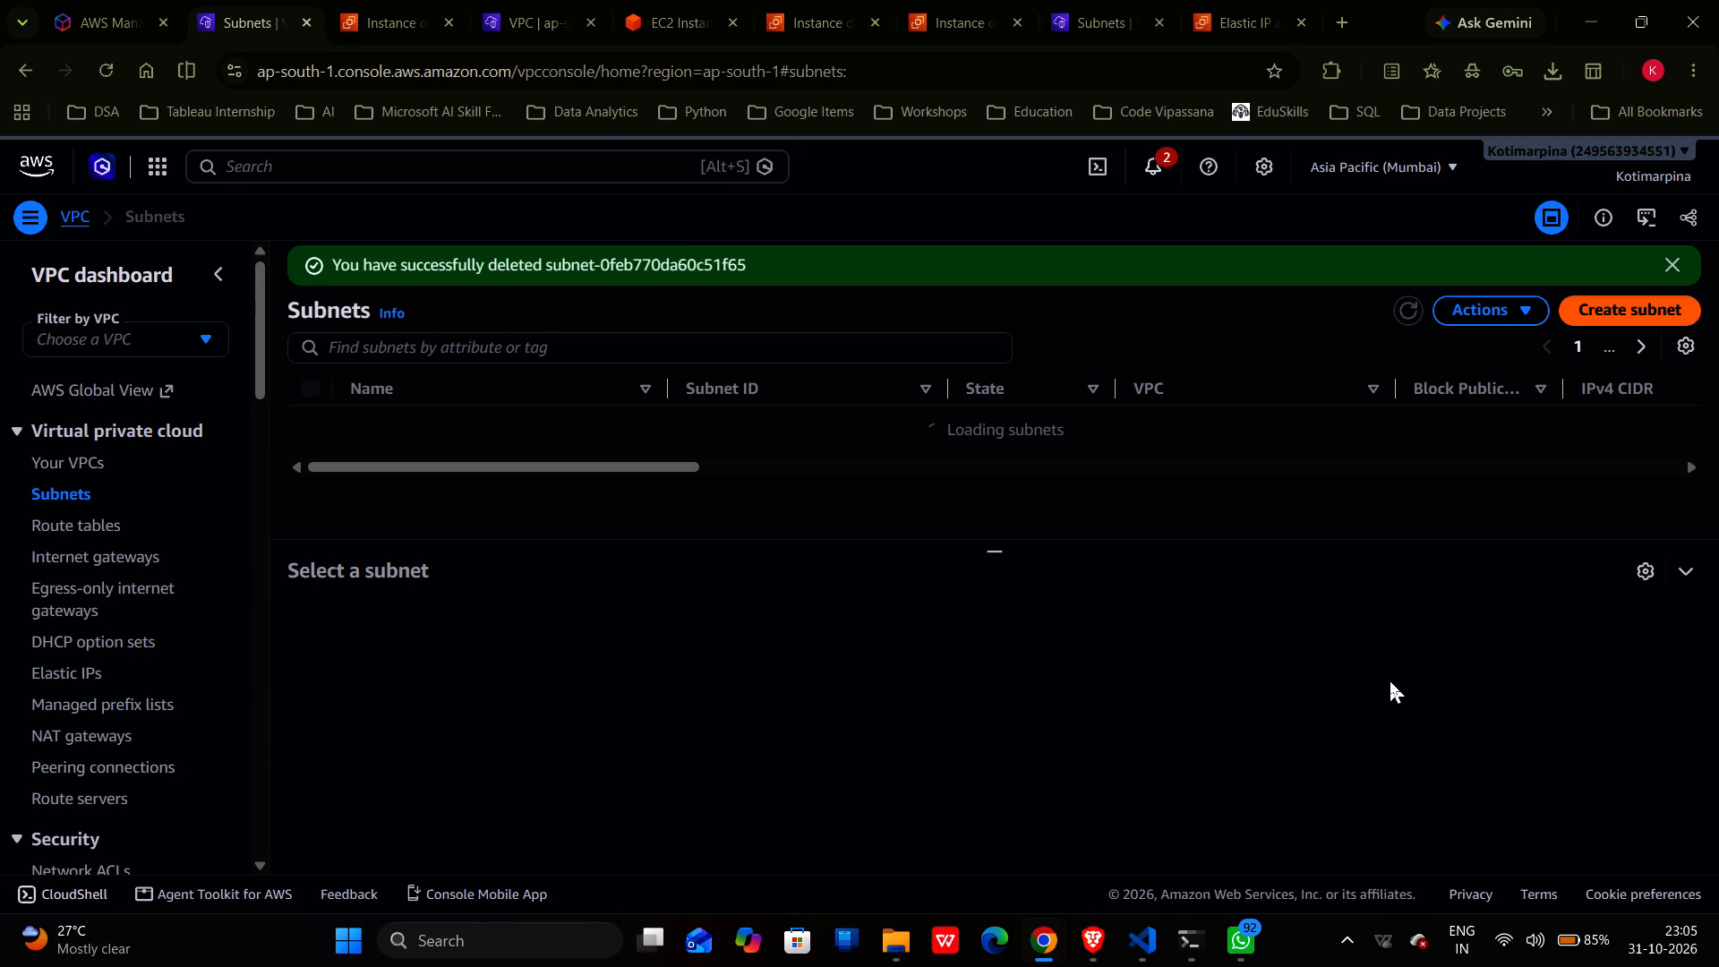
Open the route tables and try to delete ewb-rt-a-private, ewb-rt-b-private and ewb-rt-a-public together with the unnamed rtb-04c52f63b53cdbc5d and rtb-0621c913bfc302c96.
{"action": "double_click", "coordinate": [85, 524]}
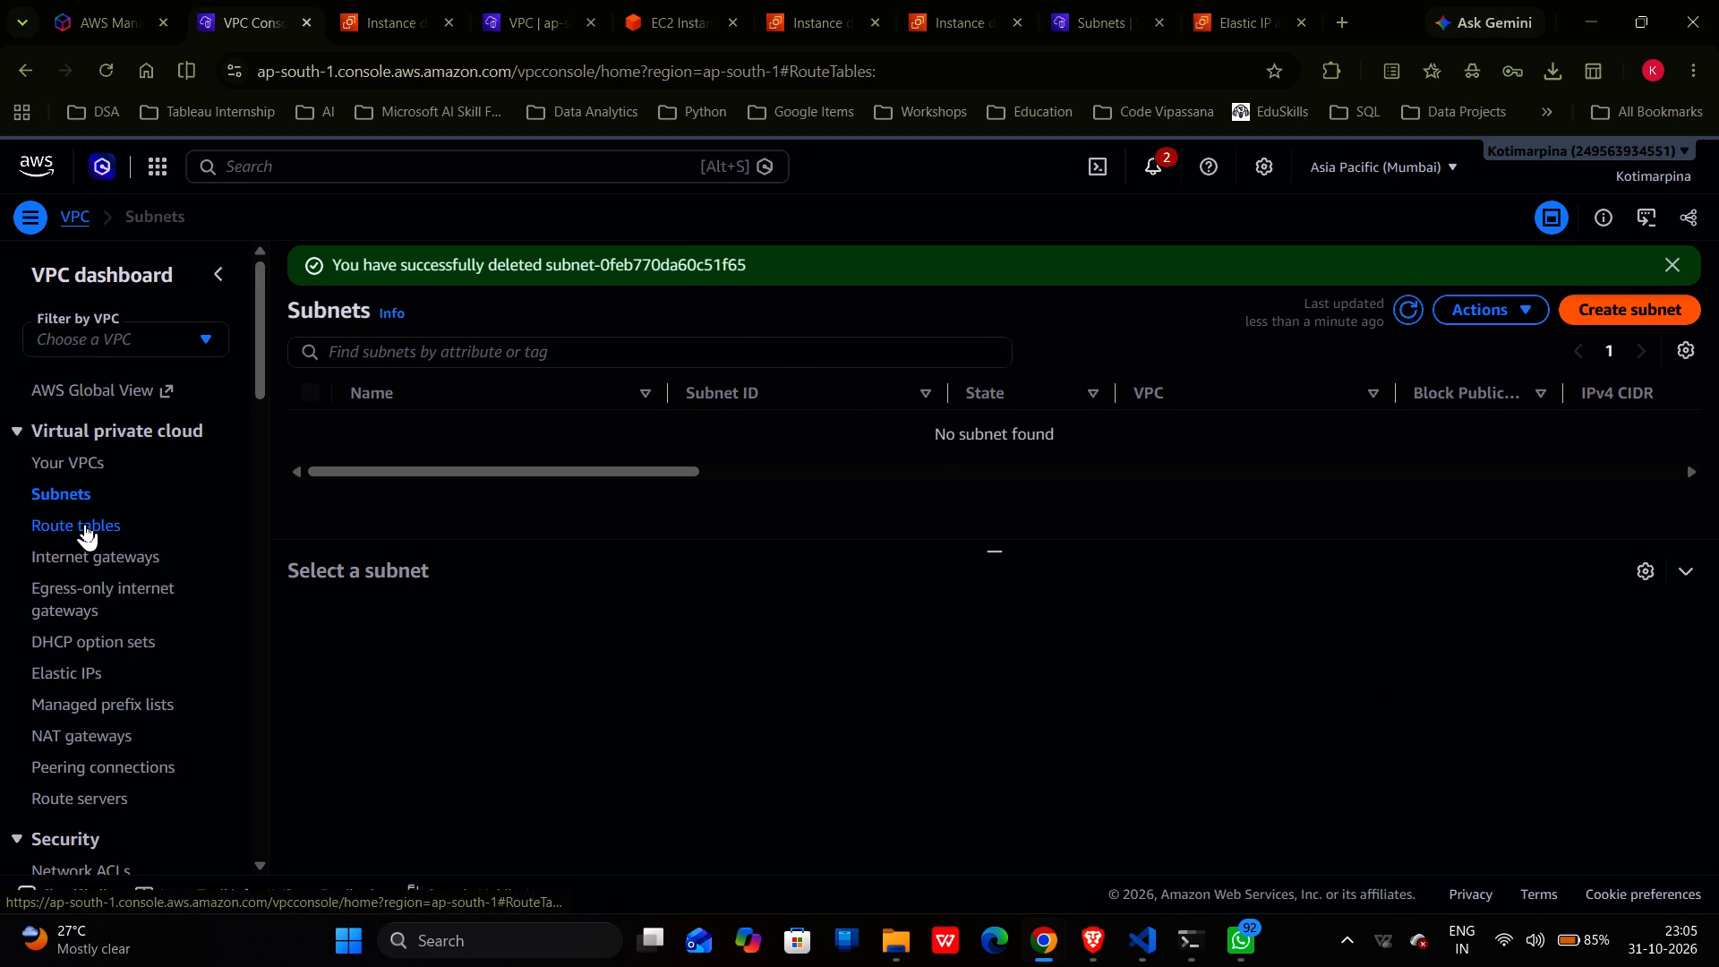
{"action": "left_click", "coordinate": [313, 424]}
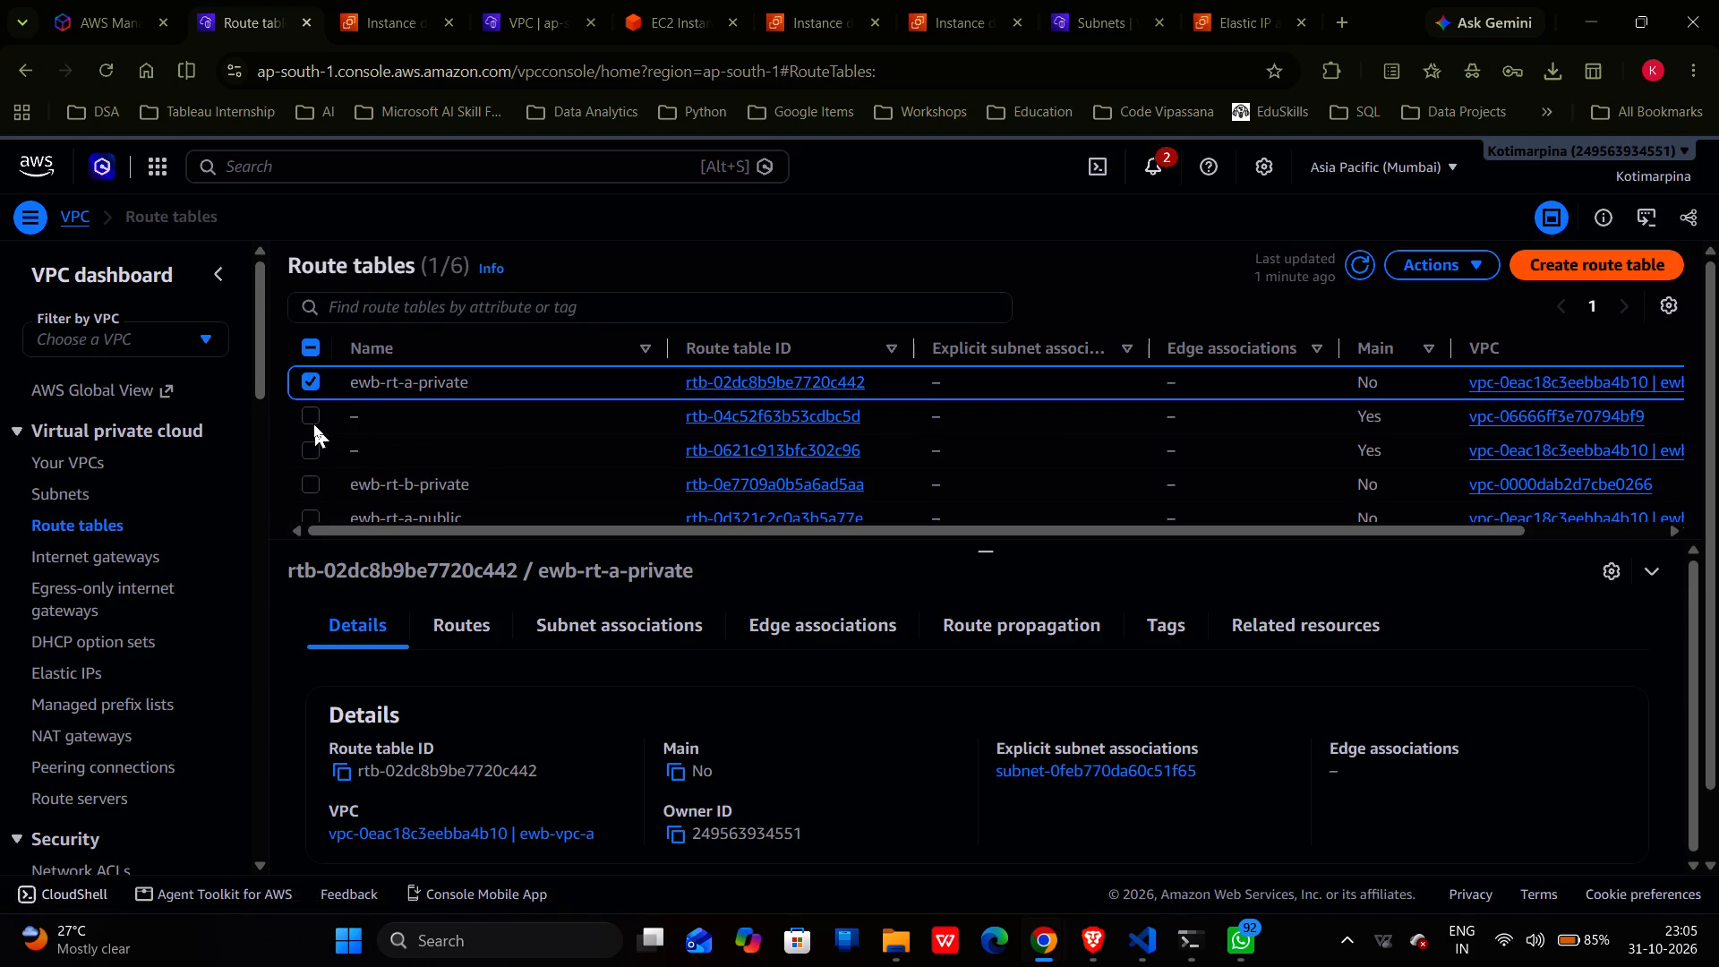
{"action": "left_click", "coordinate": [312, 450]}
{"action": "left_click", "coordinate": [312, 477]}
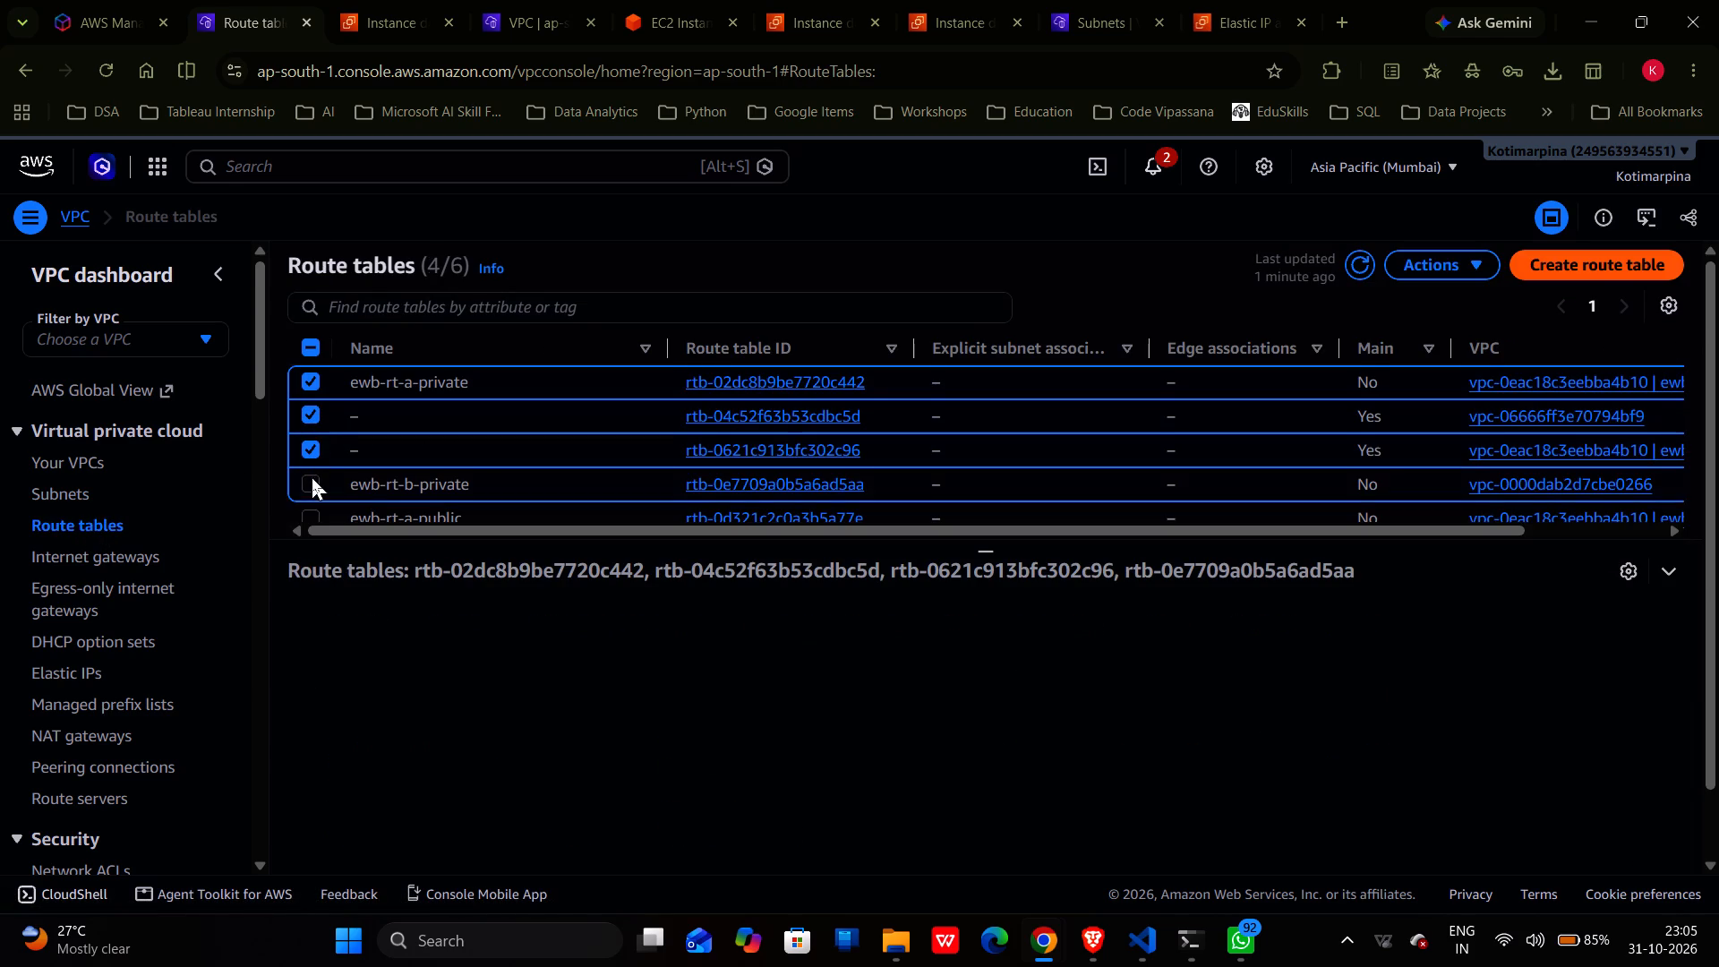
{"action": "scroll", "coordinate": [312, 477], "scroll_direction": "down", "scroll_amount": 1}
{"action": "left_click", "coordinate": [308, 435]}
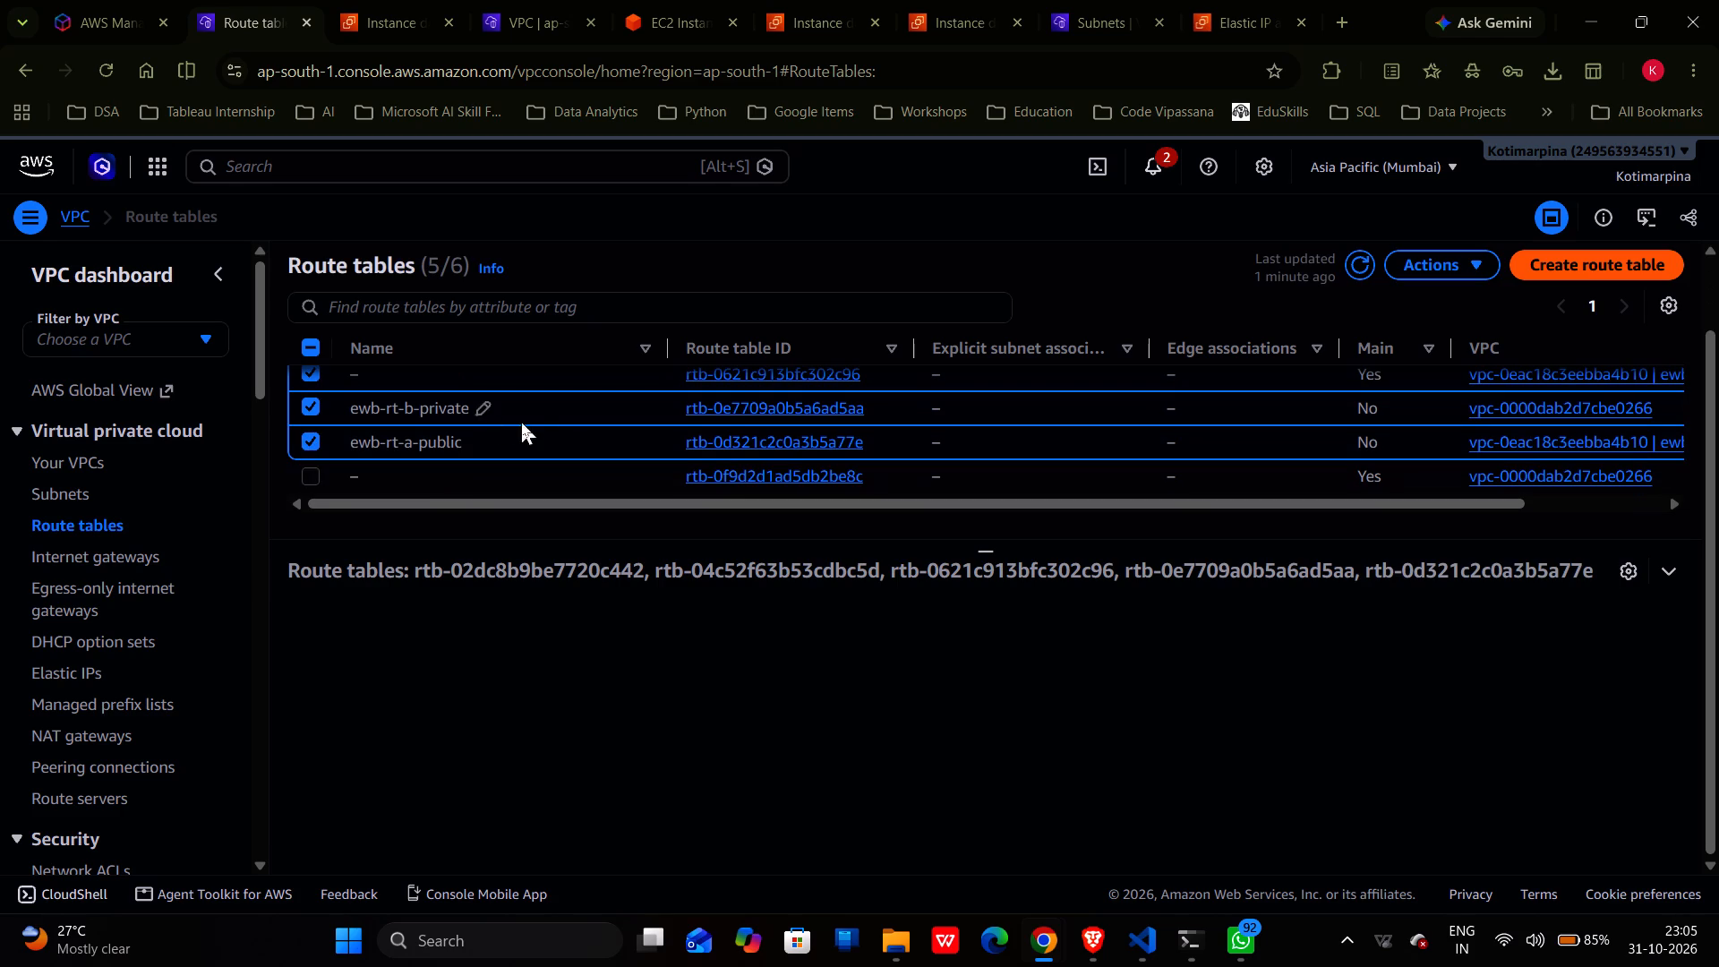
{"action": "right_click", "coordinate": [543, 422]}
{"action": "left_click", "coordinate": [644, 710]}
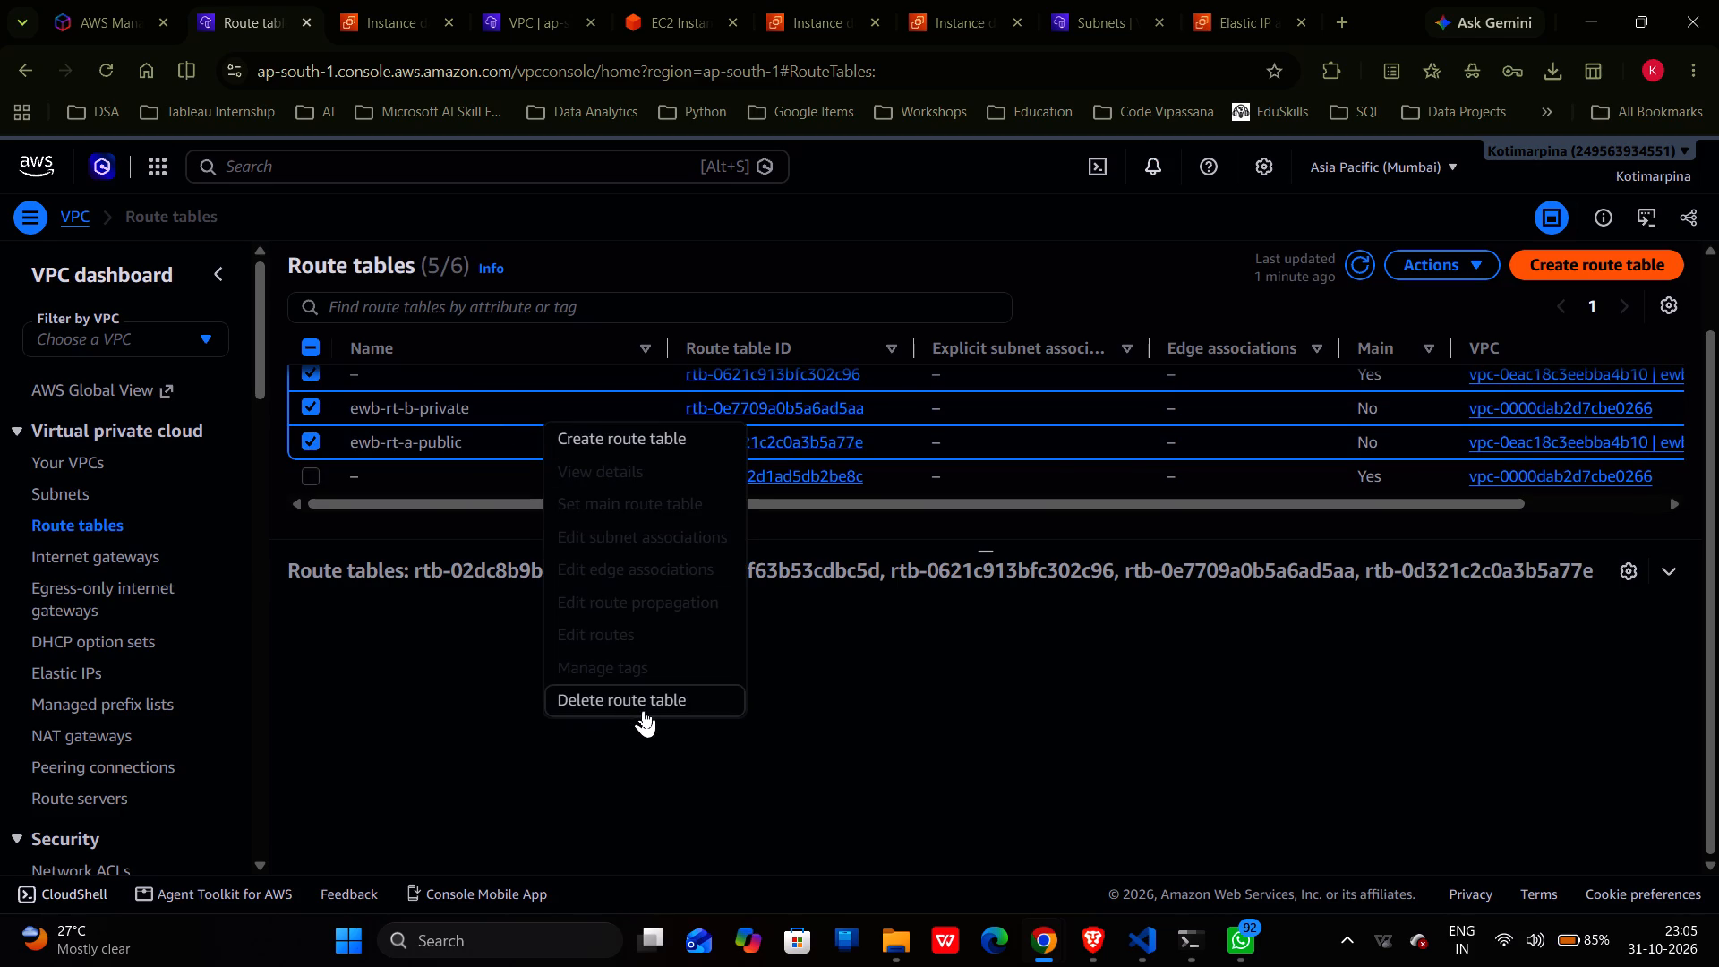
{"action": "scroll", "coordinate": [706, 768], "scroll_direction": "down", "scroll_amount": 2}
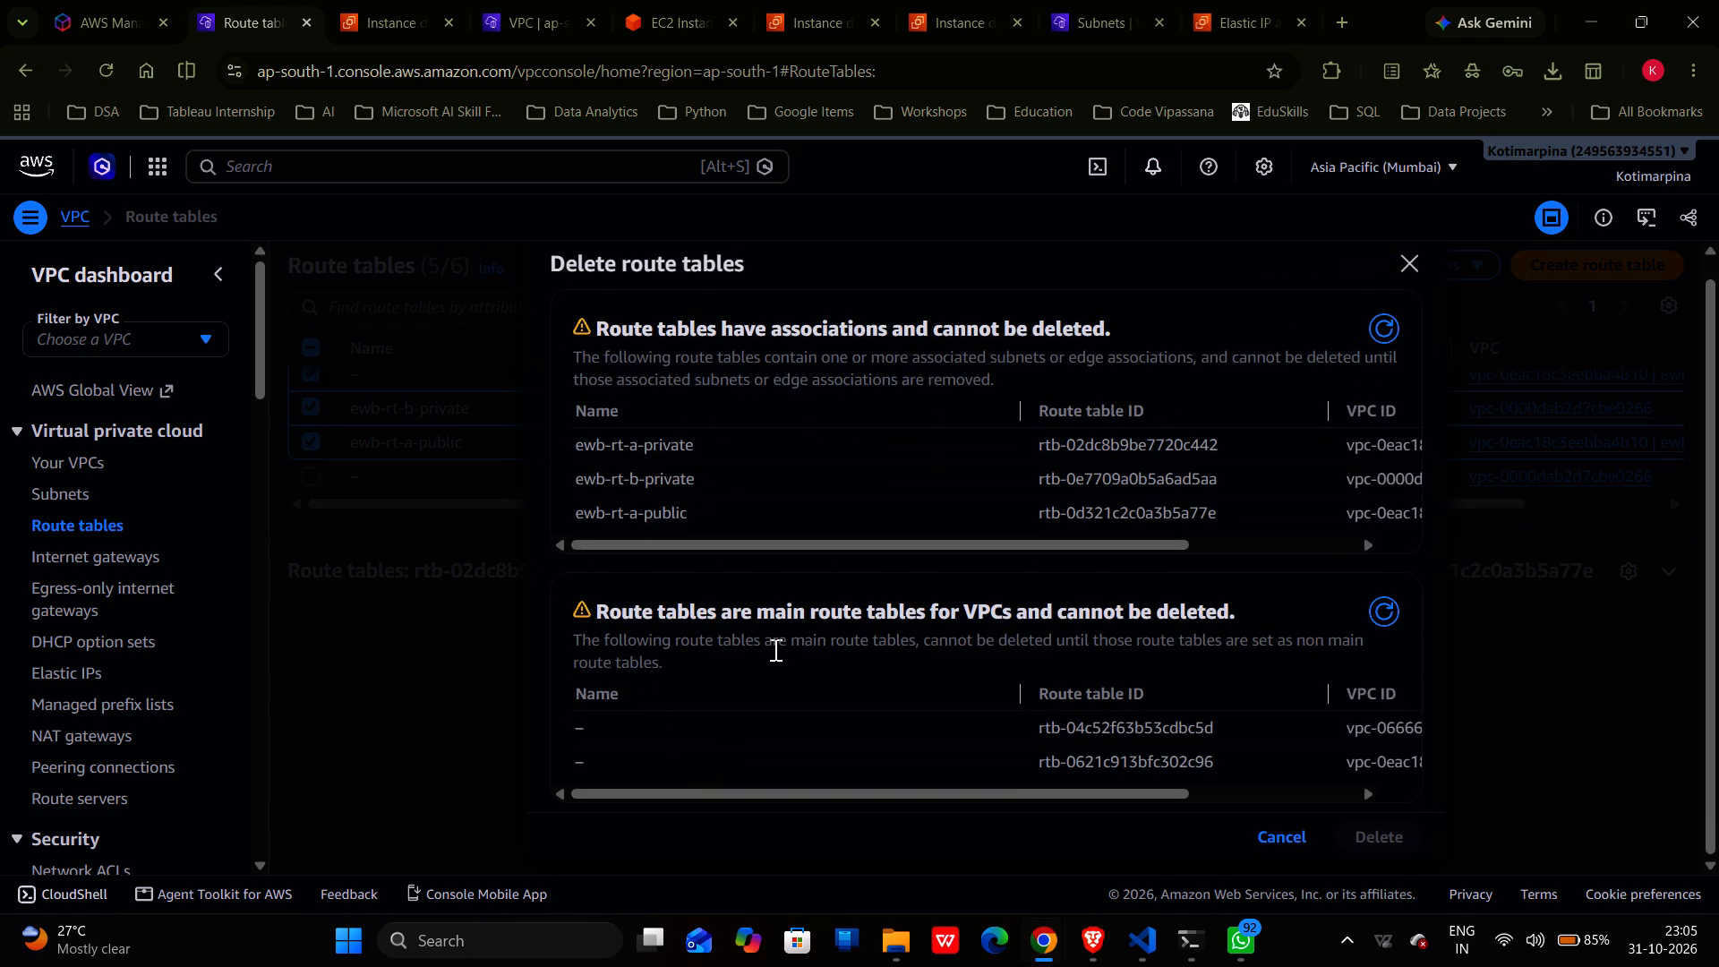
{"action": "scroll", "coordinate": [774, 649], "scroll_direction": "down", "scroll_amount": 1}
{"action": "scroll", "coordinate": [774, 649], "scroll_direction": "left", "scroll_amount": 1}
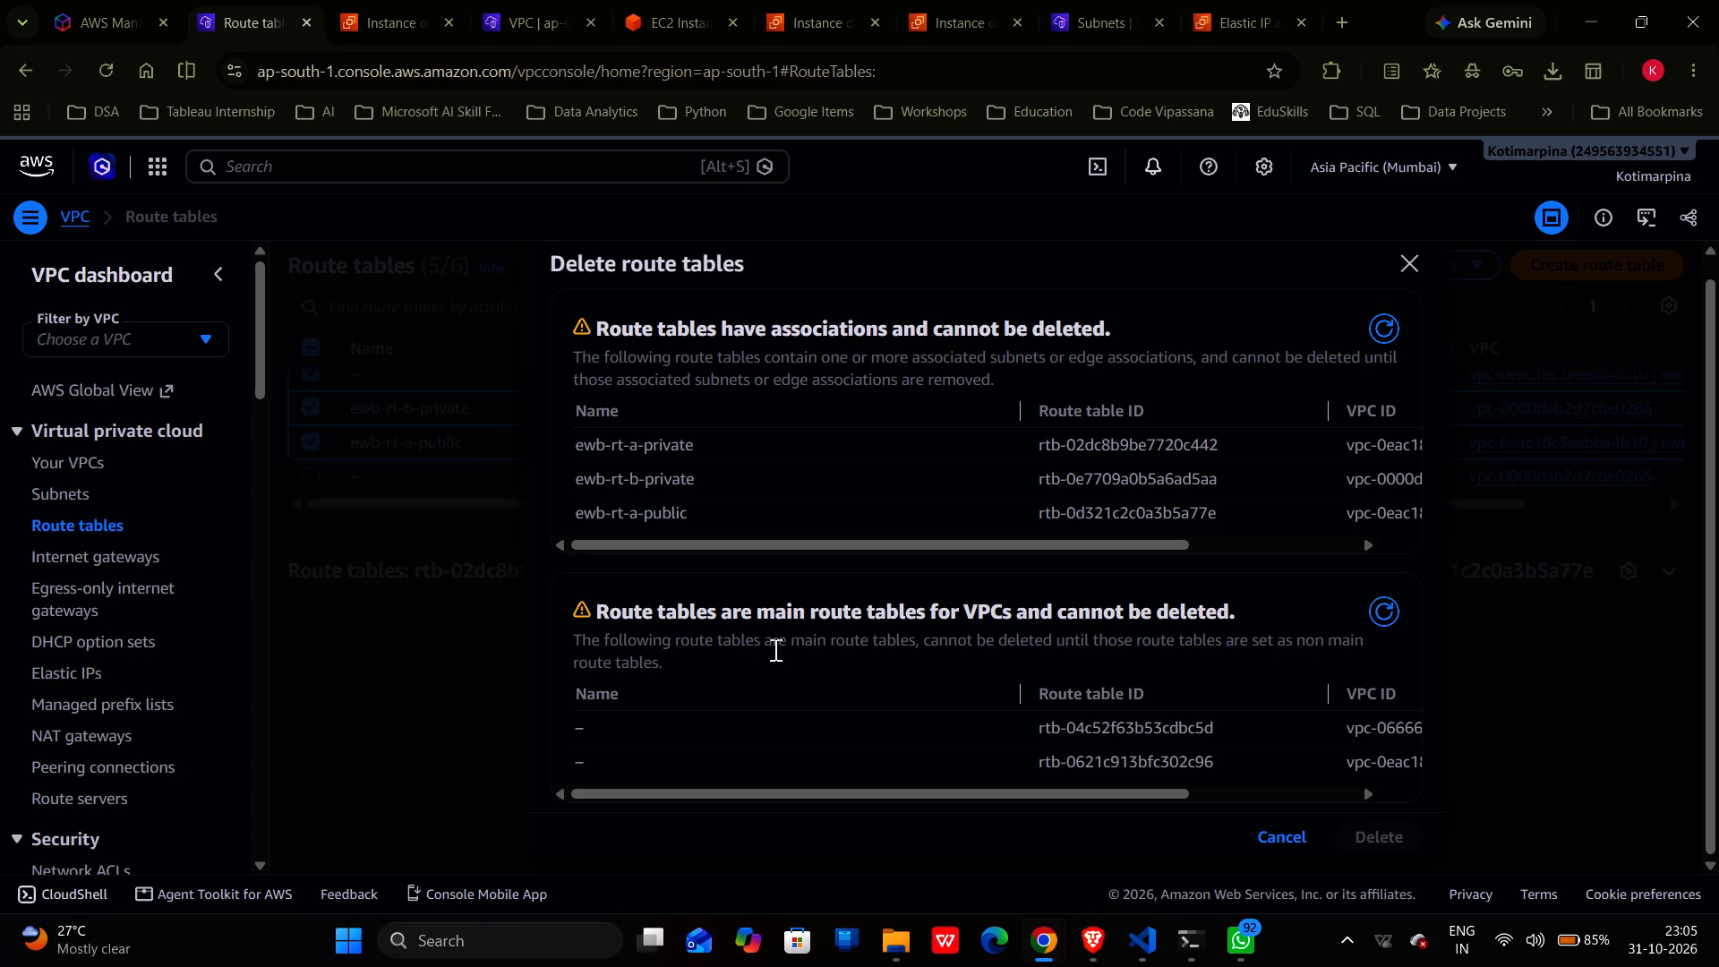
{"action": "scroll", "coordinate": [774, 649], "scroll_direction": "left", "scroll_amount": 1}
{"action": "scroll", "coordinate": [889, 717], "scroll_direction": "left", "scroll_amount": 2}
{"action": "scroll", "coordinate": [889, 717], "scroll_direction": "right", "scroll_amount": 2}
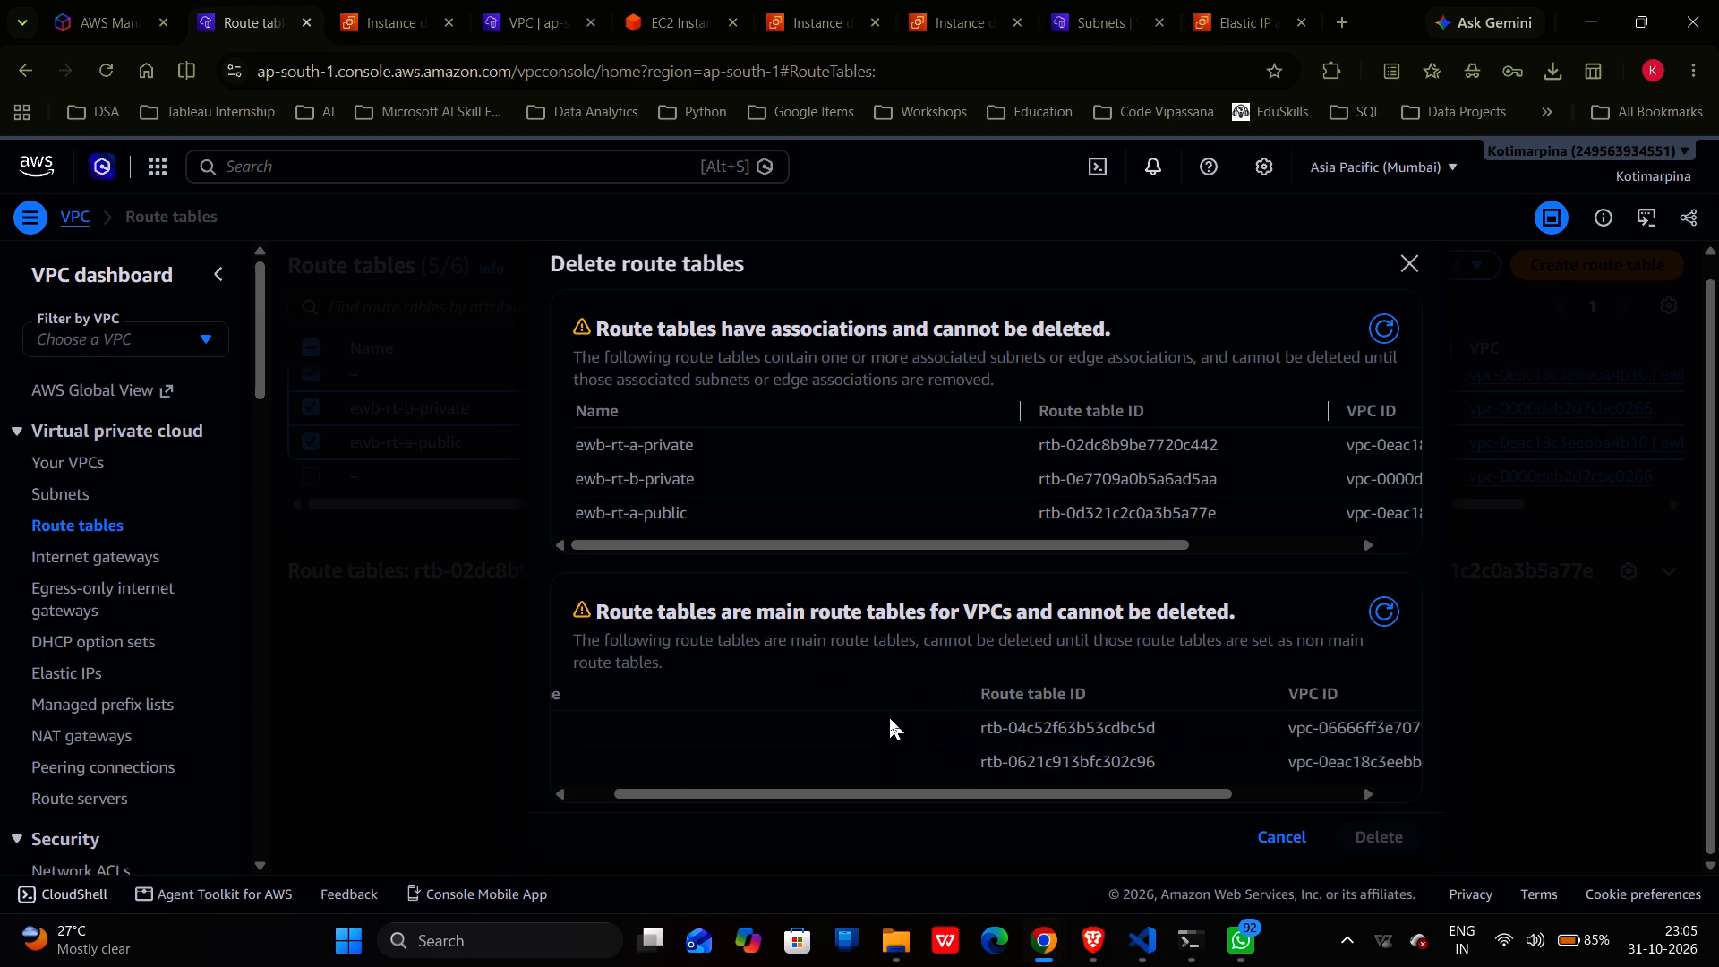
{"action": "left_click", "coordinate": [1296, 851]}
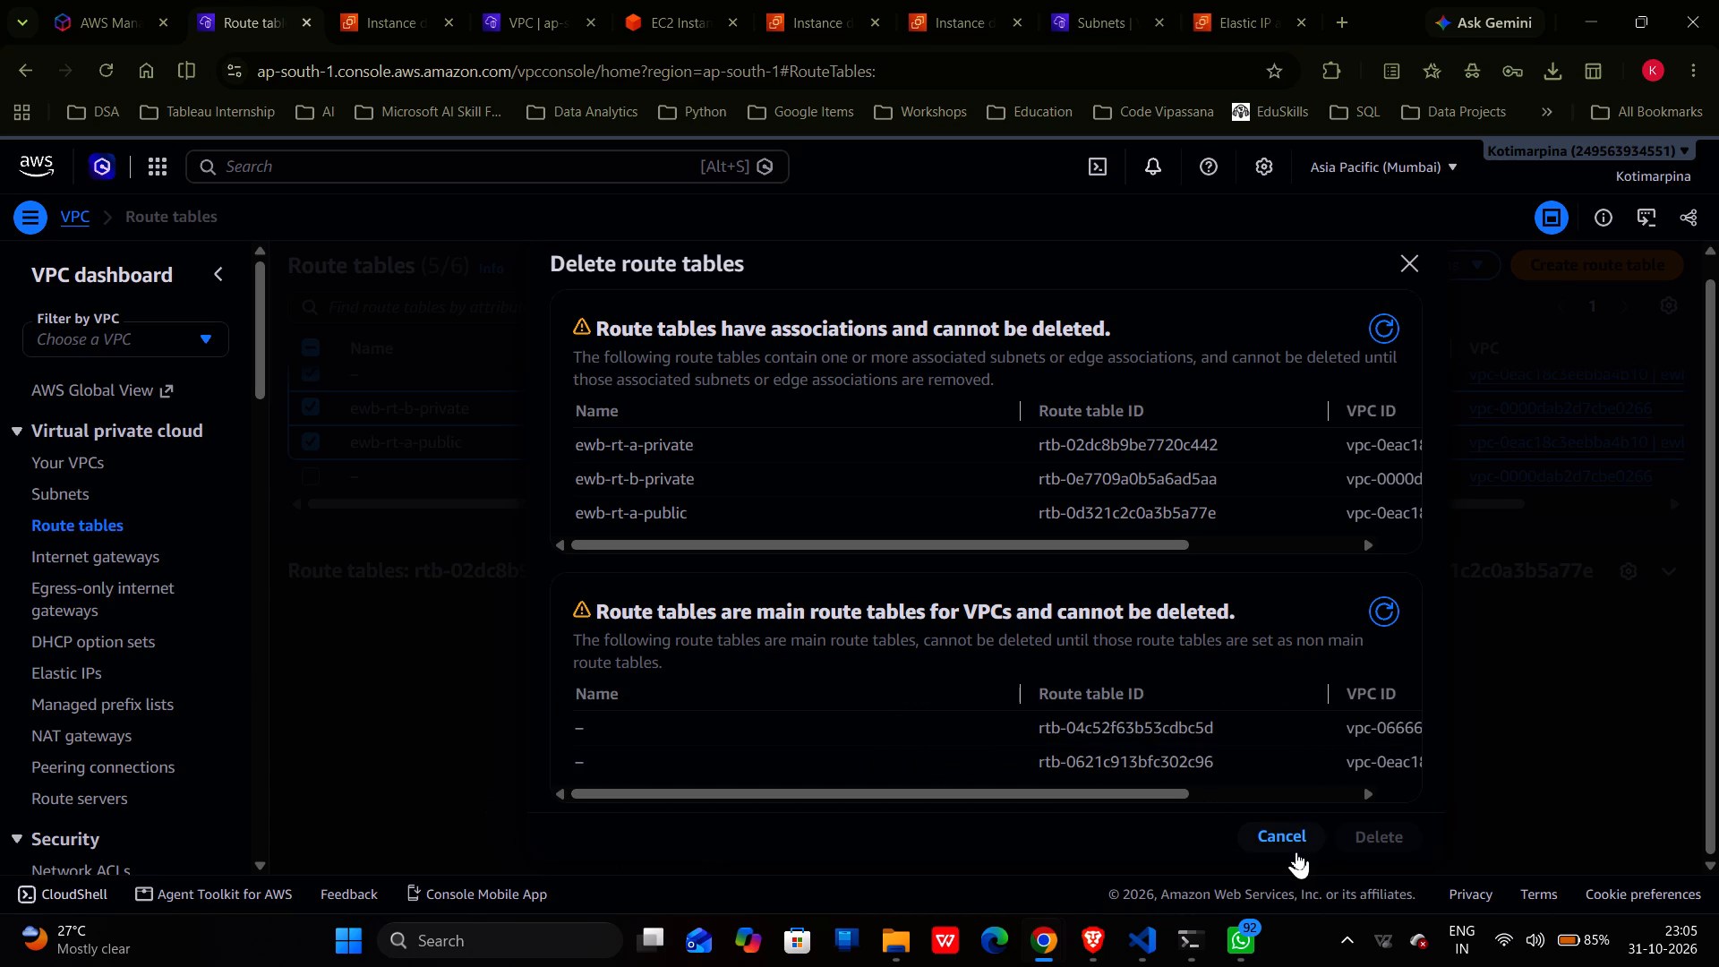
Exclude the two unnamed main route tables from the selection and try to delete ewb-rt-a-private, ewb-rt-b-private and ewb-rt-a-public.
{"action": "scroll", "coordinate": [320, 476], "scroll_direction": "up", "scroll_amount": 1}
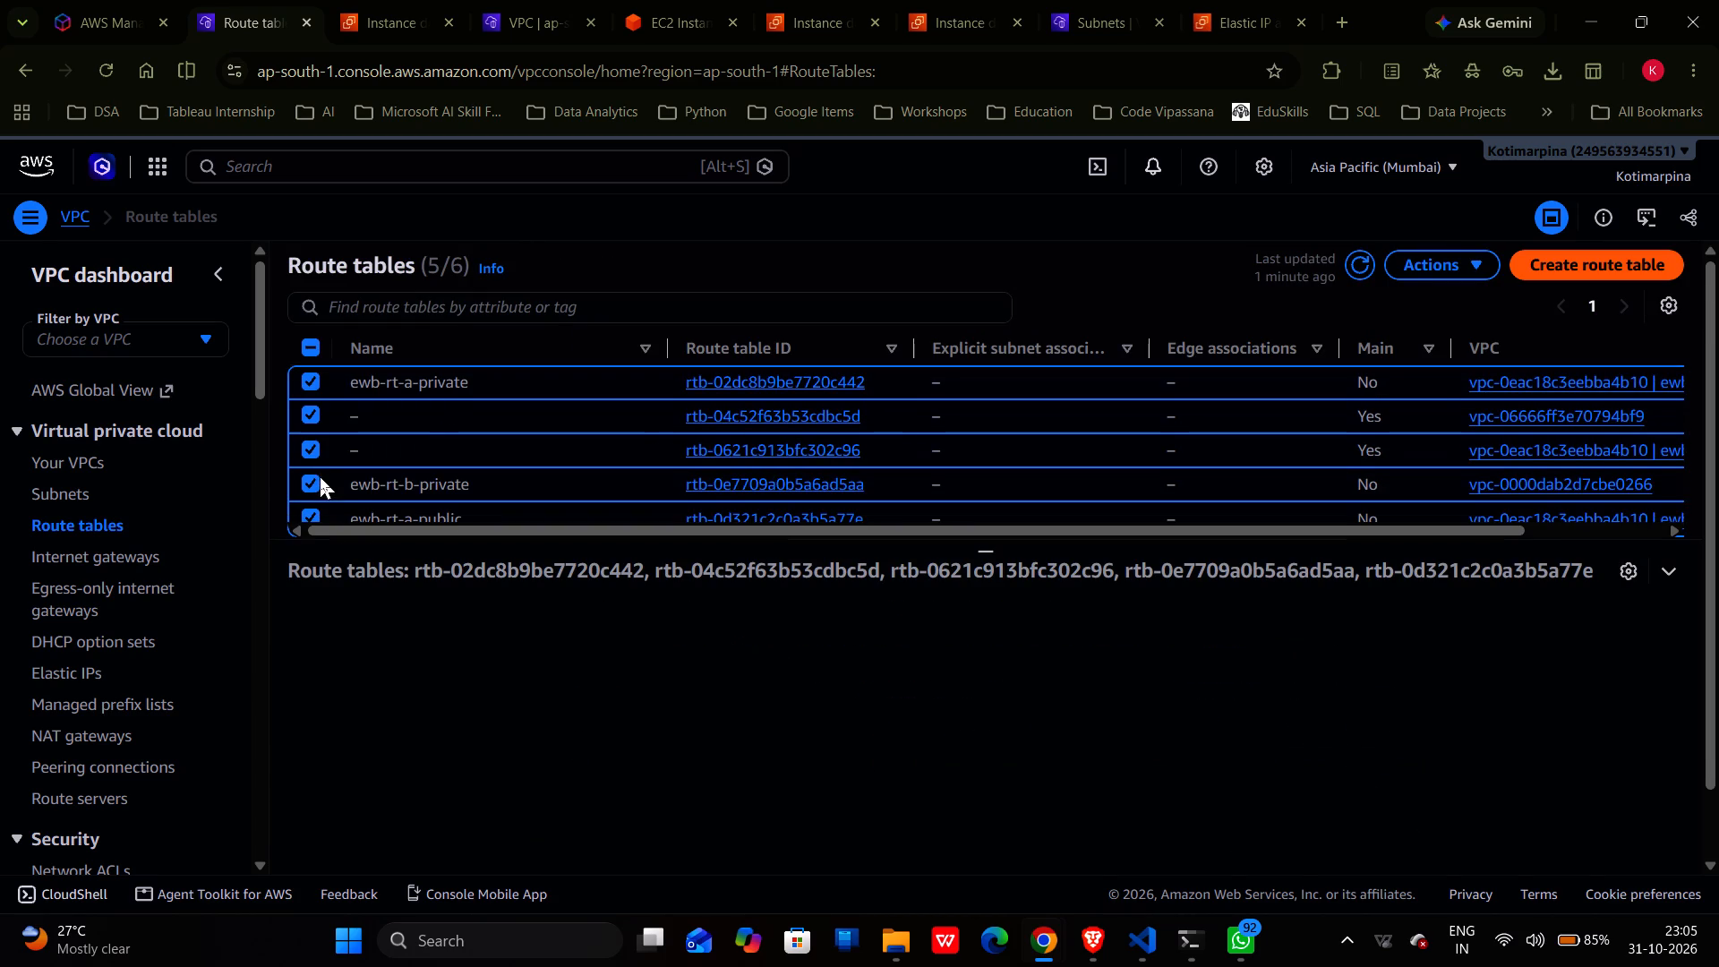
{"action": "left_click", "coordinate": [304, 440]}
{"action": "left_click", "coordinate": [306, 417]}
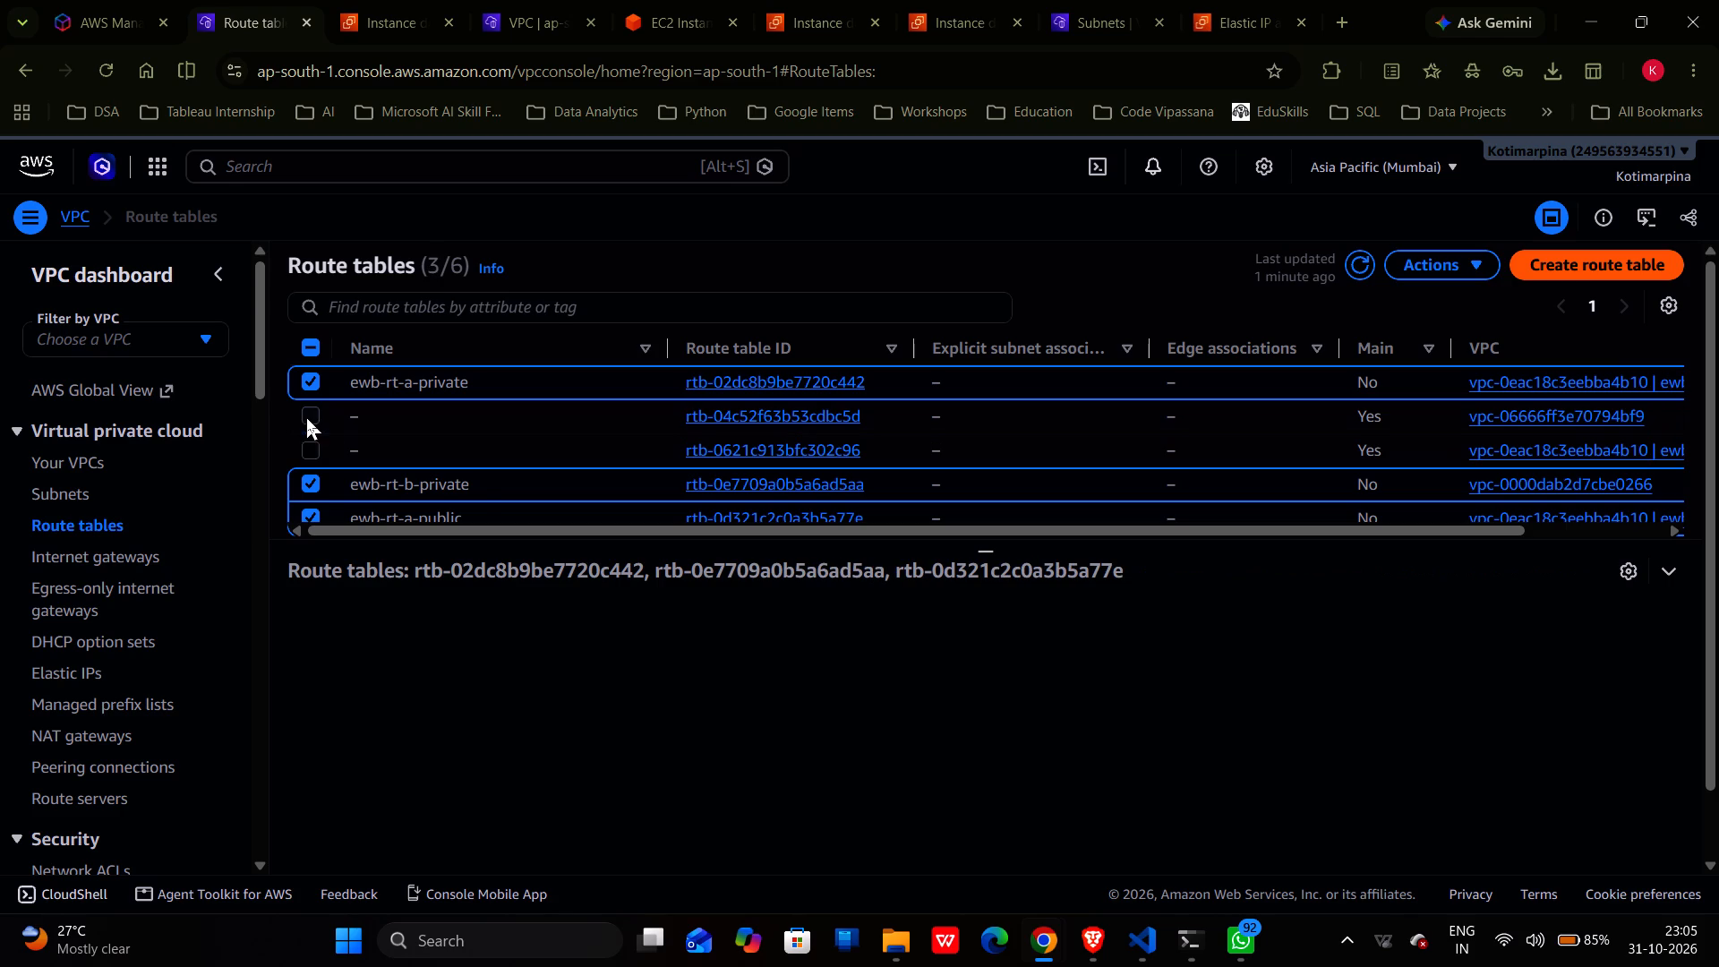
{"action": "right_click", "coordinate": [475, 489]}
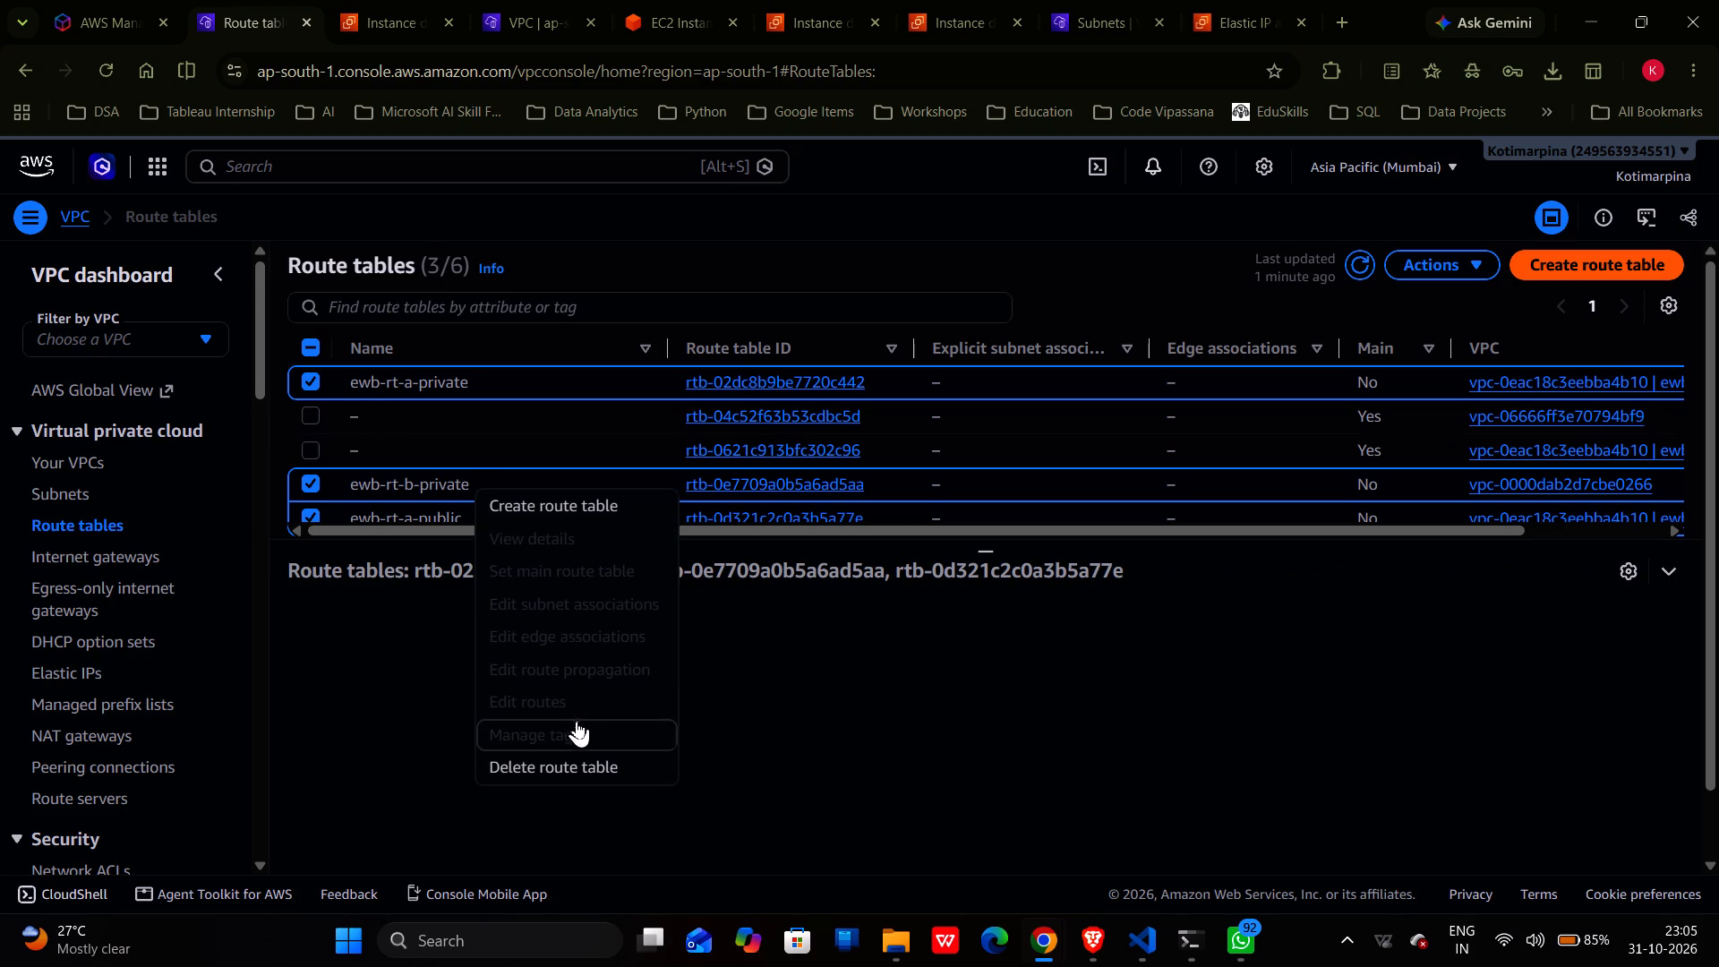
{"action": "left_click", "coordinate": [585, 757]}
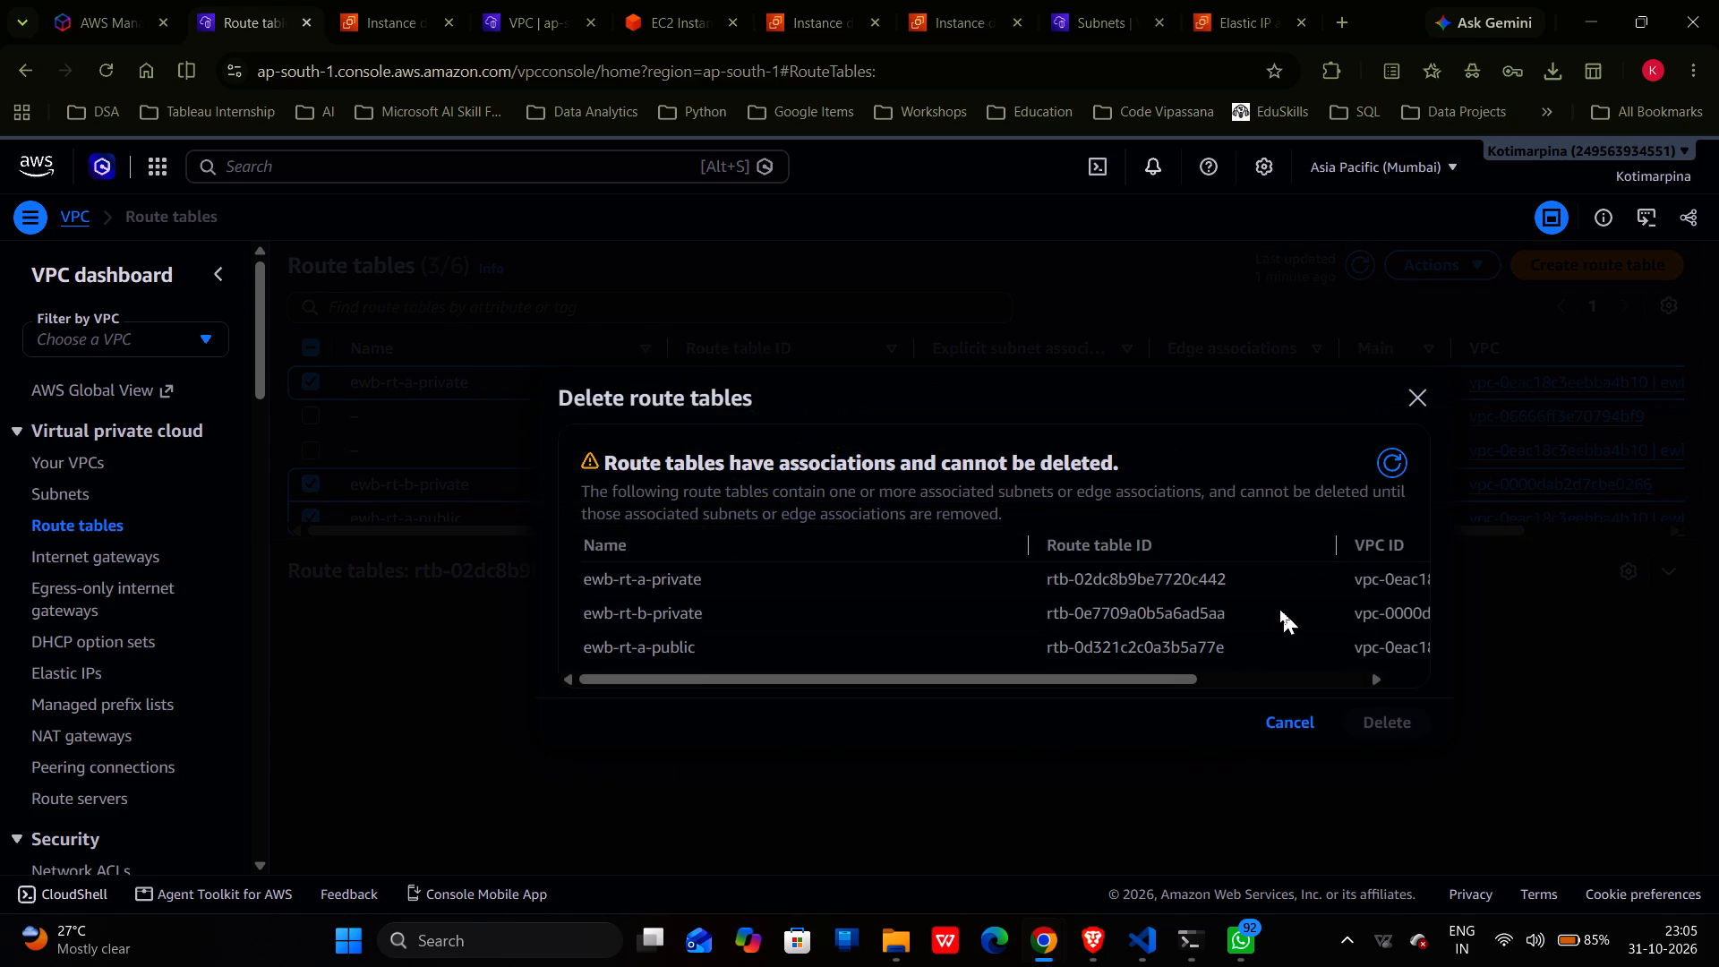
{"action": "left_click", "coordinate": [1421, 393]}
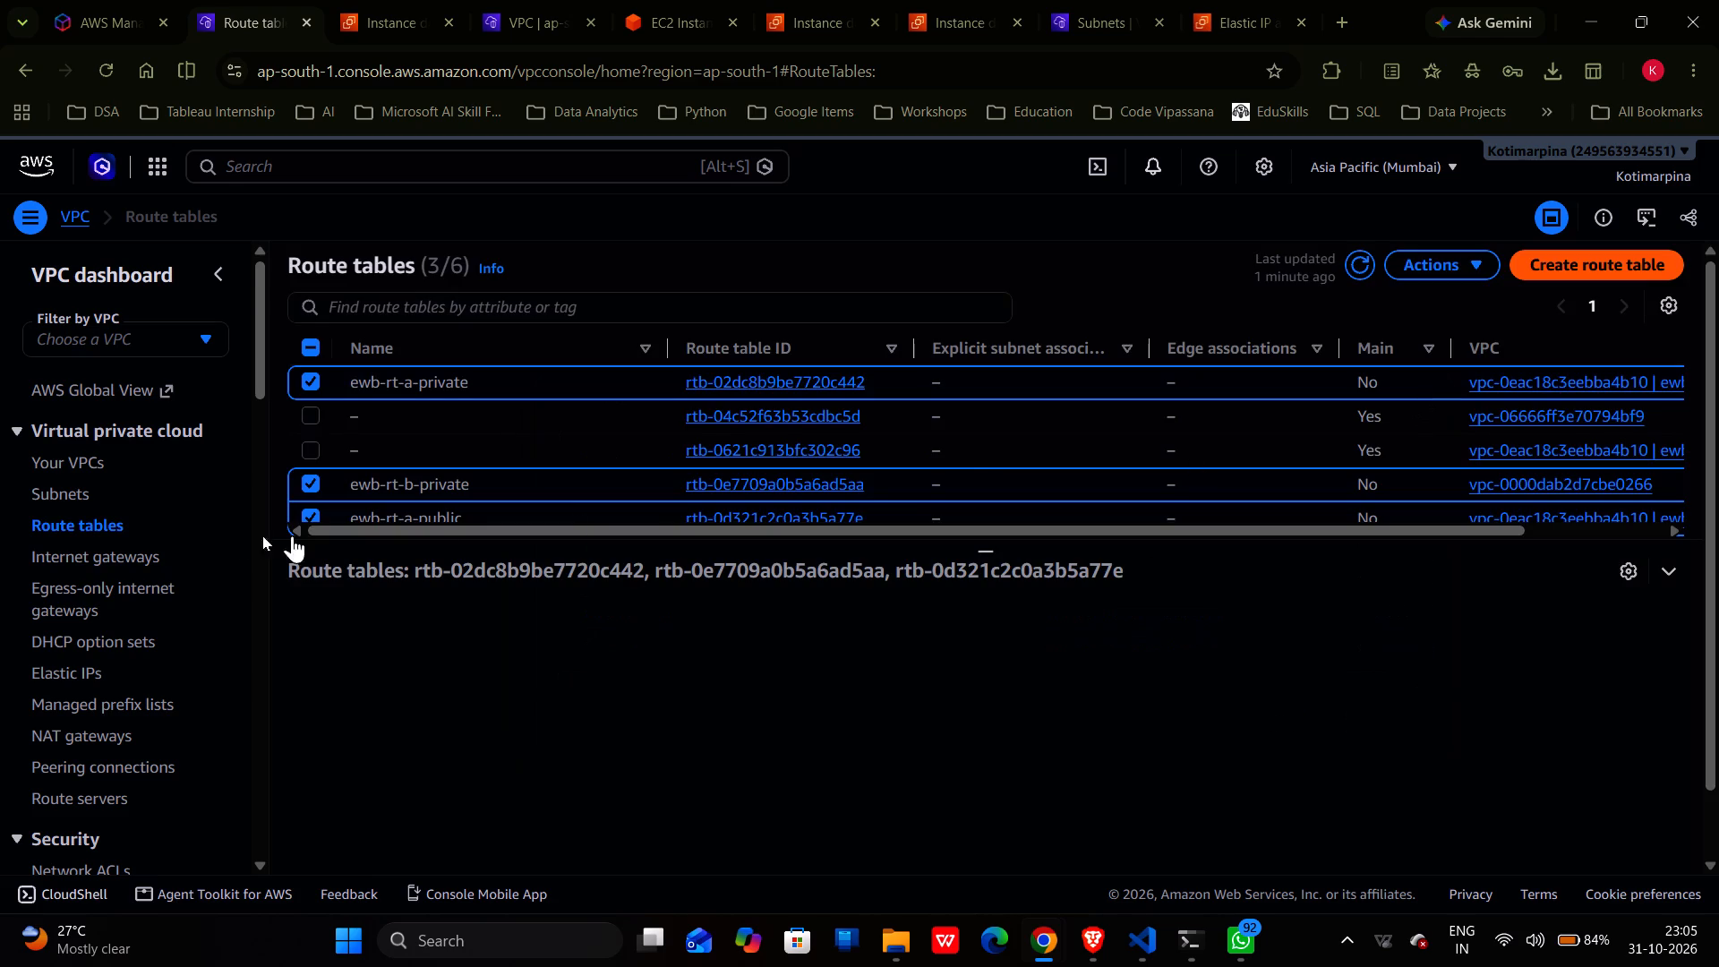
Open the VPC internet gateways list.
{"action": "double_click", "coordinate": [115, 558]}
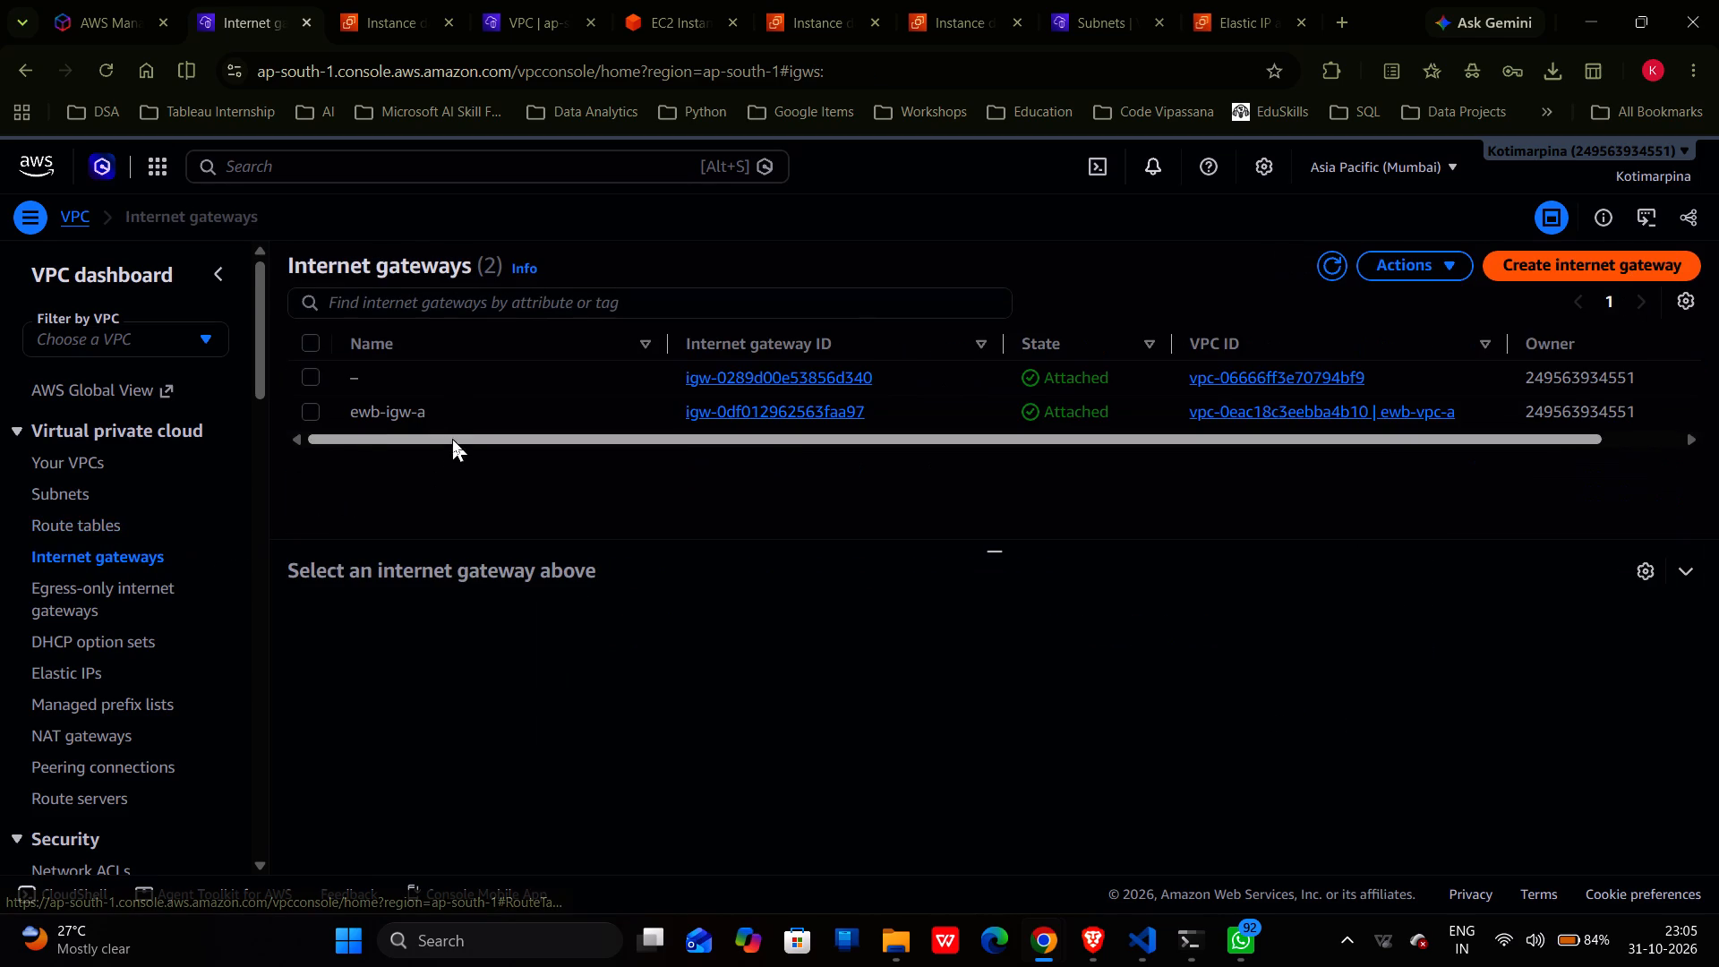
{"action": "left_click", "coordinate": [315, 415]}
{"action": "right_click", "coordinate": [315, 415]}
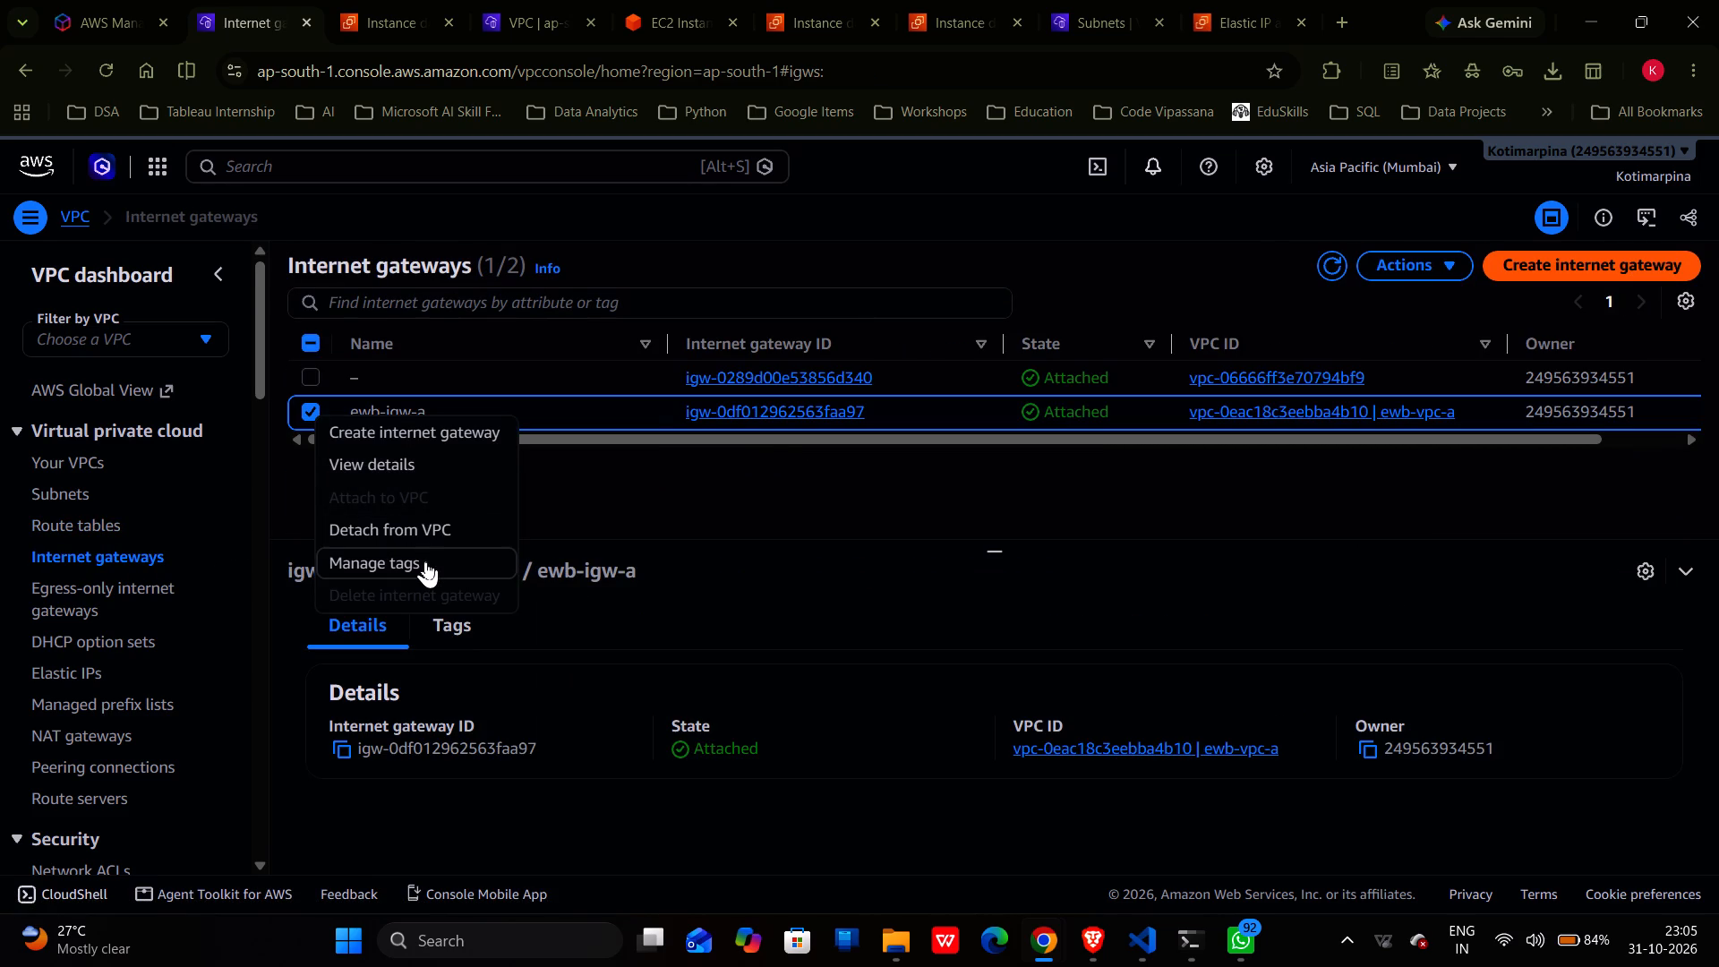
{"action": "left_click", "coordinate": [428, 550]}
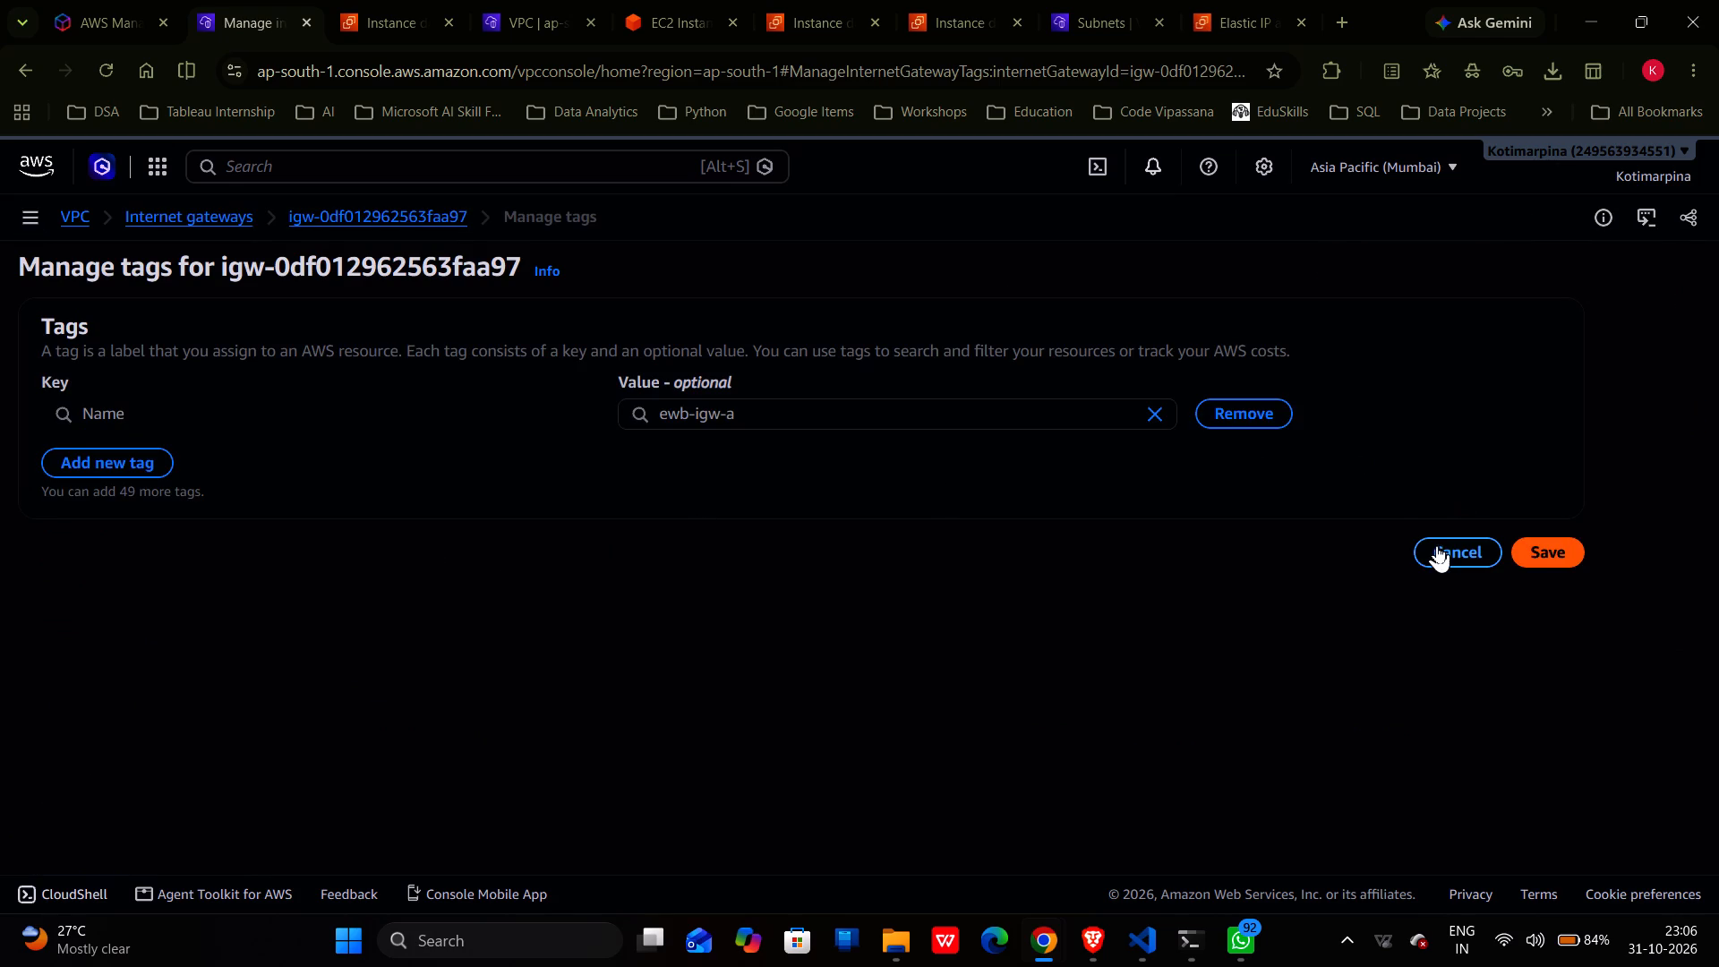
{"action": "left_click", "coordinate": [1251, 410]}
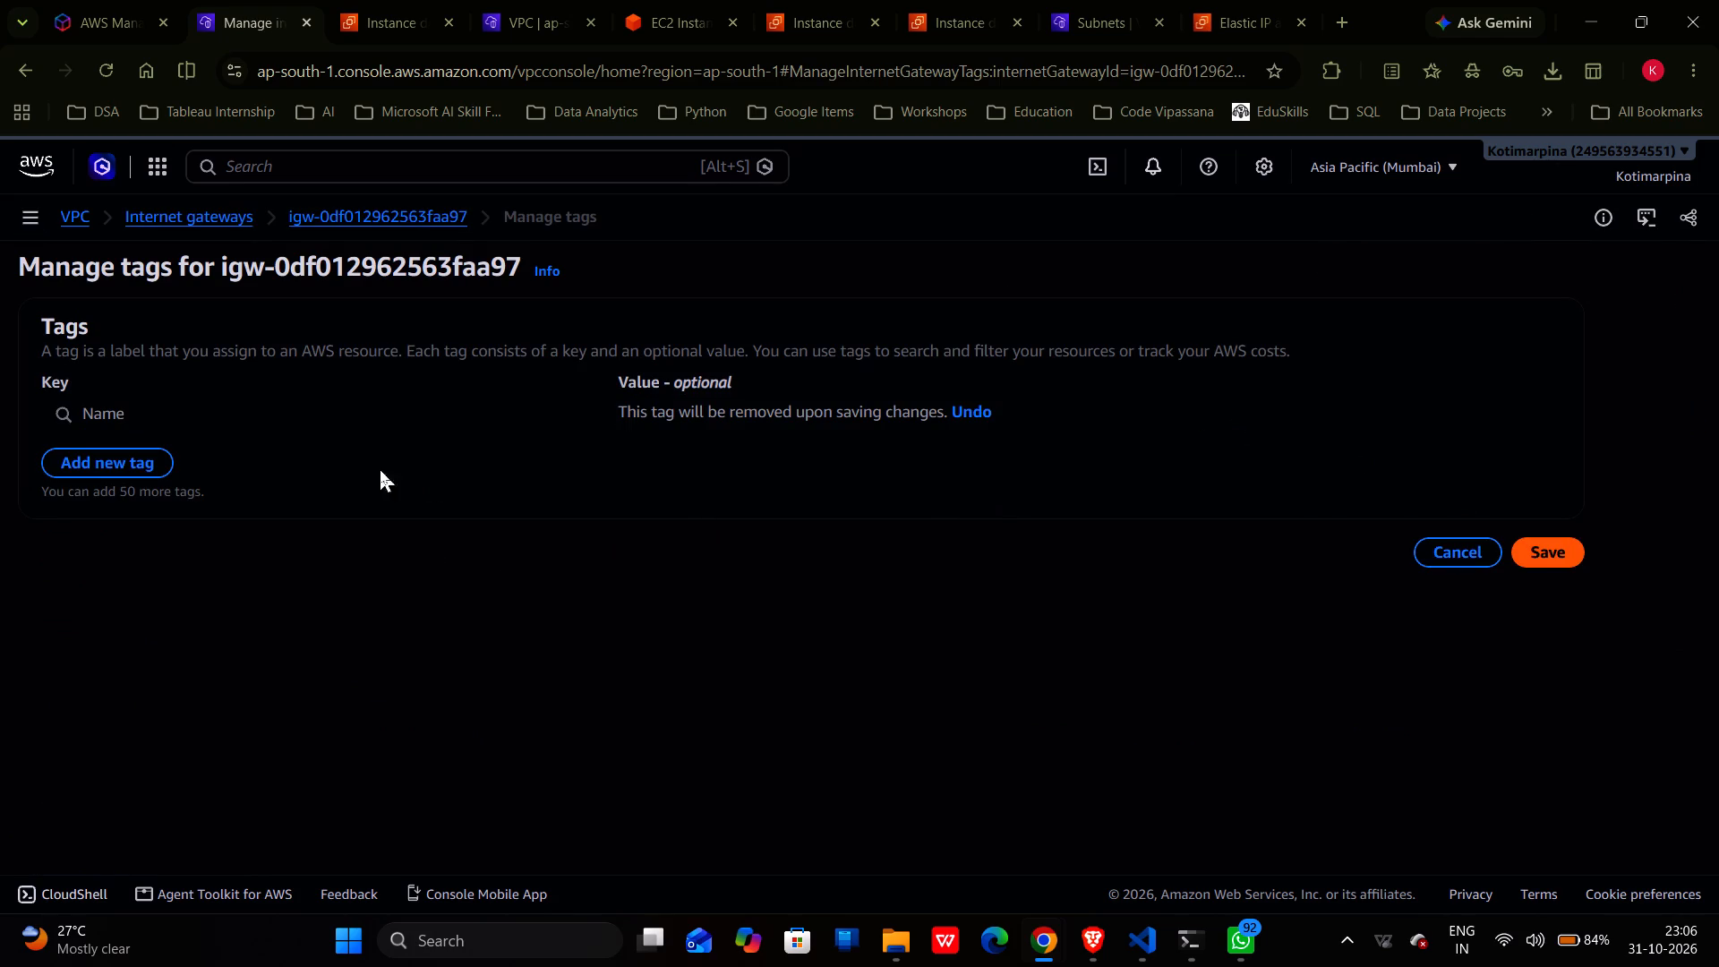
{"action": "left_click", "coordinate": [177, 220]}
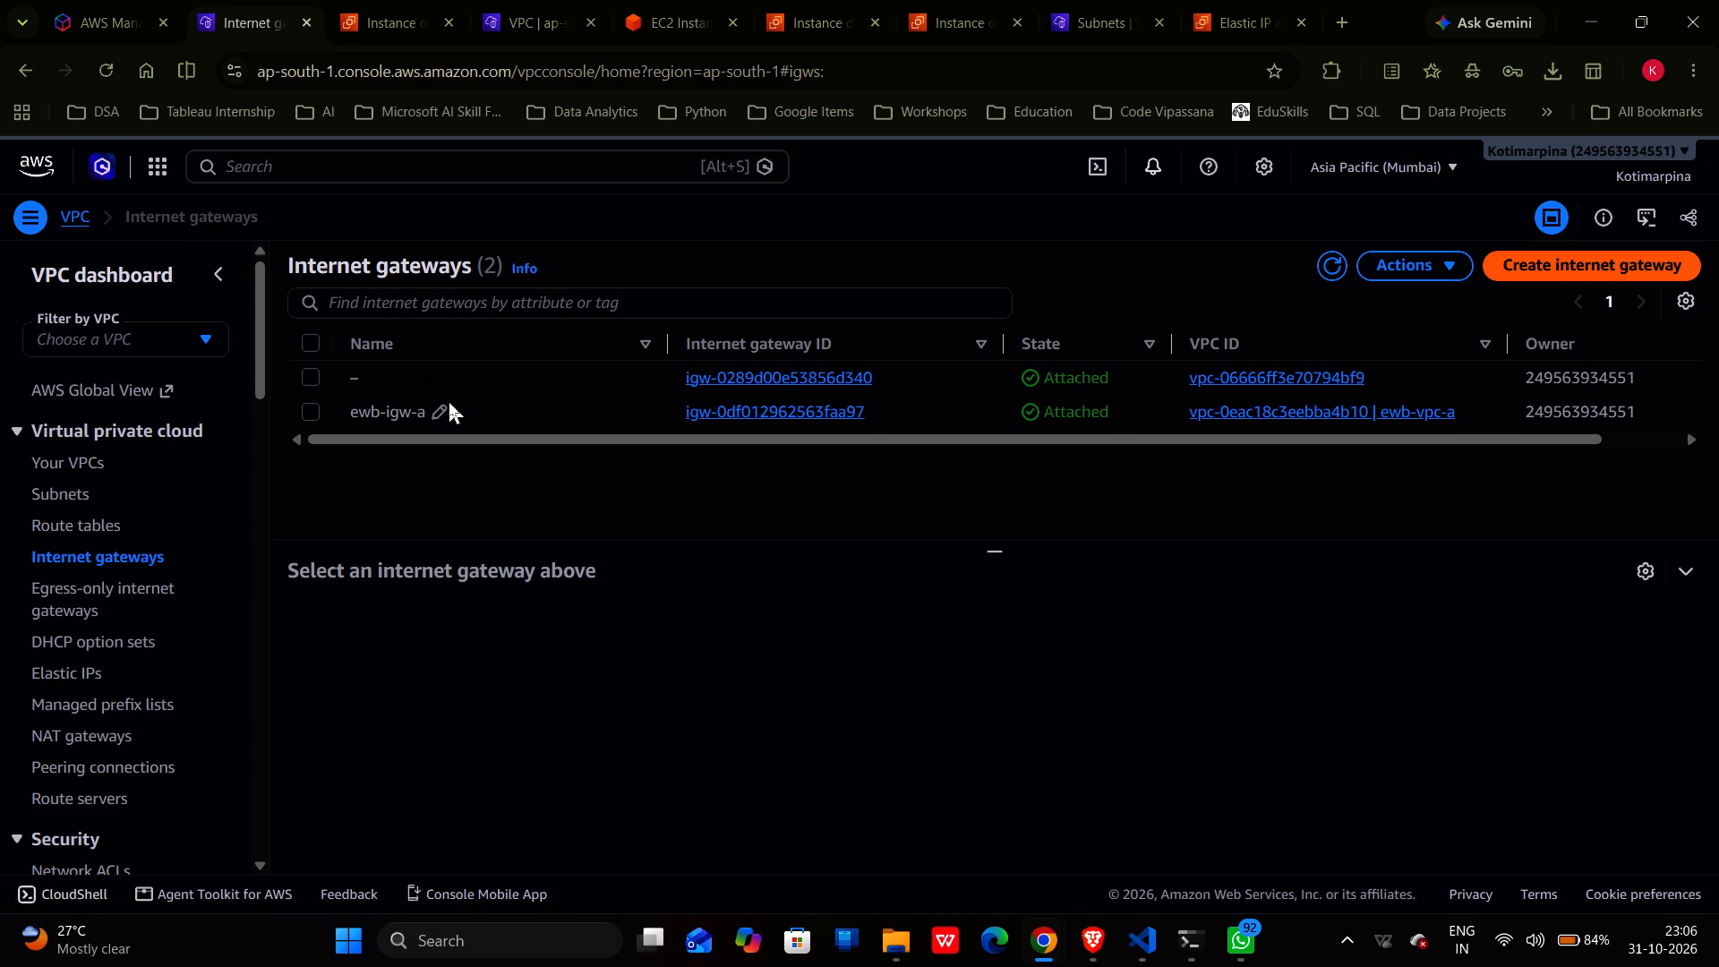
Detach the ewb-igw-a internet gateway from its VPC, entering "detach" as the confirmation text.
{"action": "right_click", "coordinate": [449, 402]}
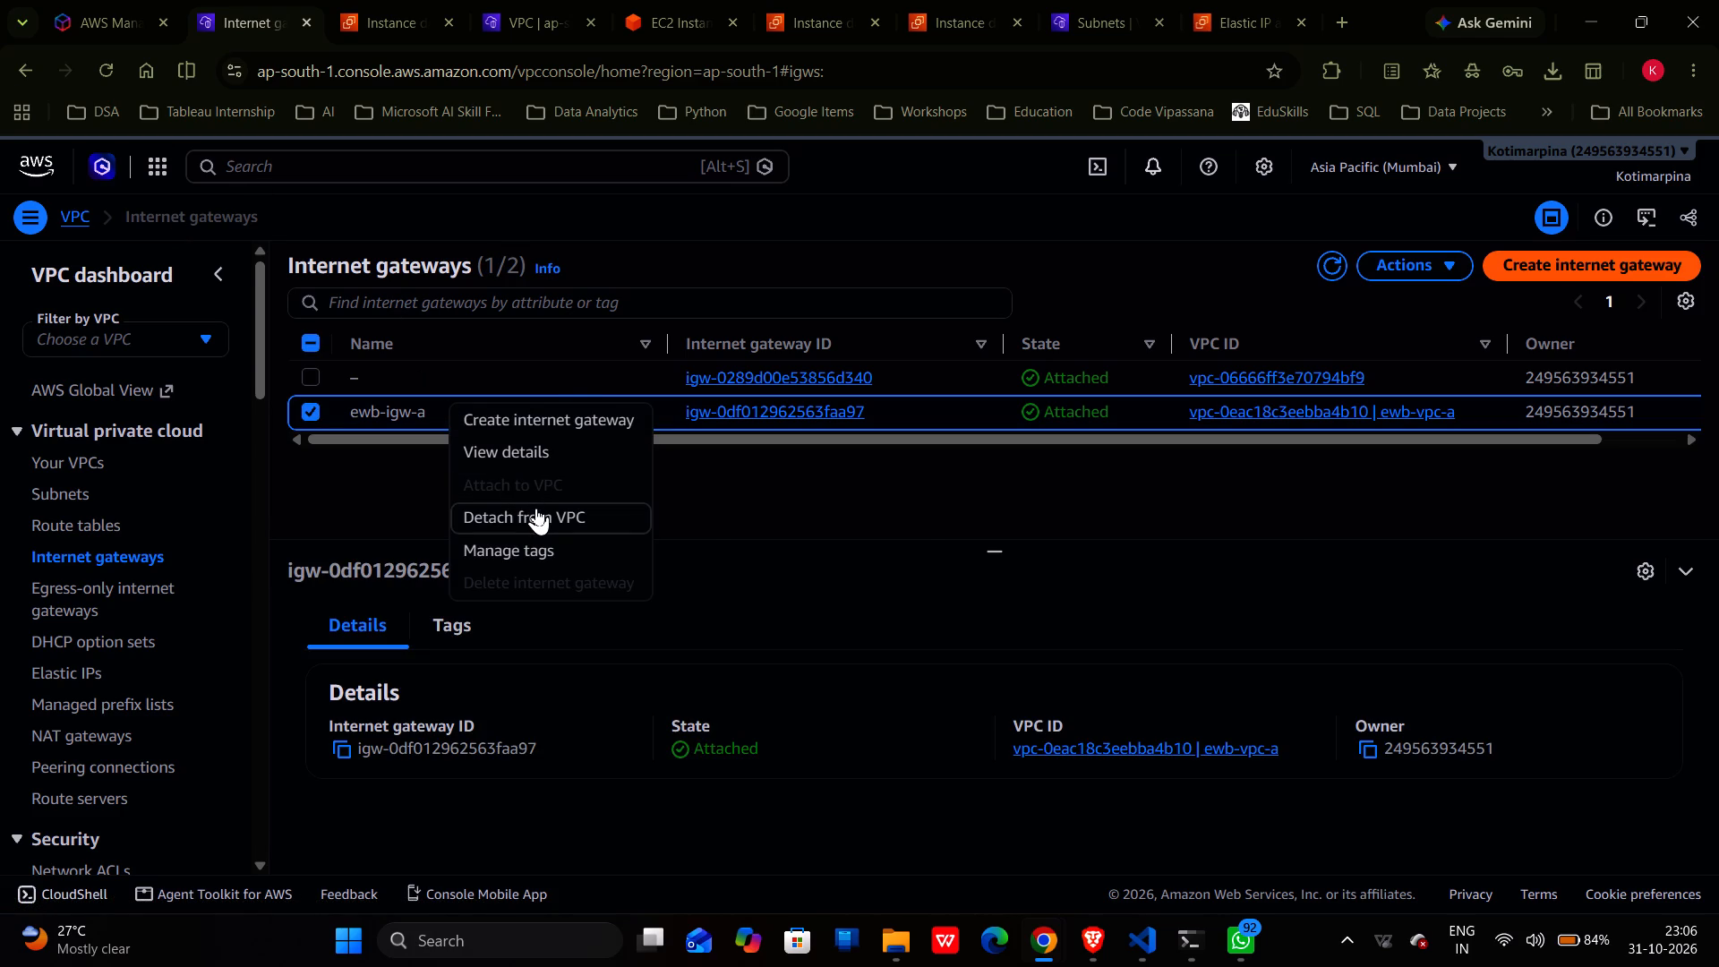
{"action": "left_click", "coordinate": [536, 508]}
{"action": "left_click", "coordinate": [1142, 682]}
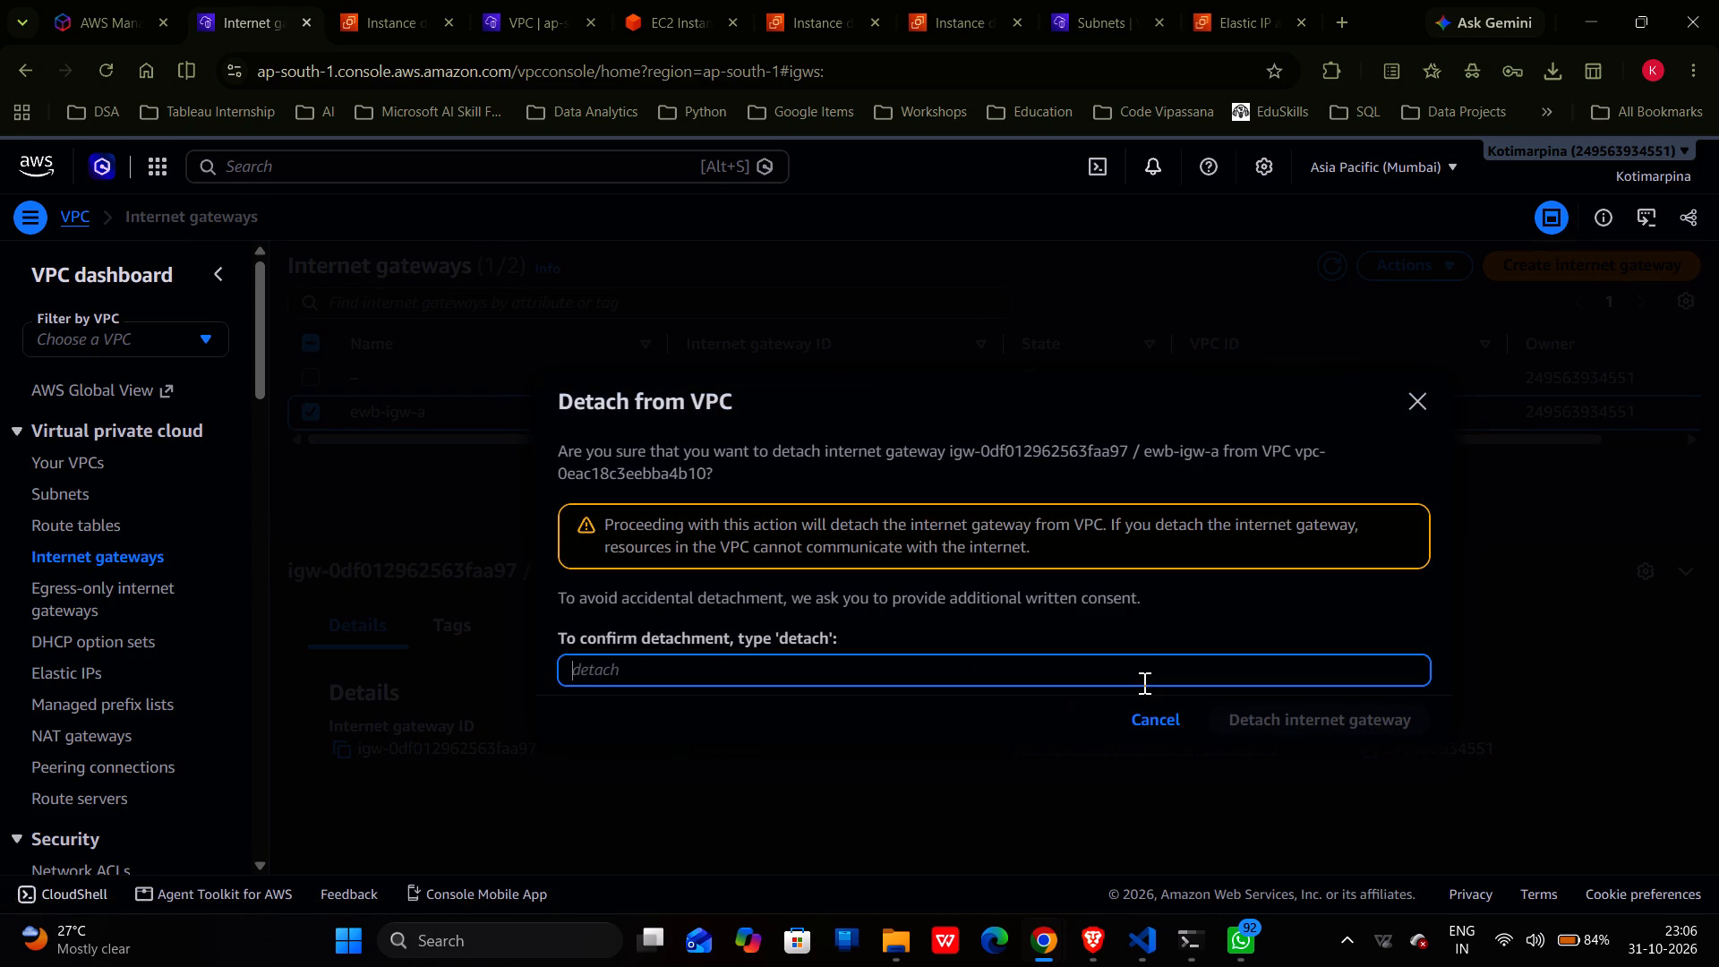
{"action": "type", "text": "detach"}
{"action": "left_click", "coordinate": [1394, 732]}
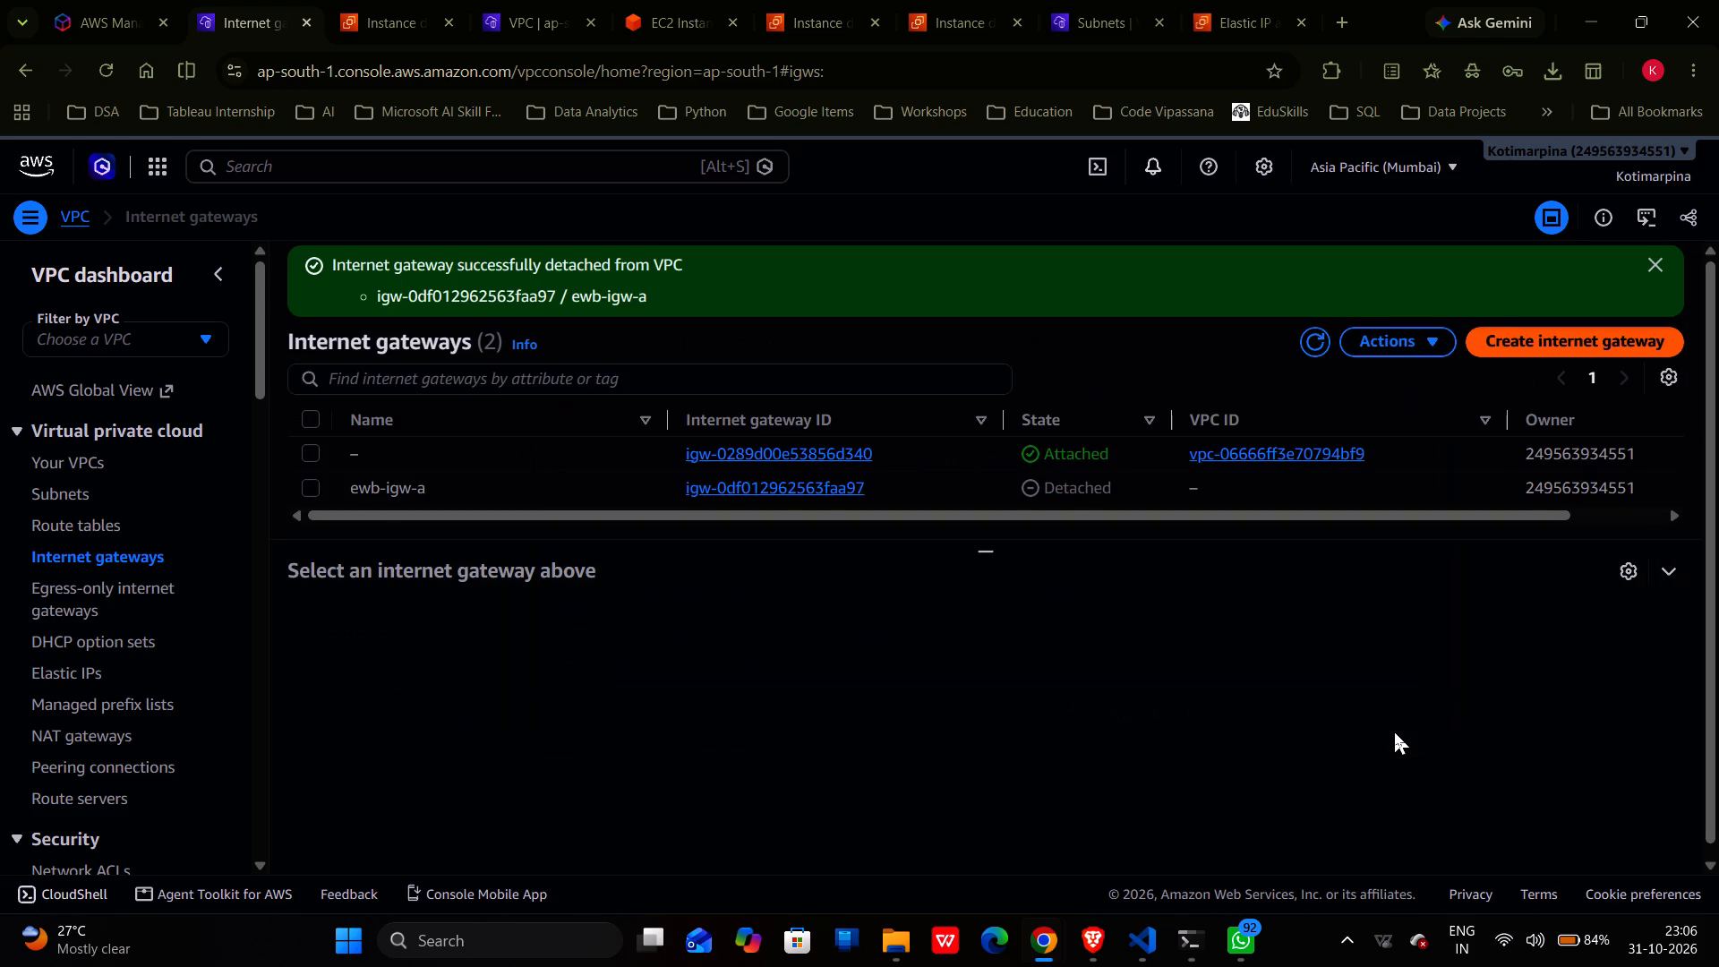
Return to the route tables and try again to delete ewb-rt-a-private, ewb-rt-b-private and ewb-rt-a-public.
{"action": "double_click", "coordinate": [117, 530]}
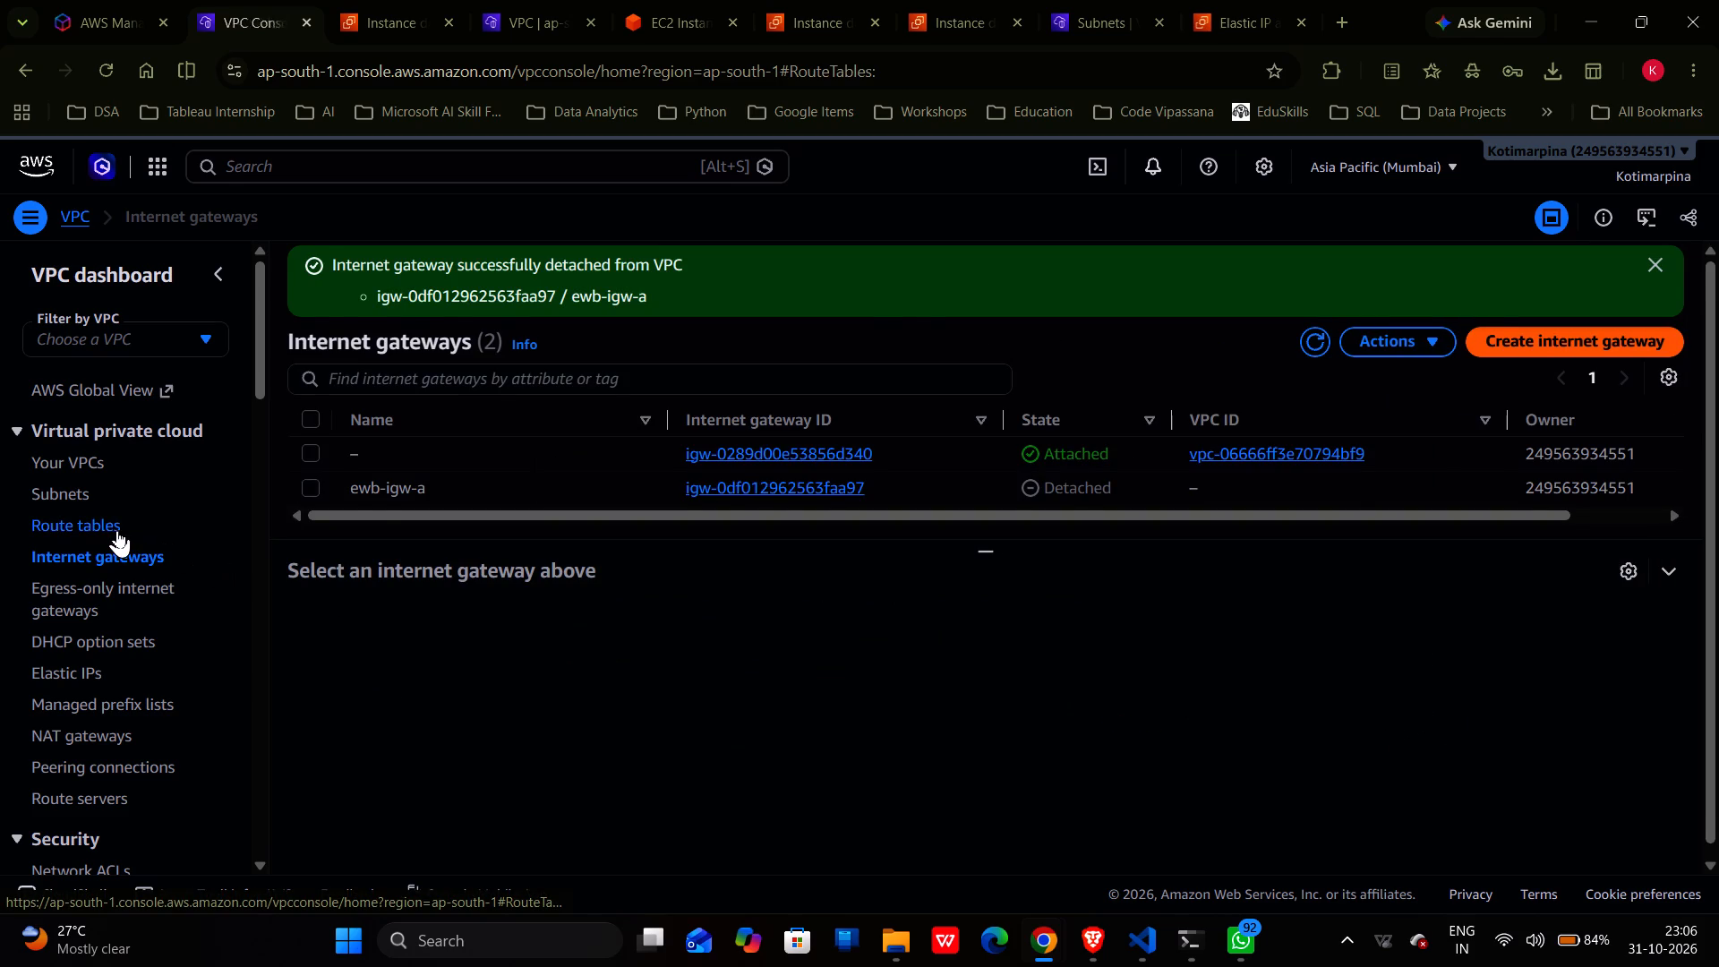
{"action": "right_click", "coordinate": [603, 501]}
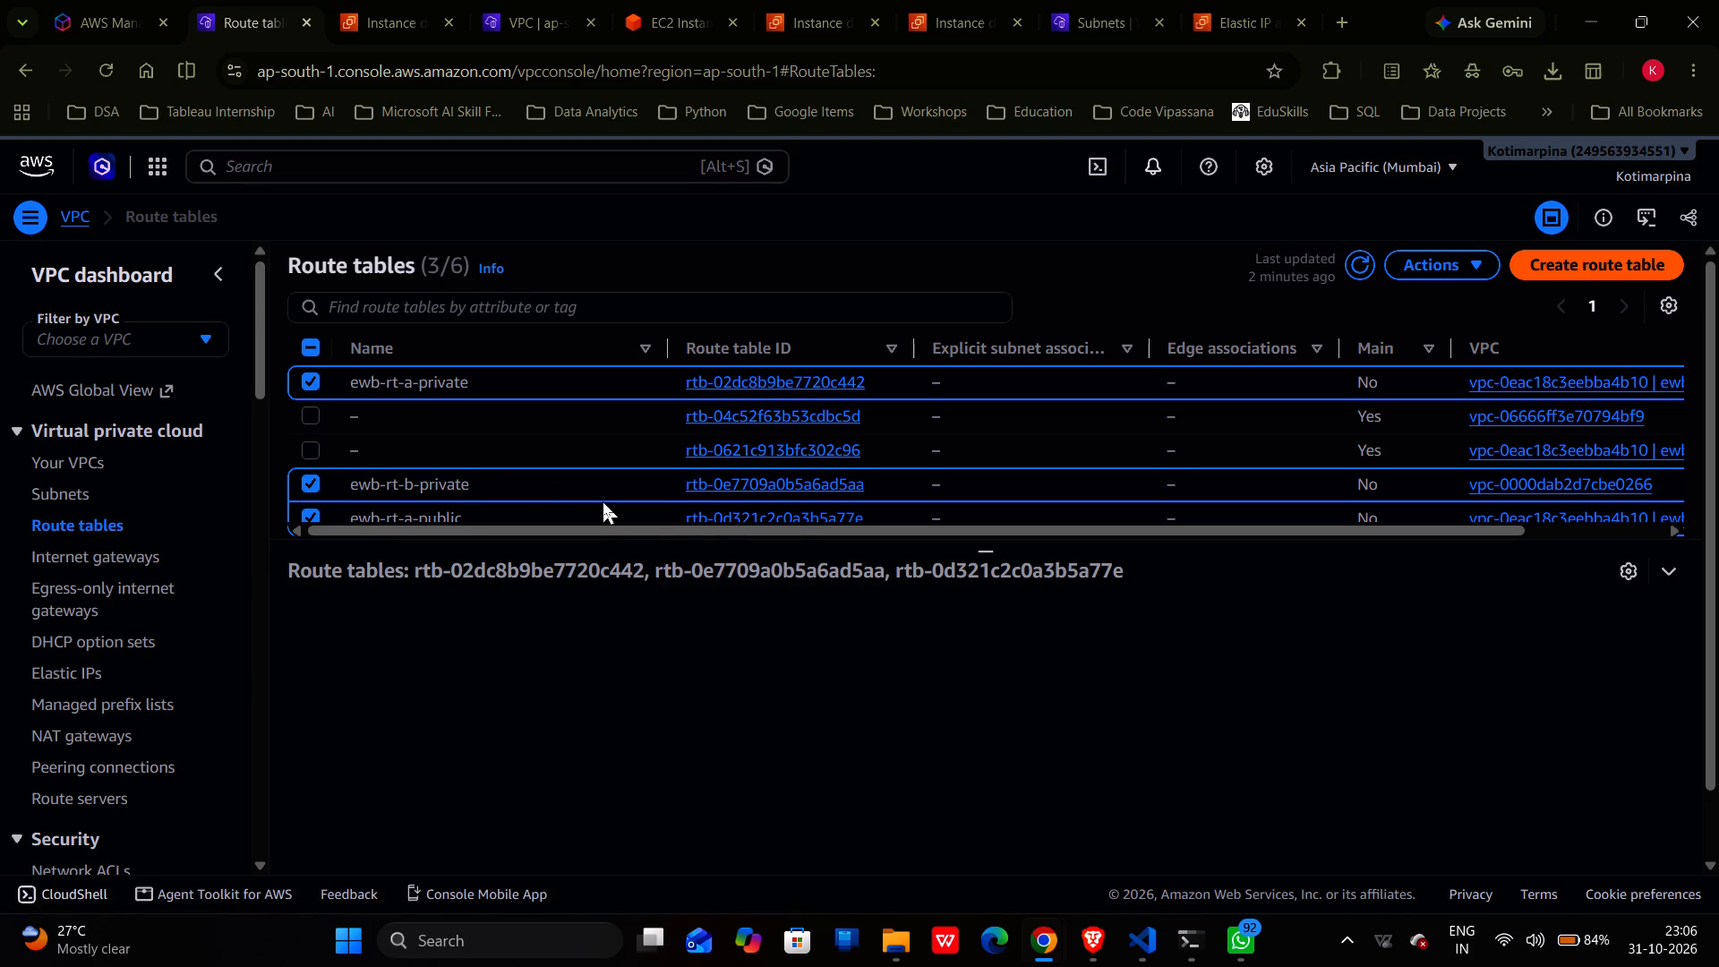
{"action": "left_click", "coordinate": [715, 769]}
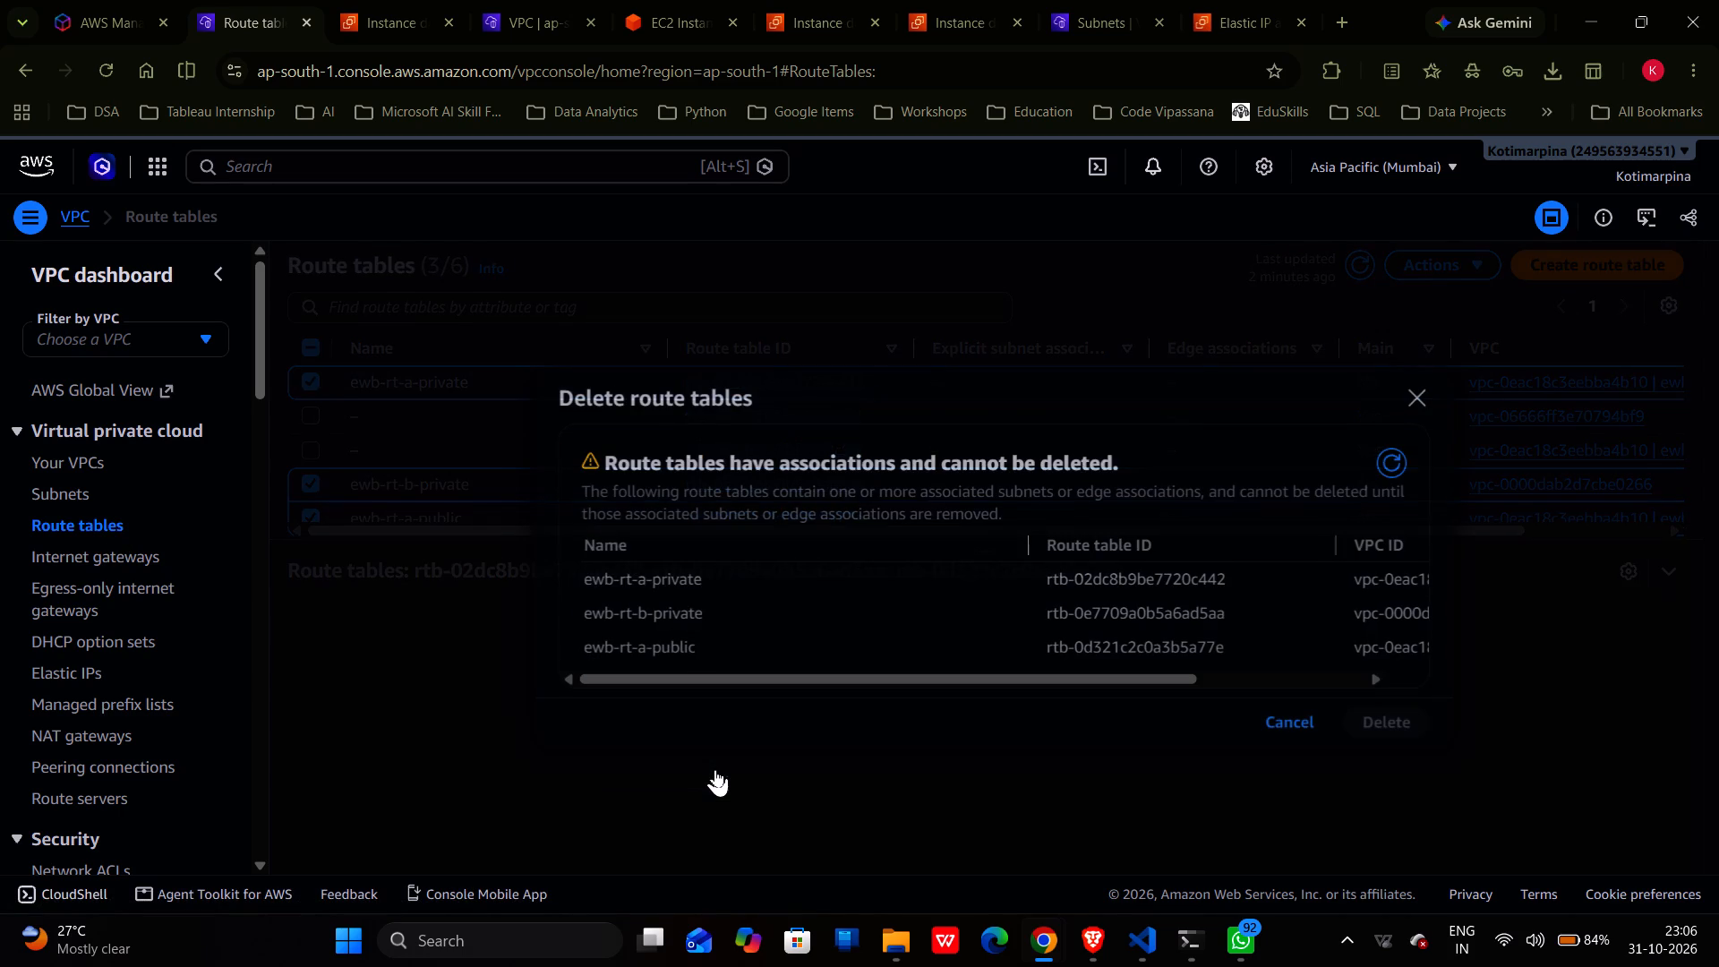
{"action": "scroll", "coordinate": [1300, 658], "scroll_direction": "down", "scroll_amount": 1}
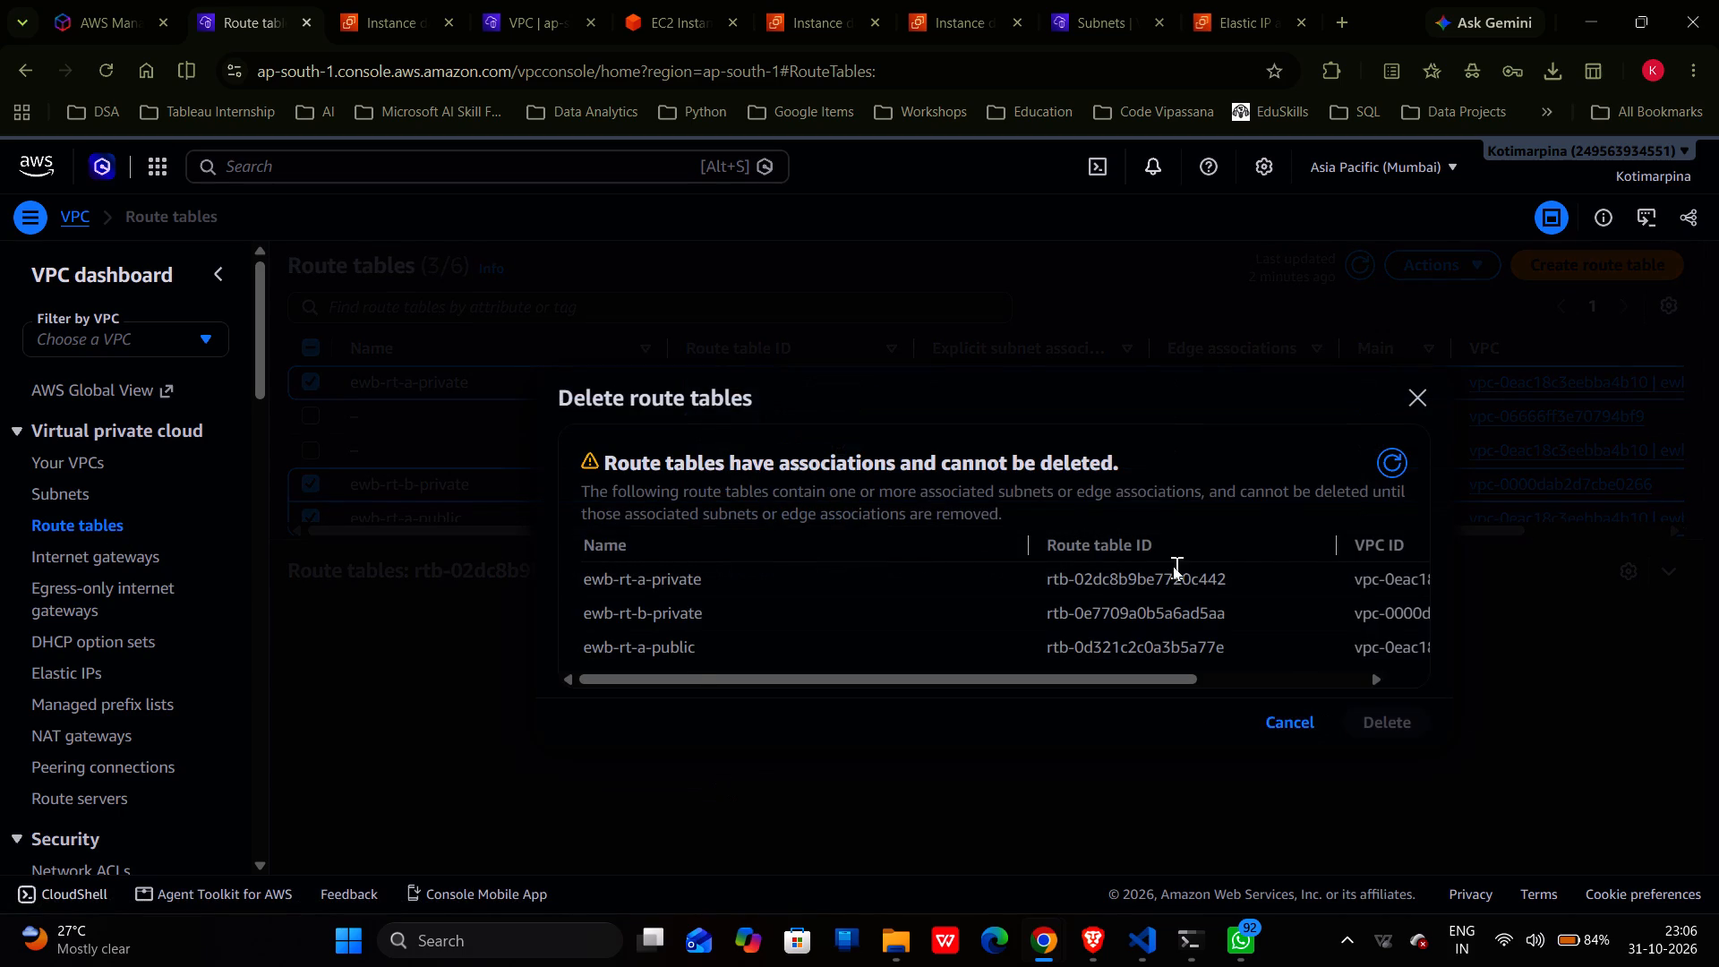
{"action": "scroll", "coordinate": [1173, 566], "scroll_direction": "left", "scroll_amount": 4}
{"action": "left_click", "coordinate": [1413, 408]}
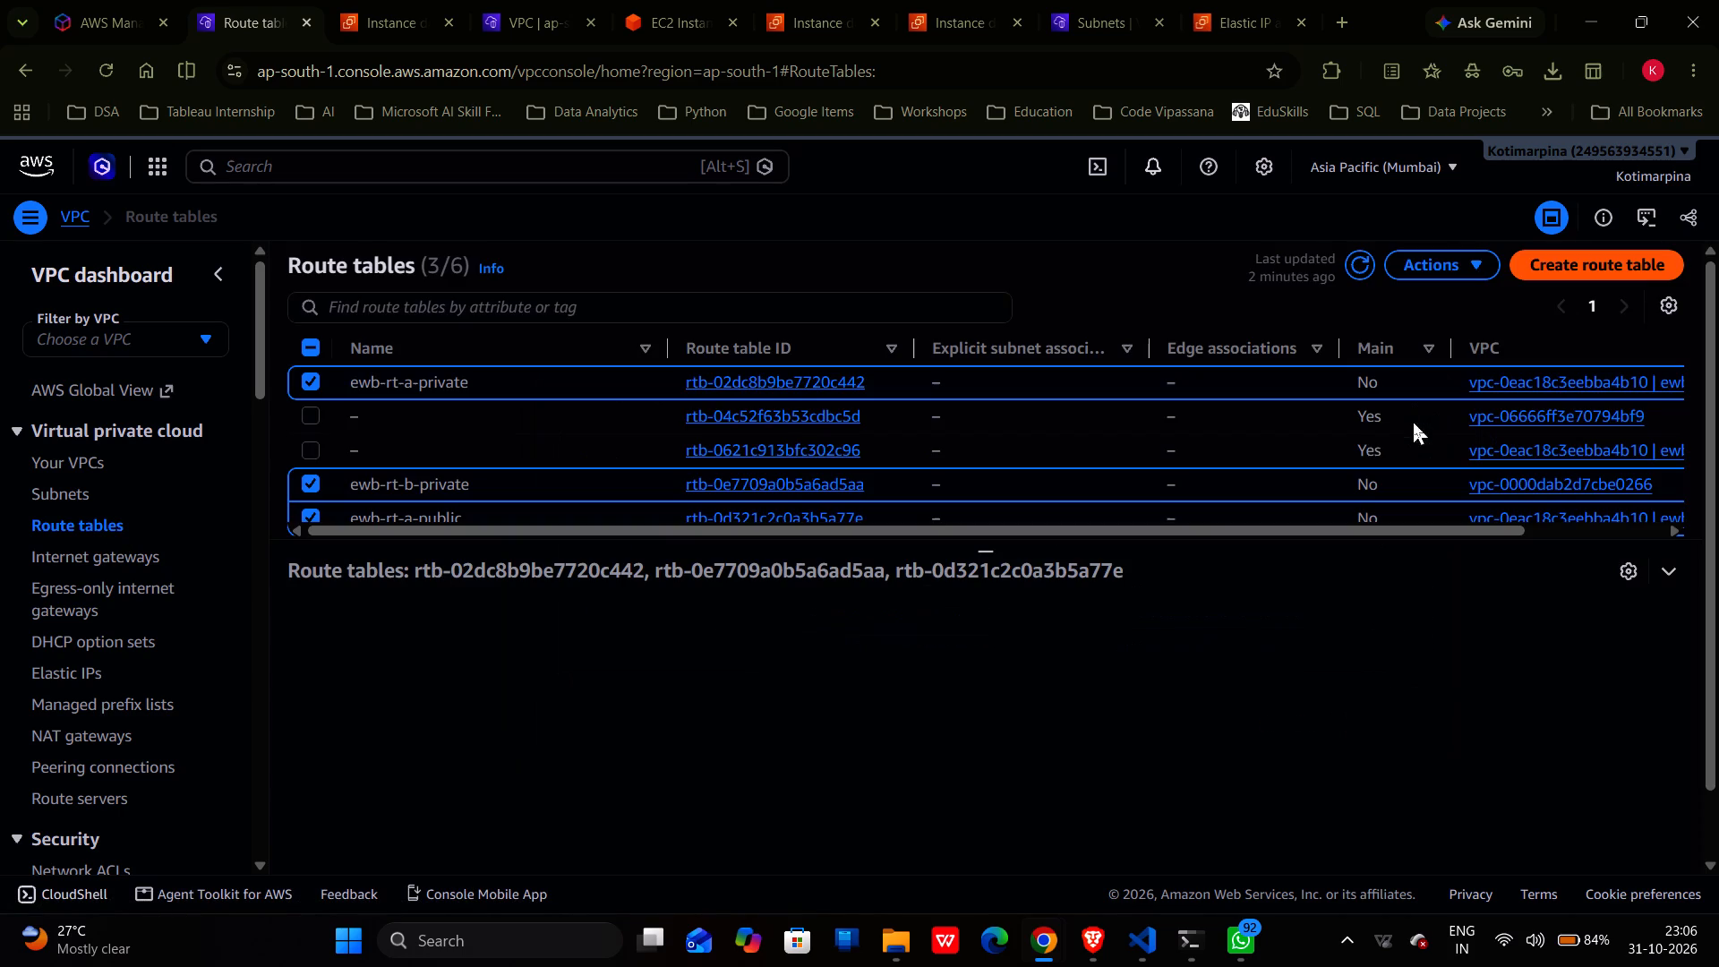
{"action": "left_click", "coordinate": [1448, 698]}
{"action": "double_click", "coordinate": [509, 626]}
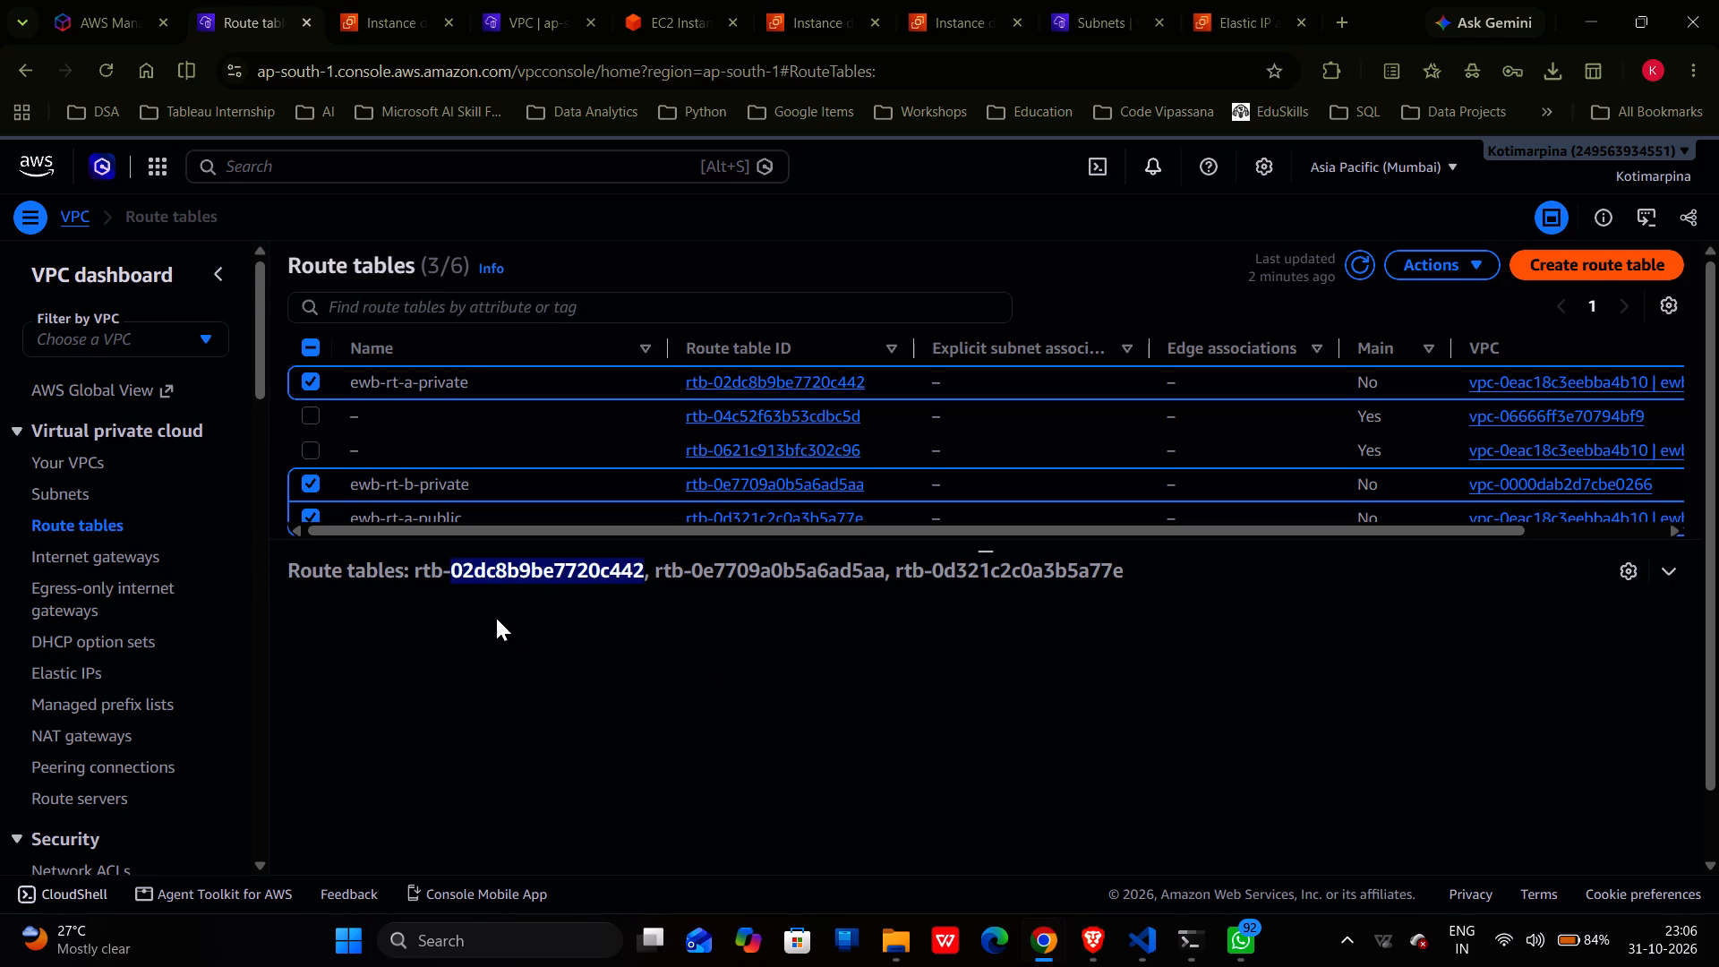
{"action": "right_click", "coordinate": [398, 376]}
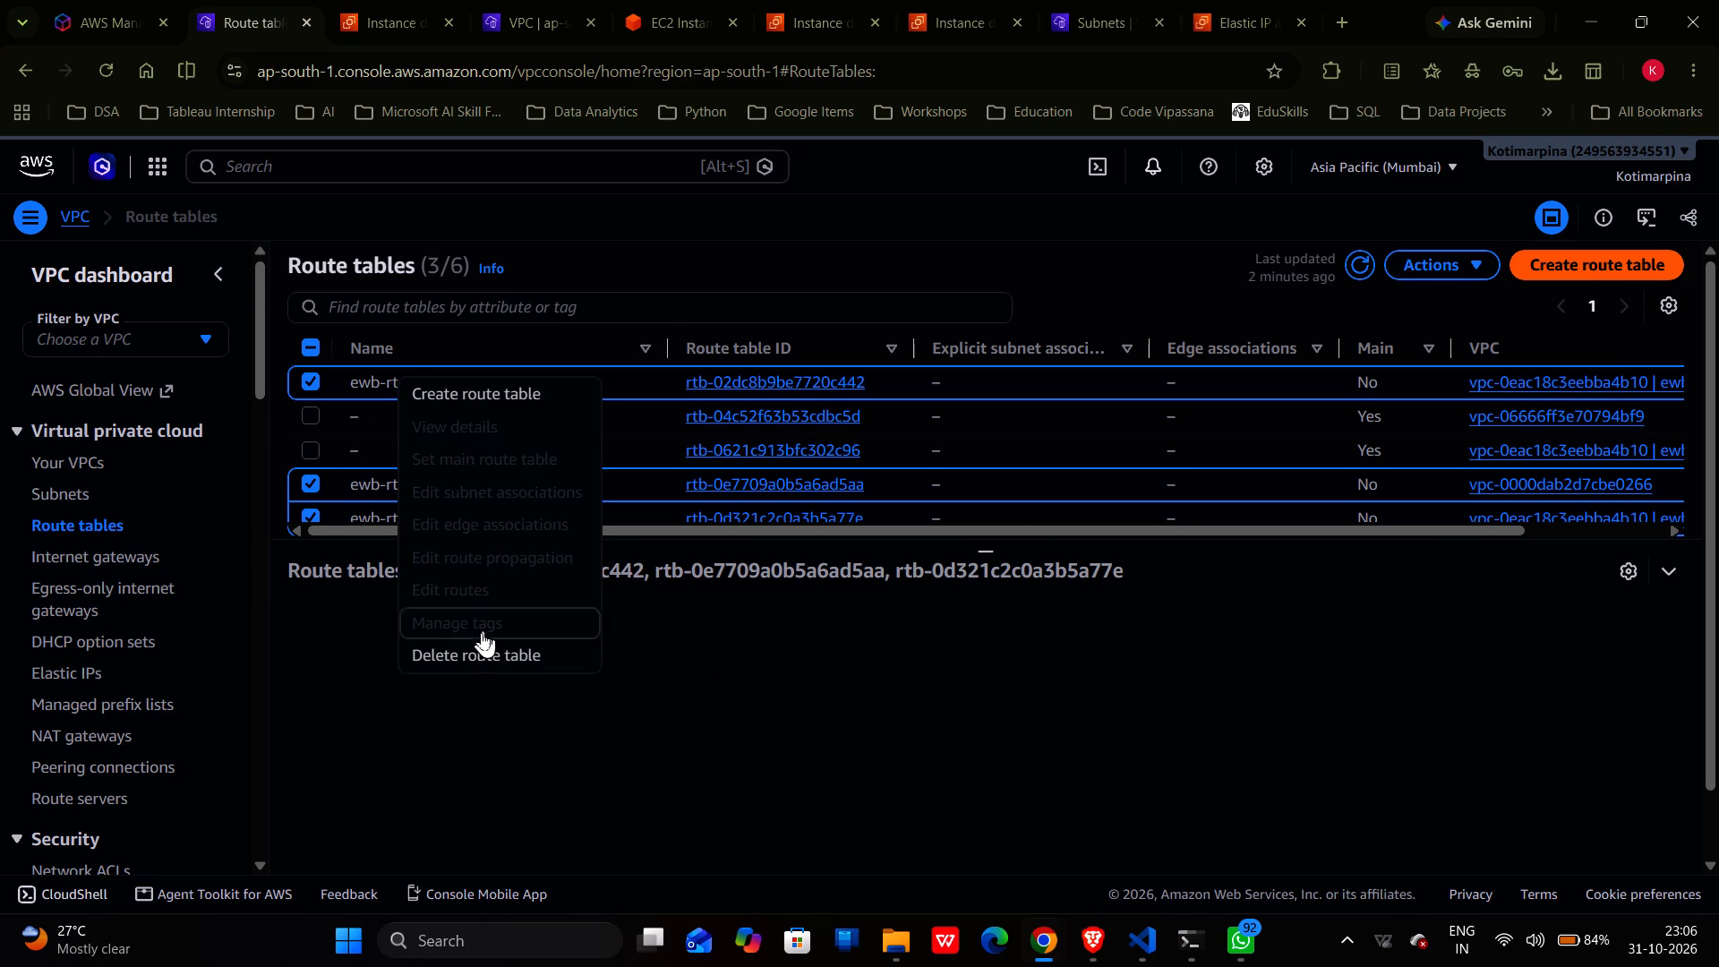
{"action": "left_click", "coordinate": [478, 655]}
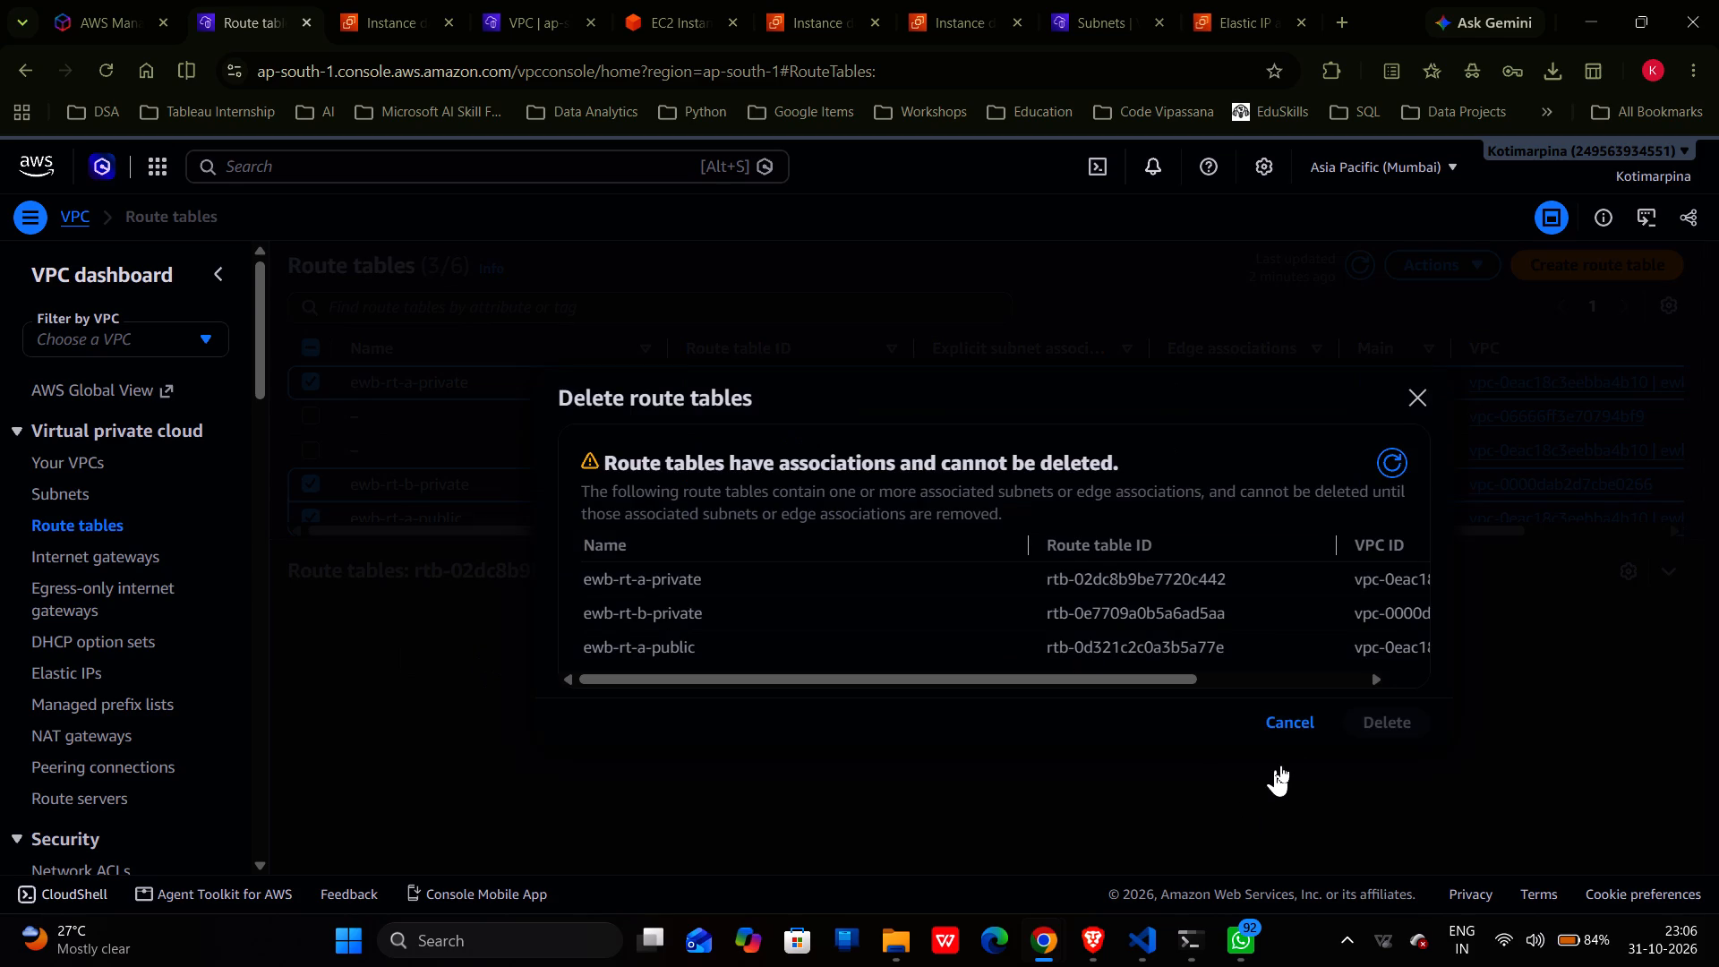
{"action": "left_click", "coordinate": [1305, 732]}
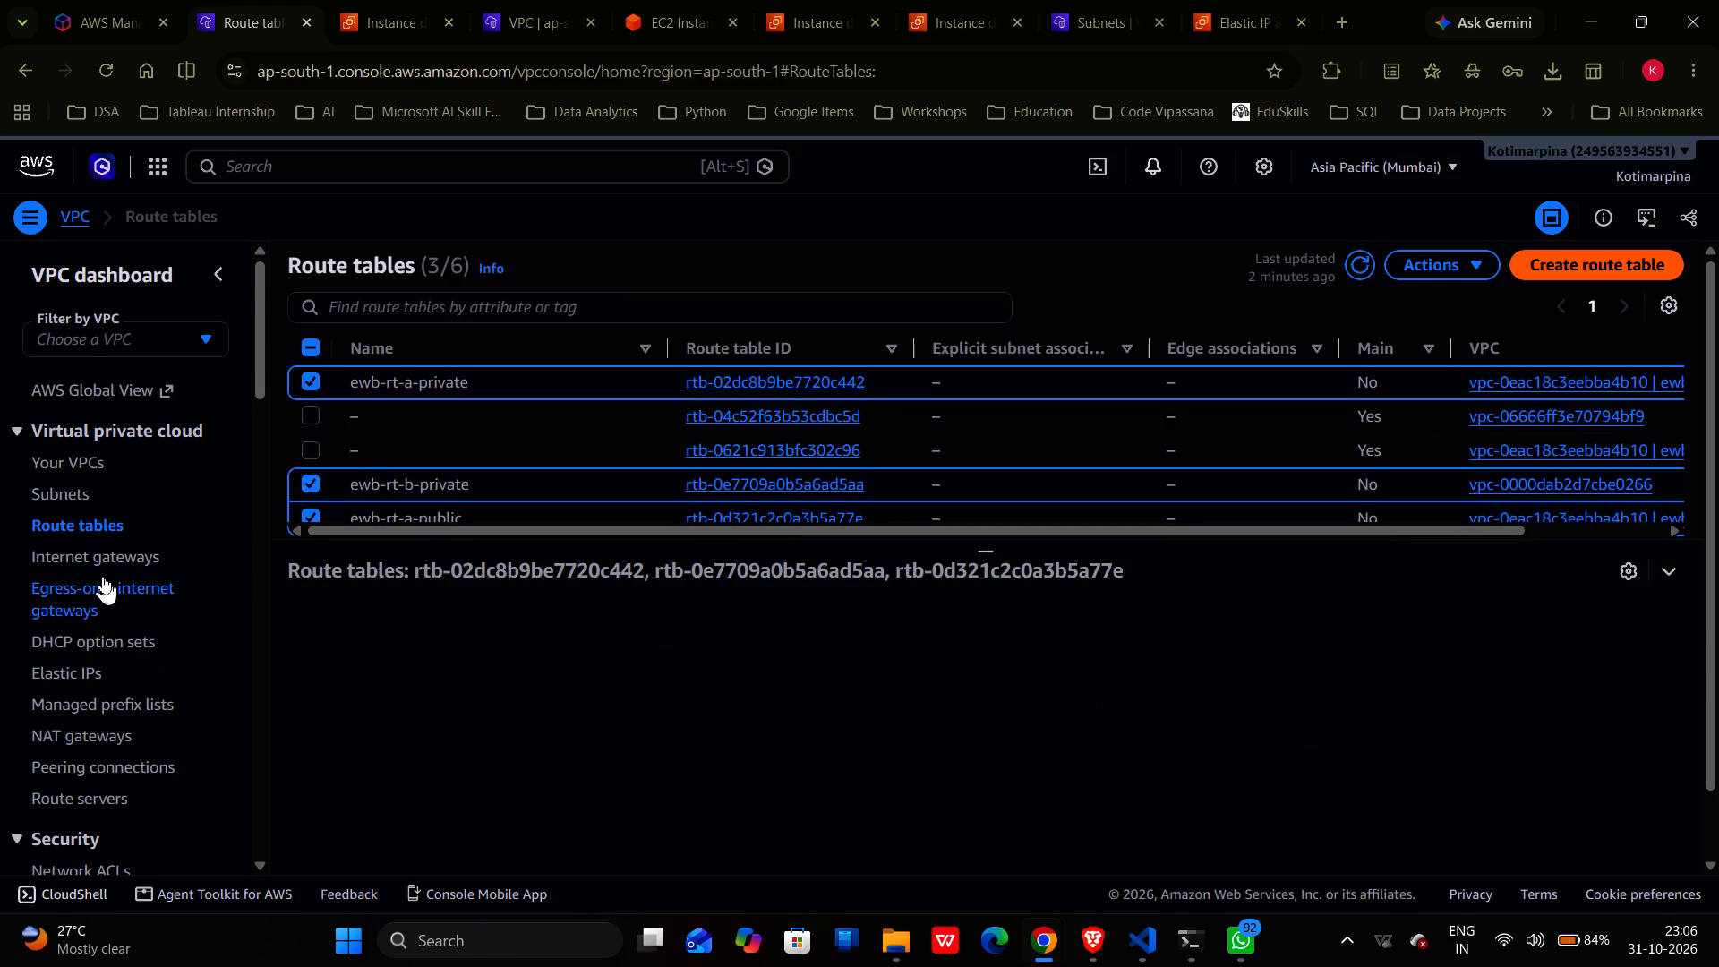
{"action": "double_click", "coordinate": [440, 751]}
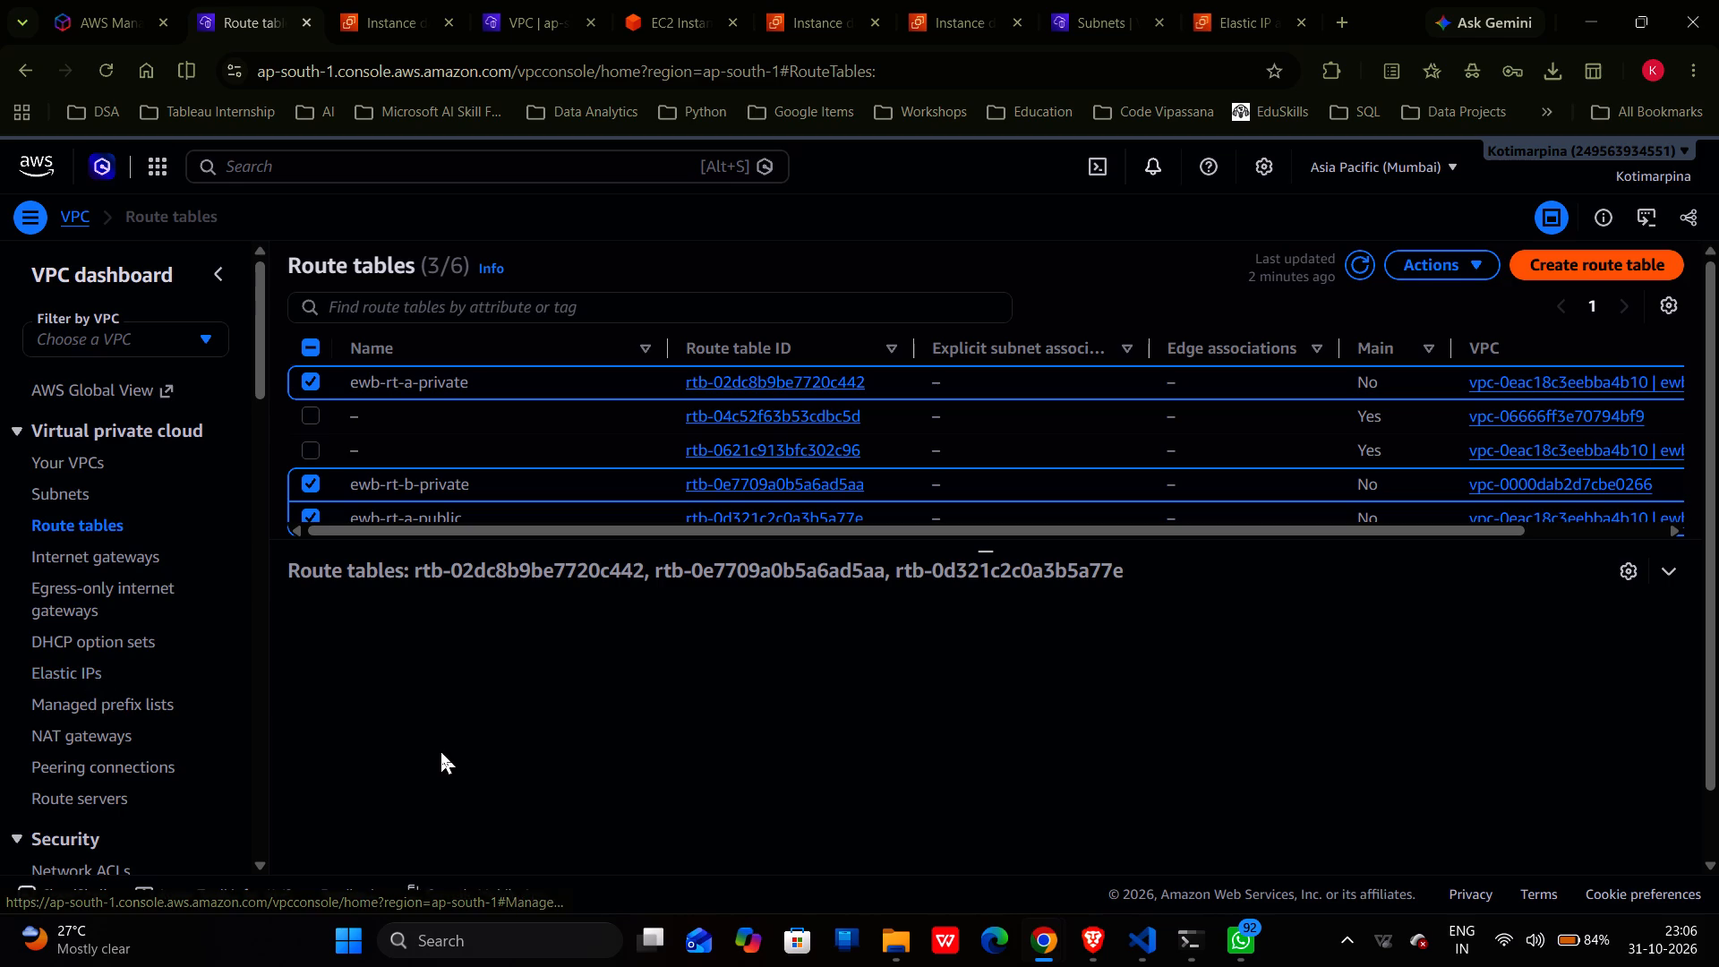
Open the EC2 security groups and delete ewb-sg-bastion and ewb-sg-app-a, entering "delete" as the confirmation text.
{"action": "double_click", "coordinate": [38, 169]}
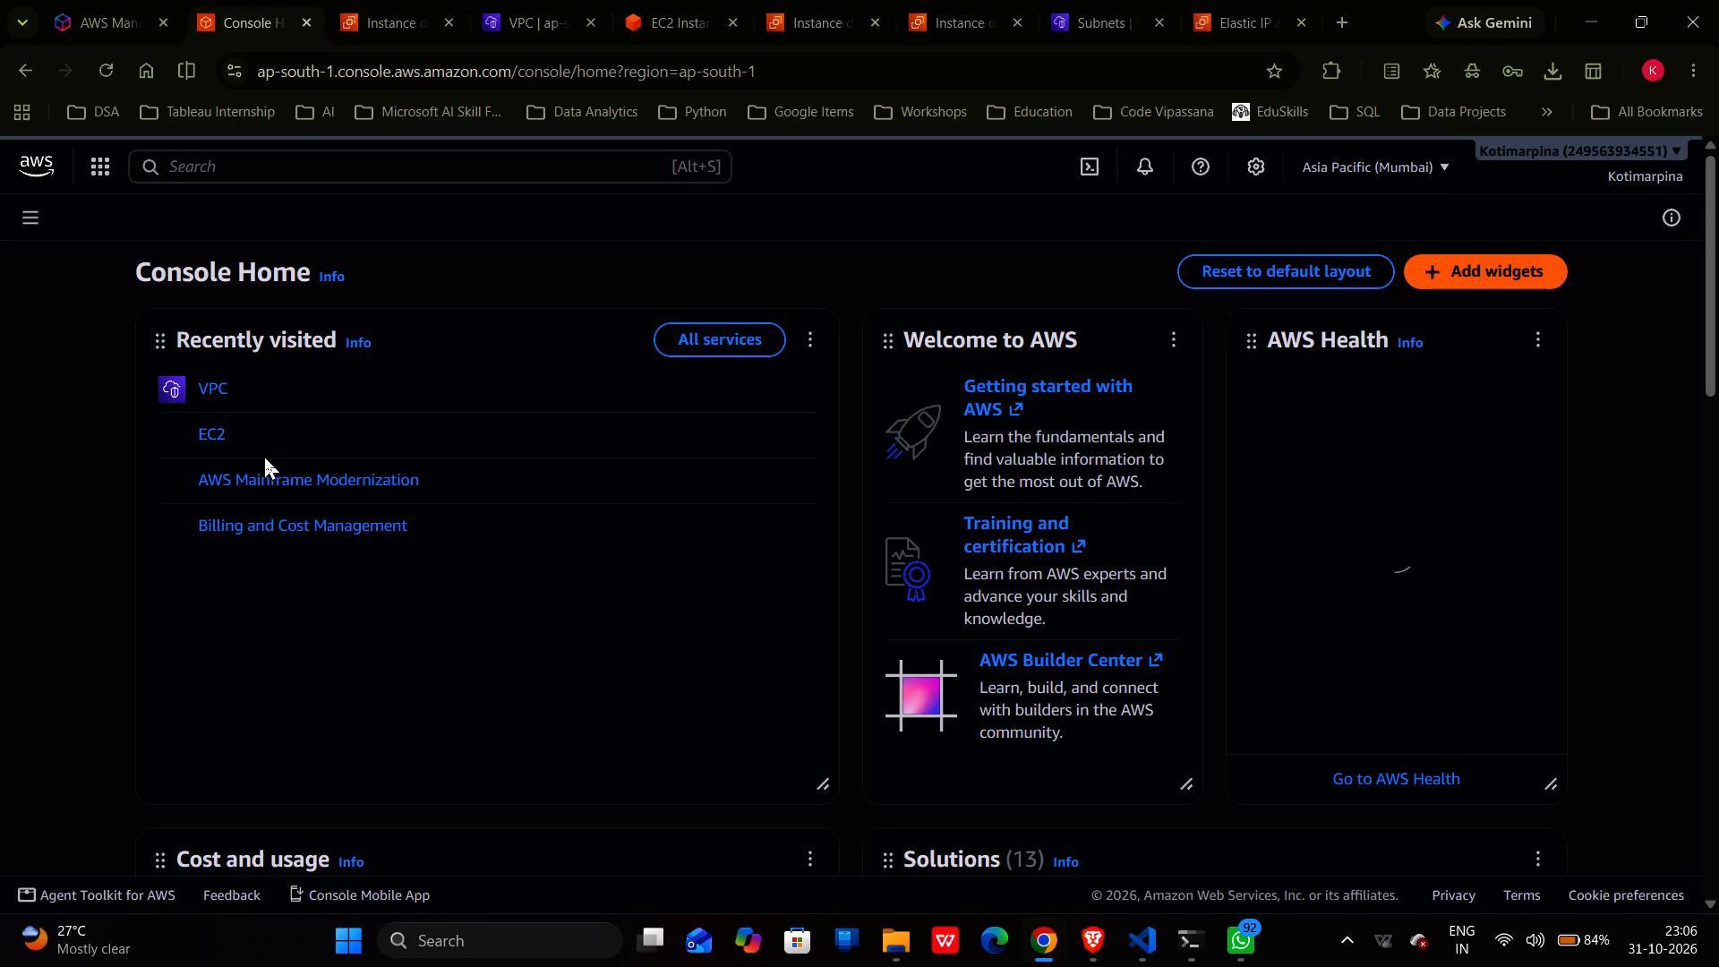
{"action": "double_click", "coordinate": [208, 437]}
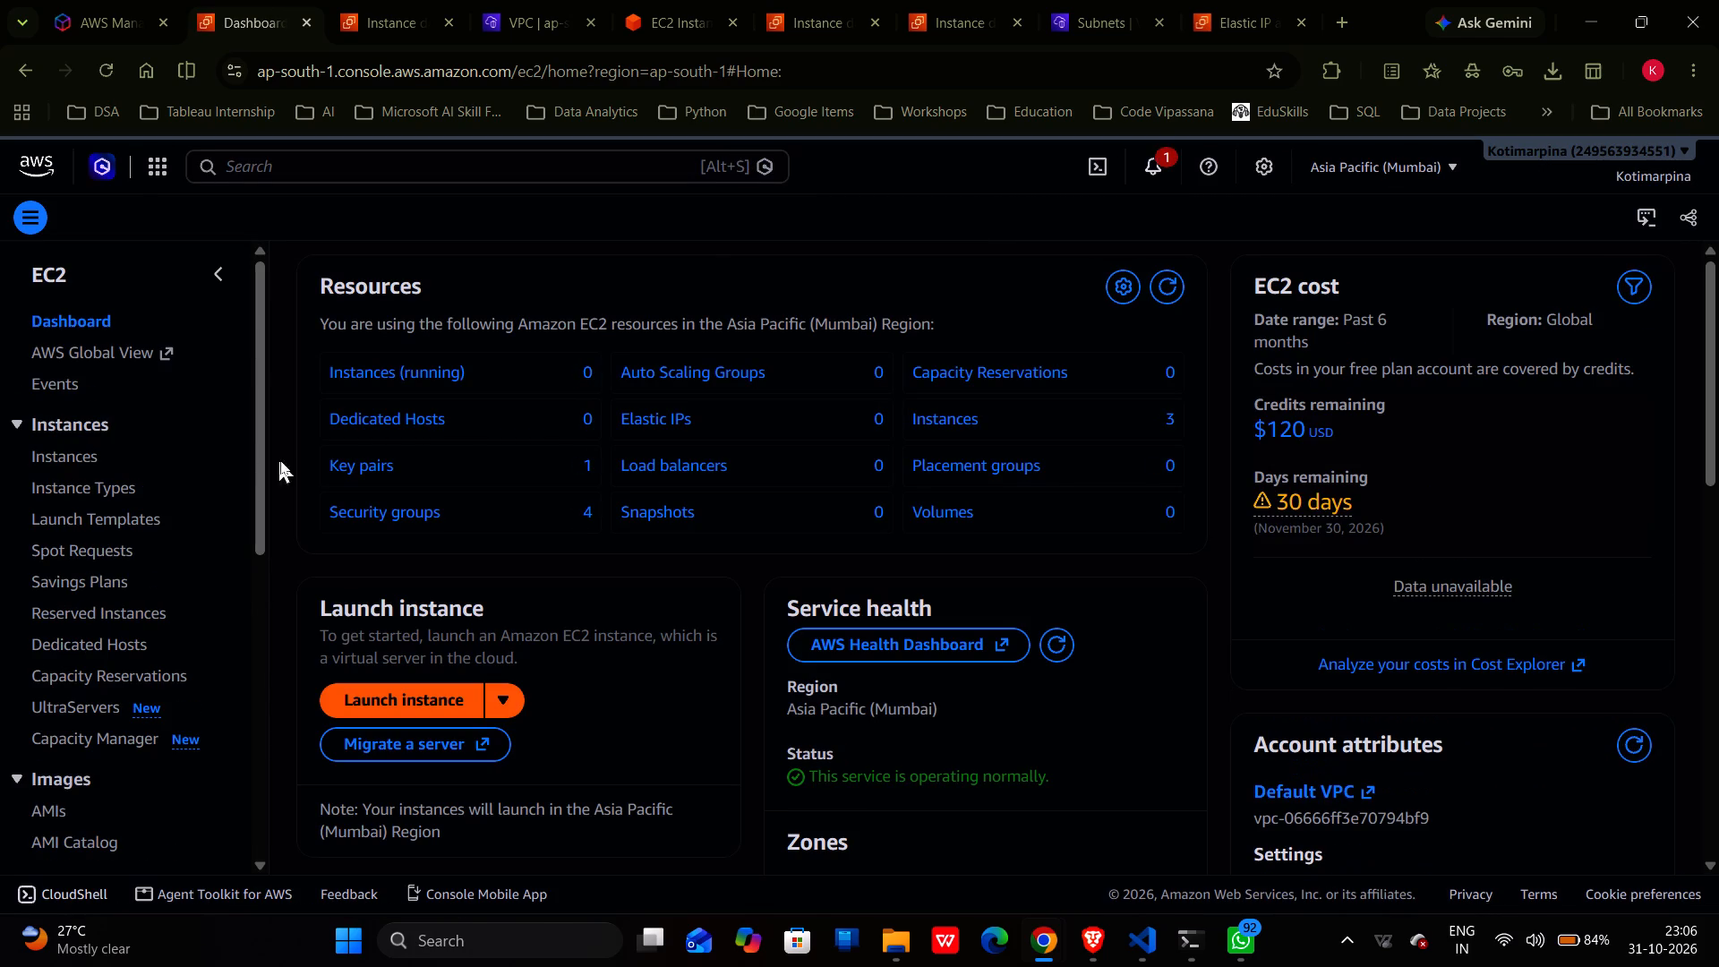
{"action": "left_click", "coordinate": [352, 498]}
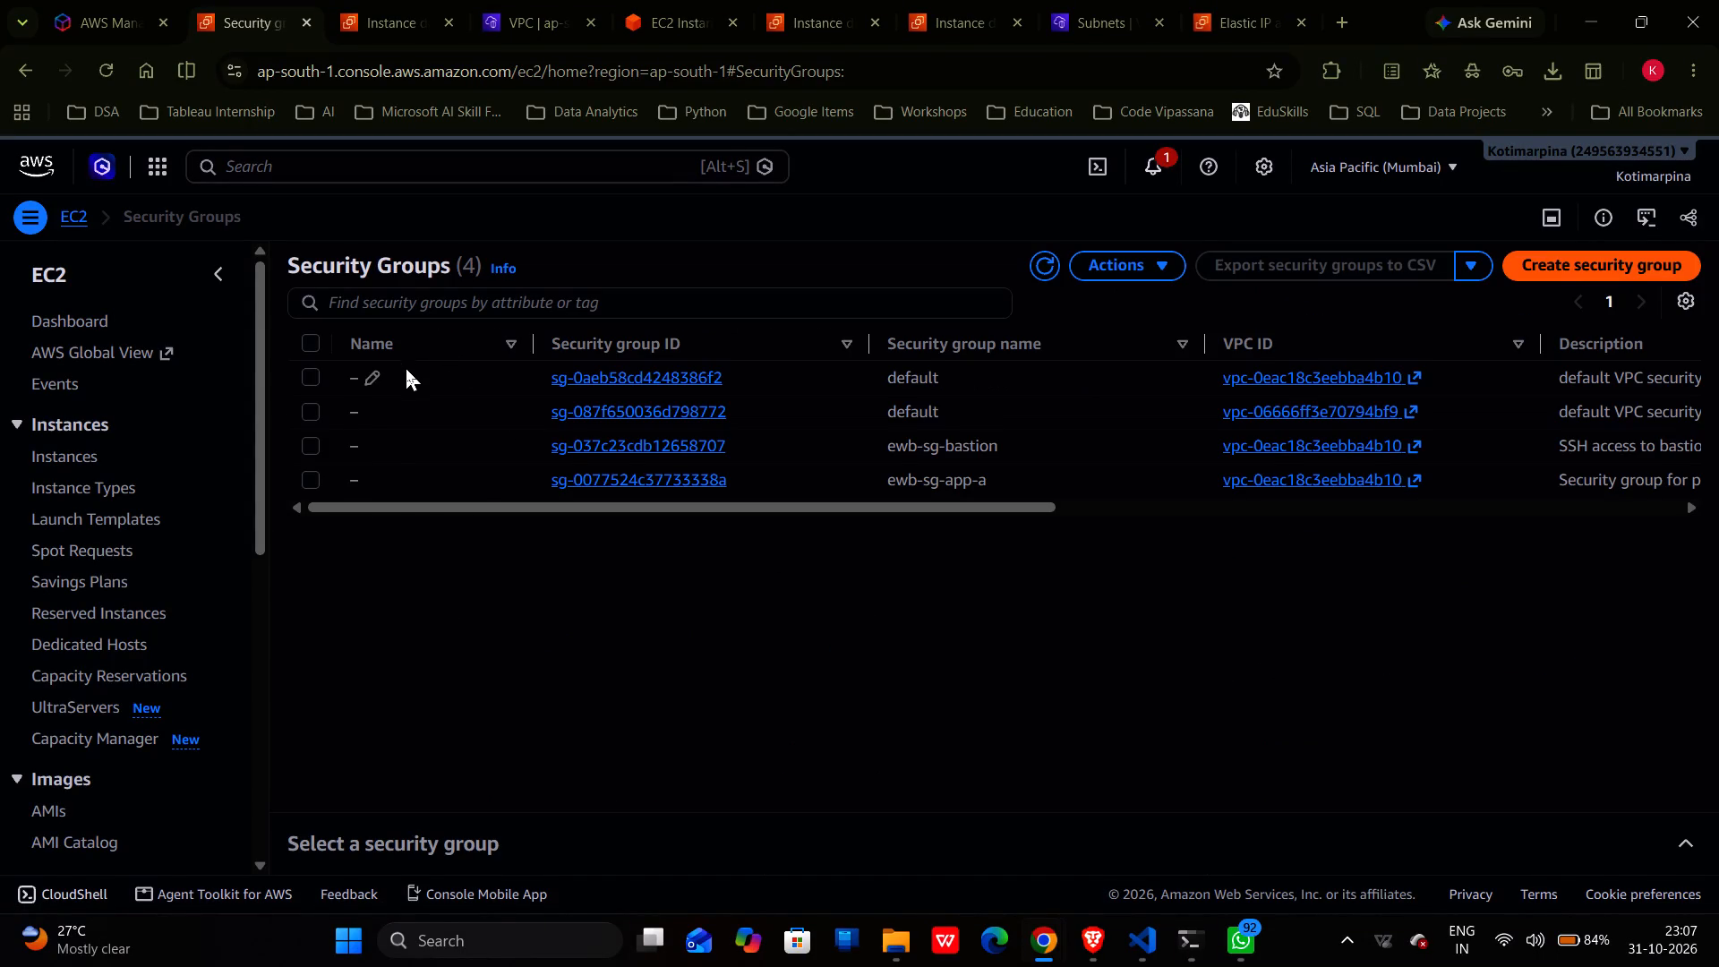
{"action": "left_click", "coordinate": [309, 453]}
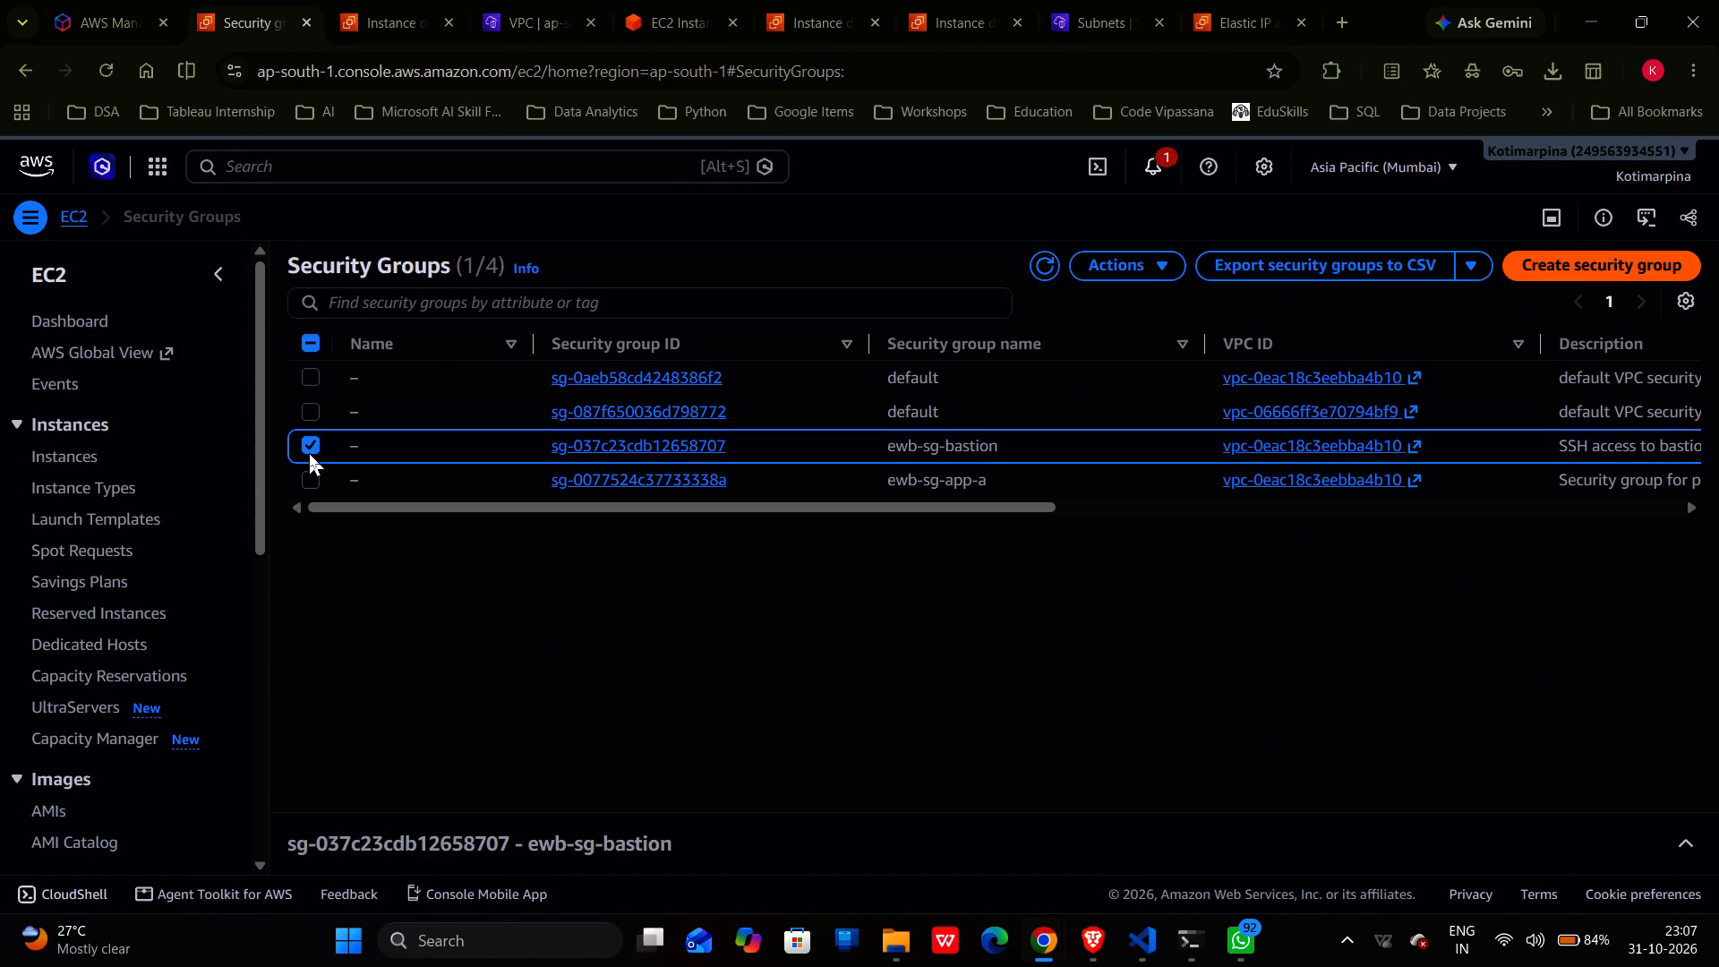
{"action": "left_click", "coordinate": [314, 481]}
{"action": "left_click", "coordinate": [314, 481]}
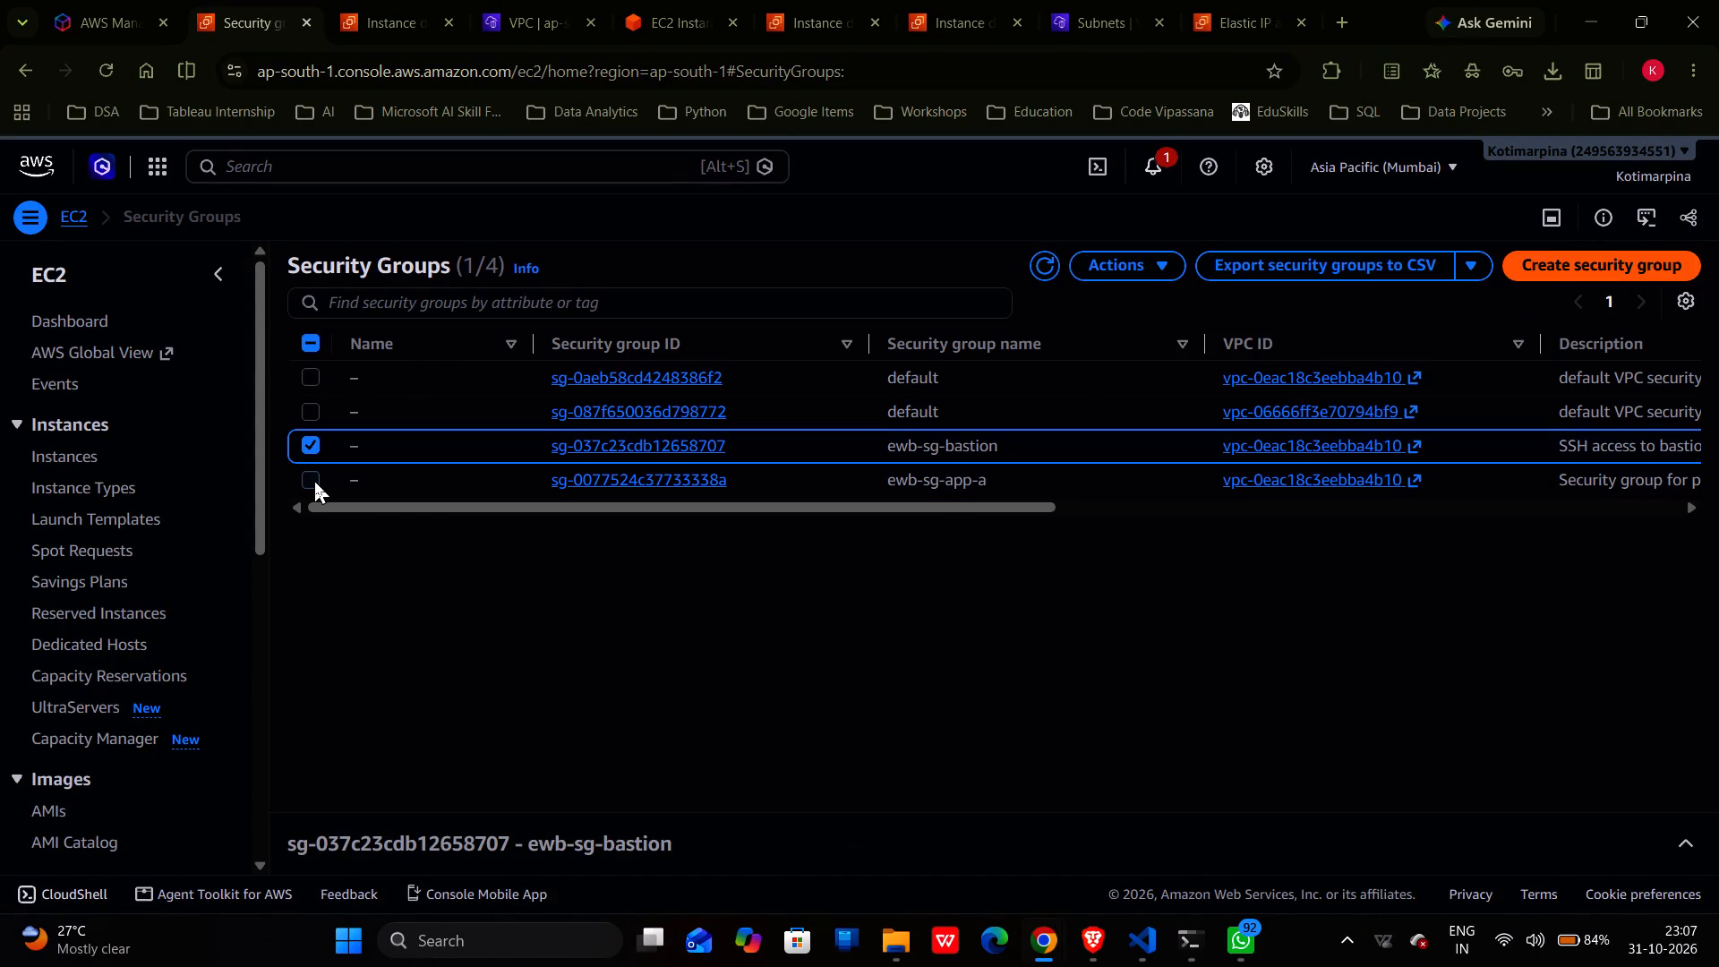
{"action": "left_click", "coordinate": [314, 481]}
{"action": "right_click", "coordinate": [444, 483]}
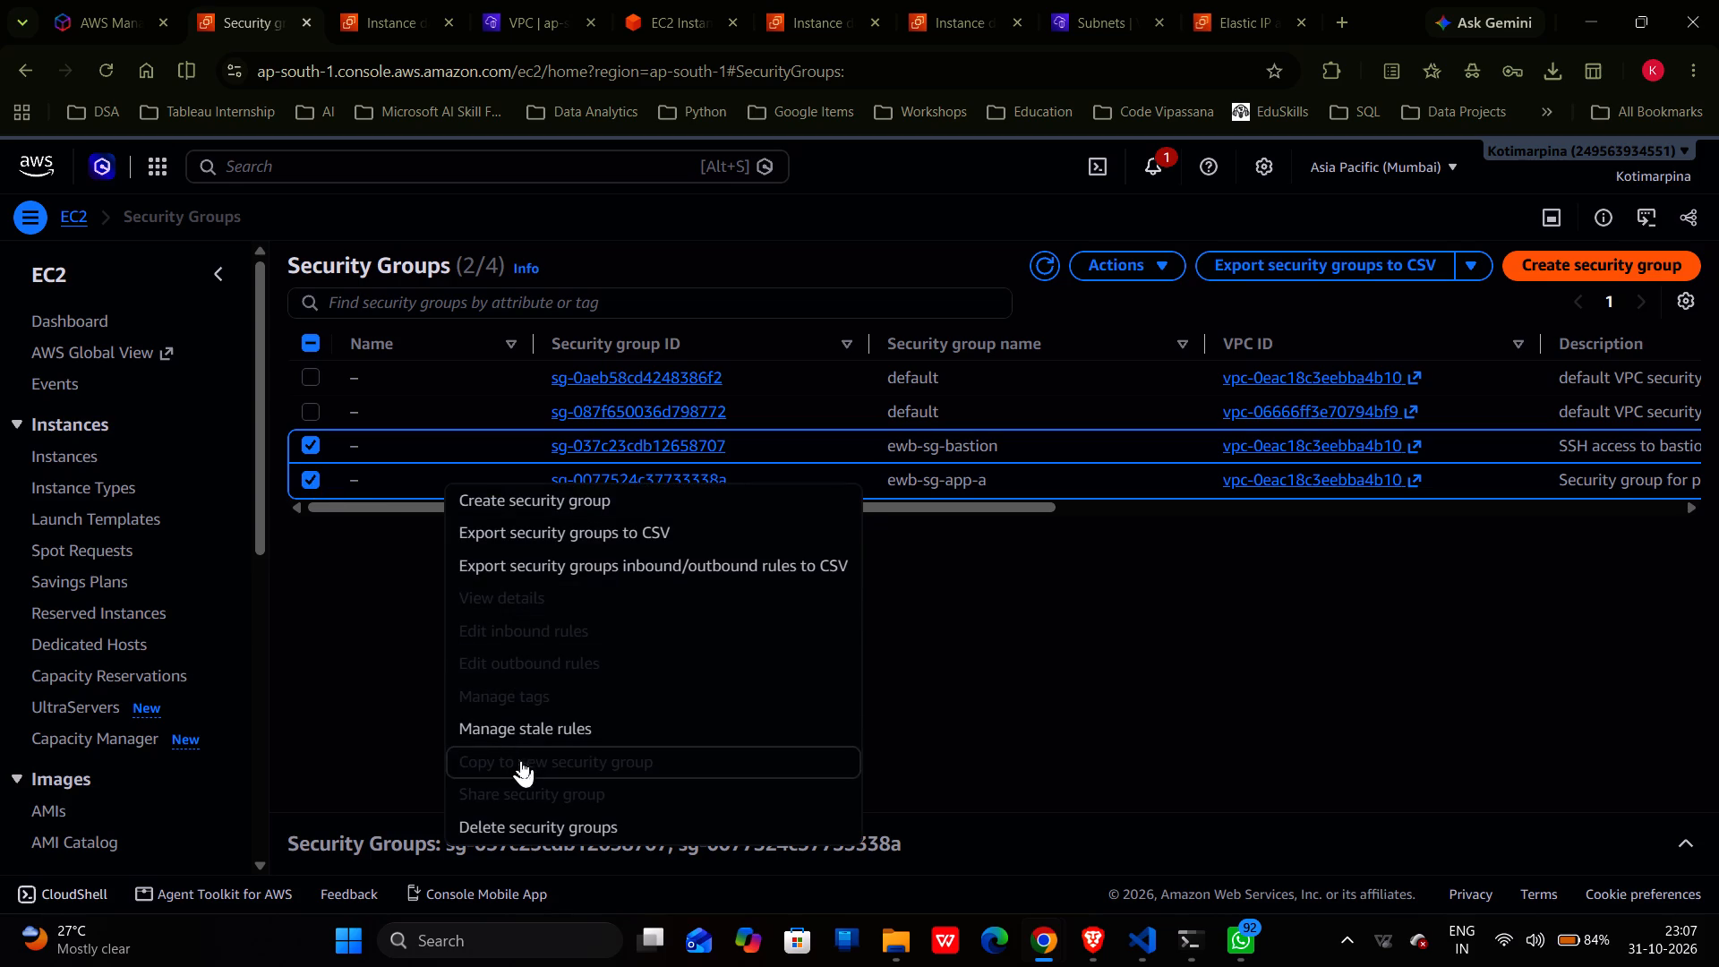
{"action": "left_click", "coordinate": [568, 818]}
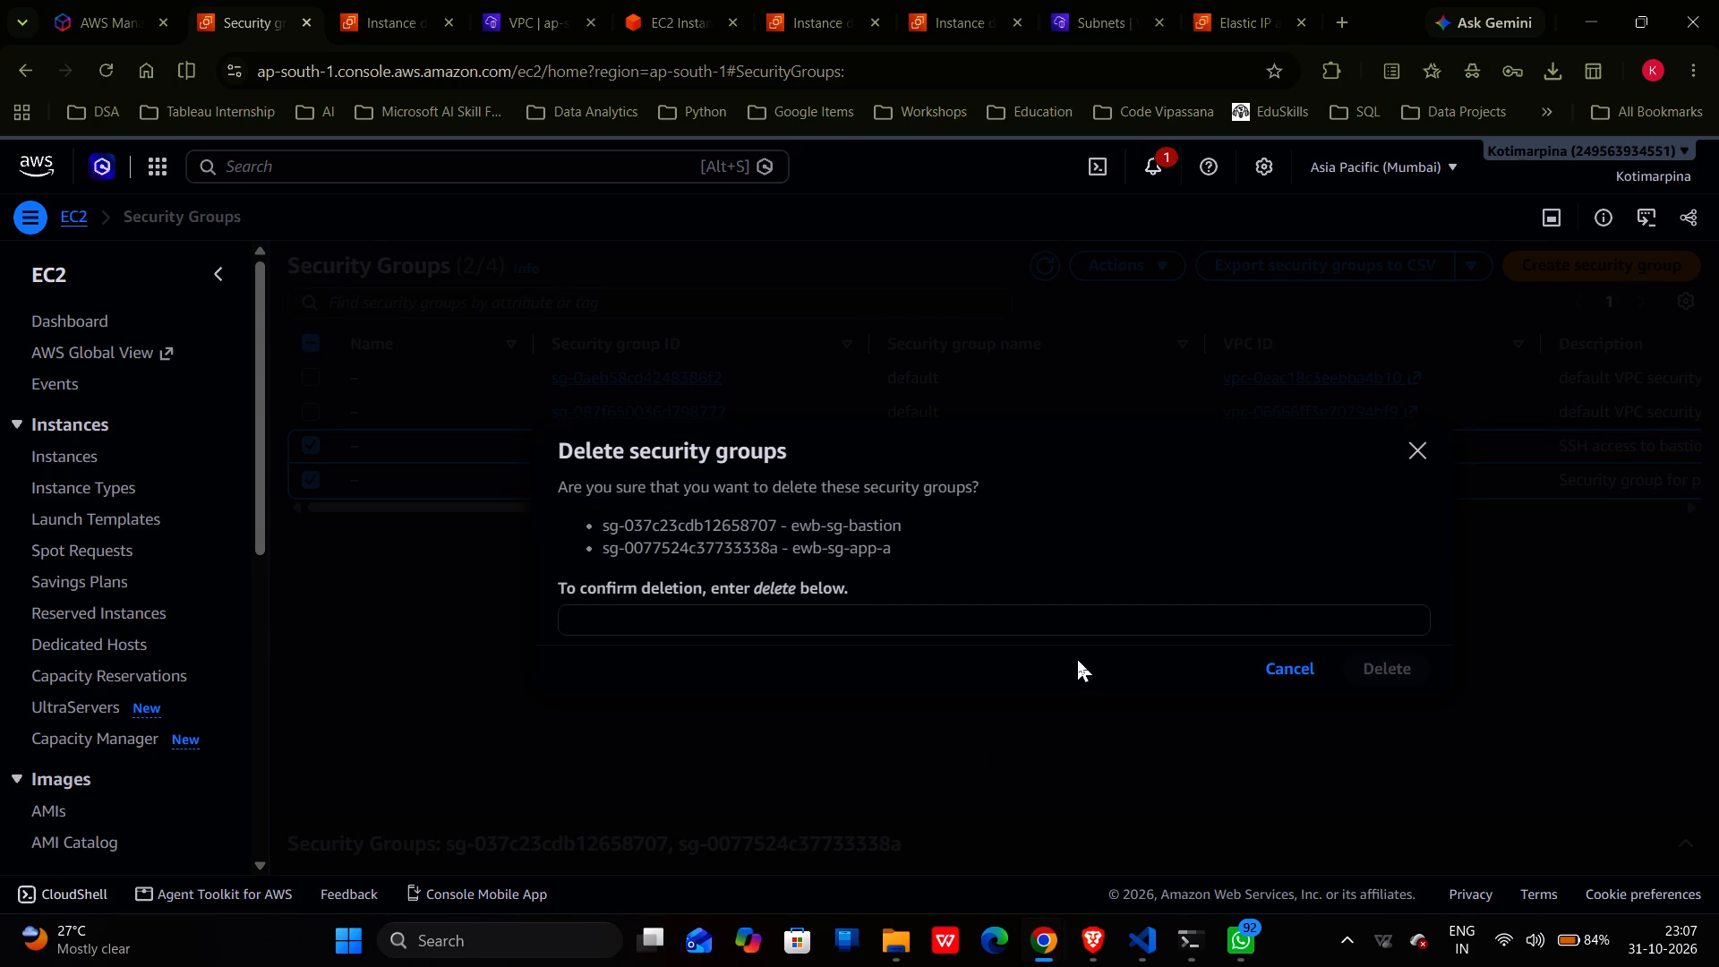
{"action": "left_click", "coordinate": [1052, 637]}
{"action": "left_click", "coordinate": [1029, 626]}
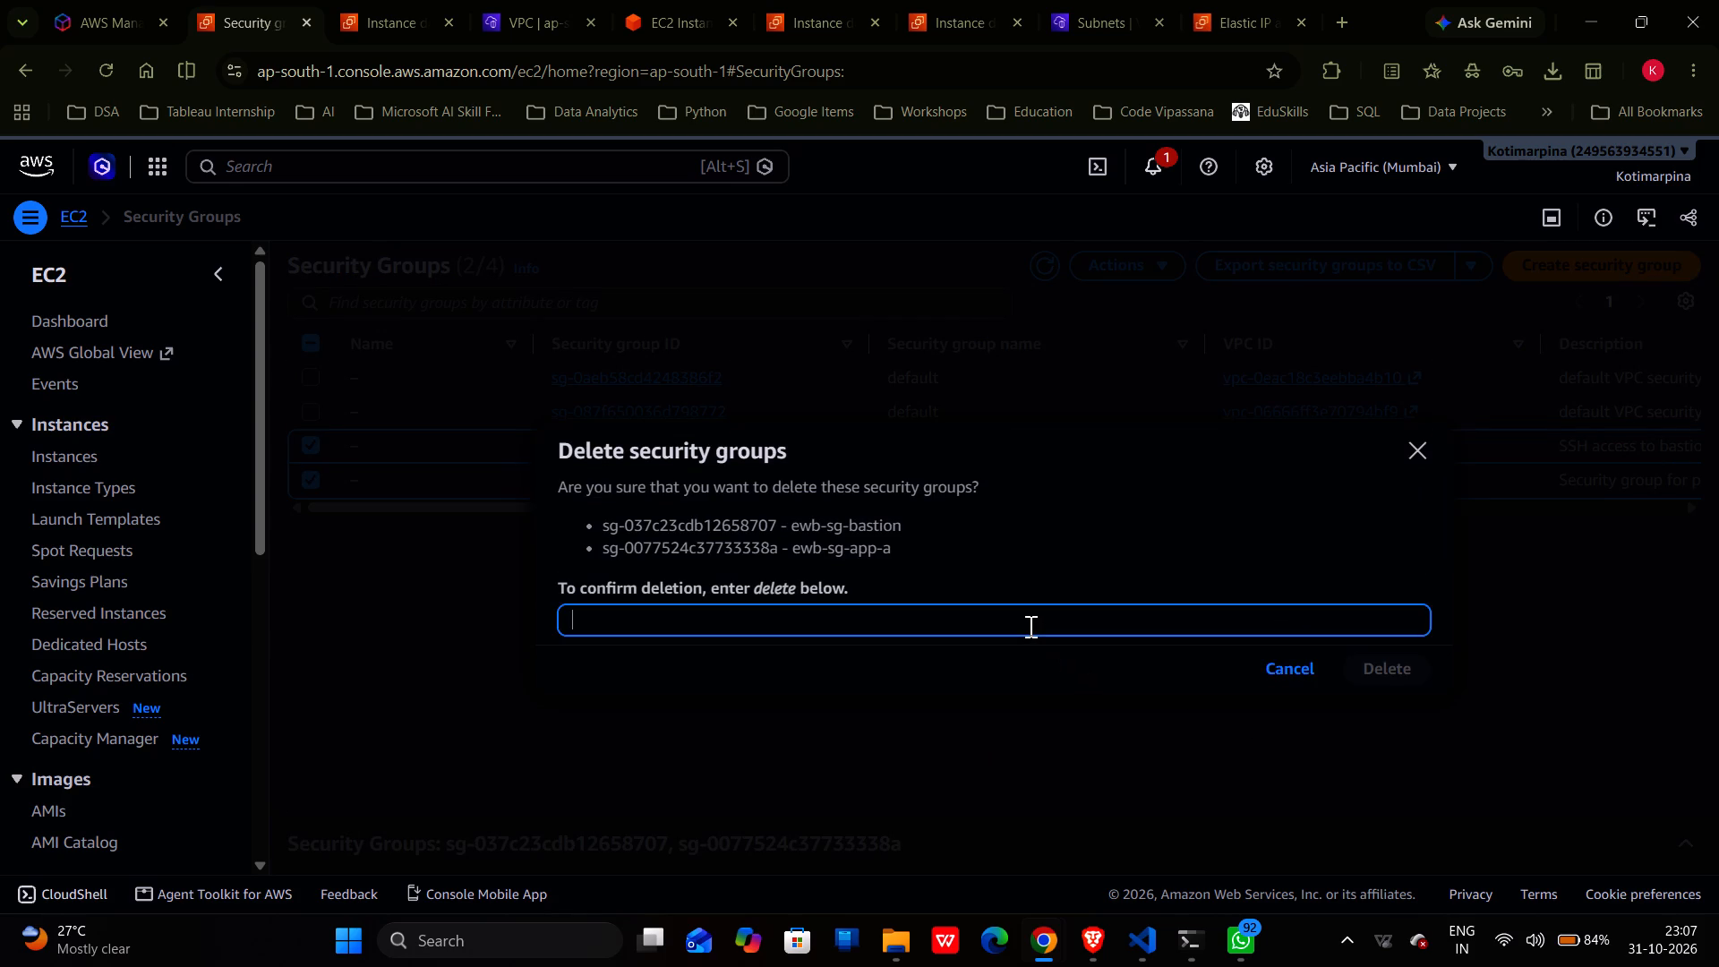
{"action": "type", "text": "delete"}
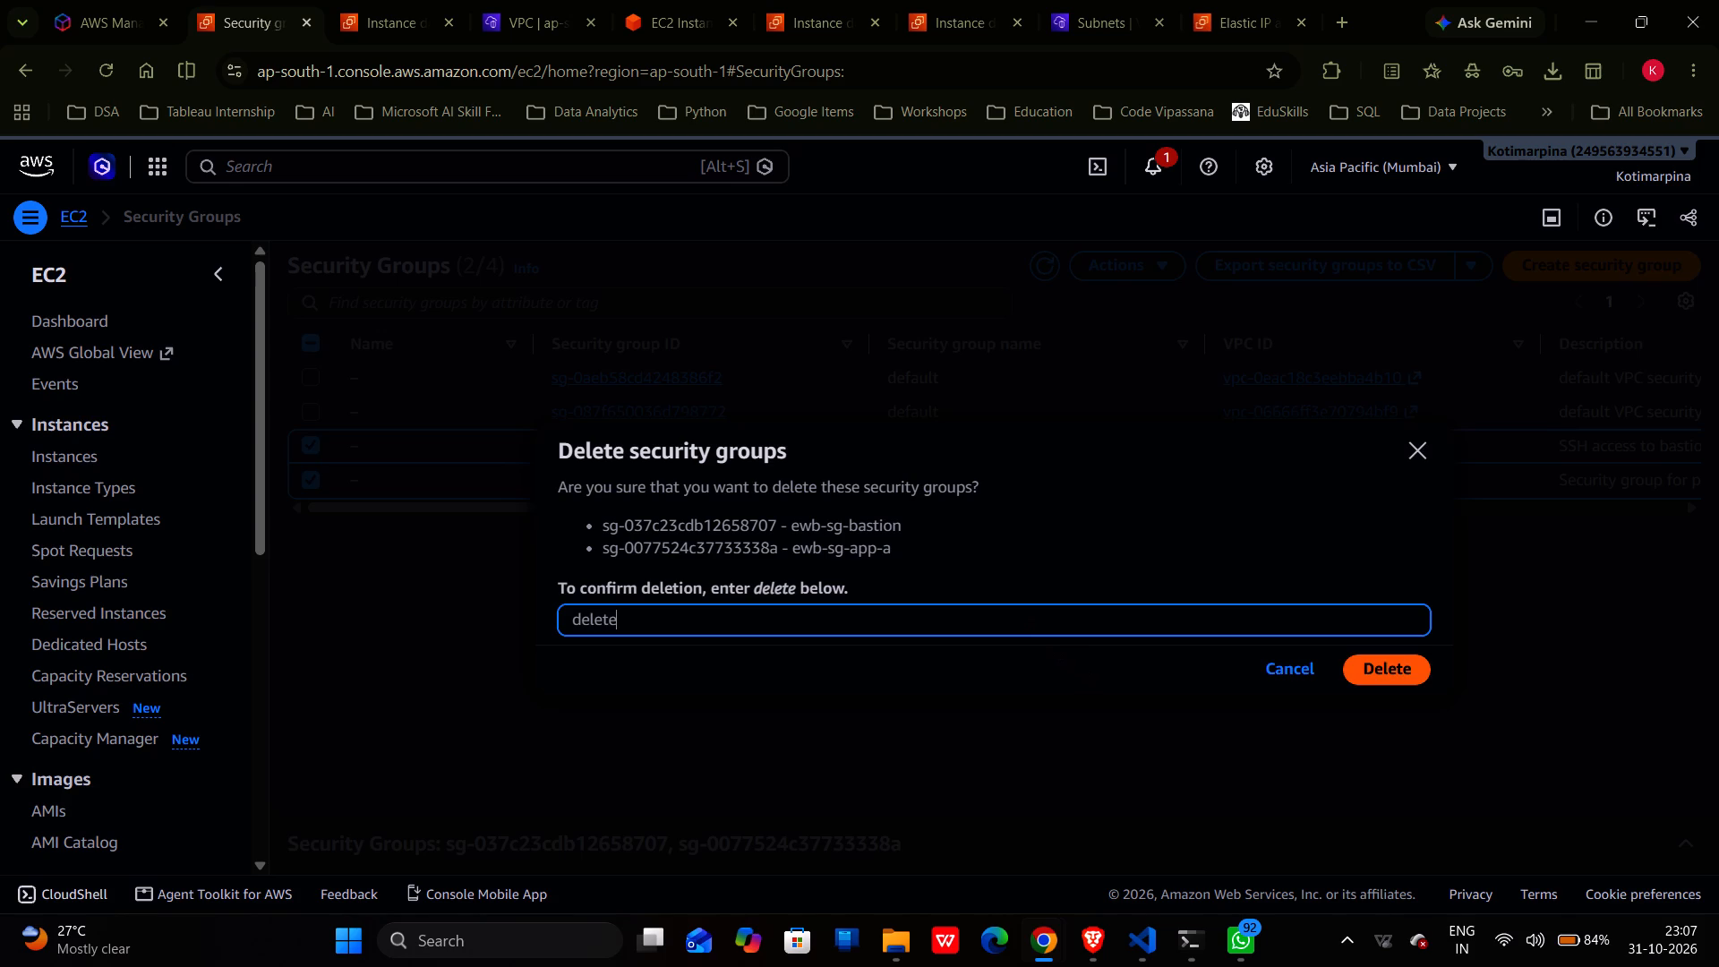
{"action": "left_click", "coordinate": [1405, 671]}
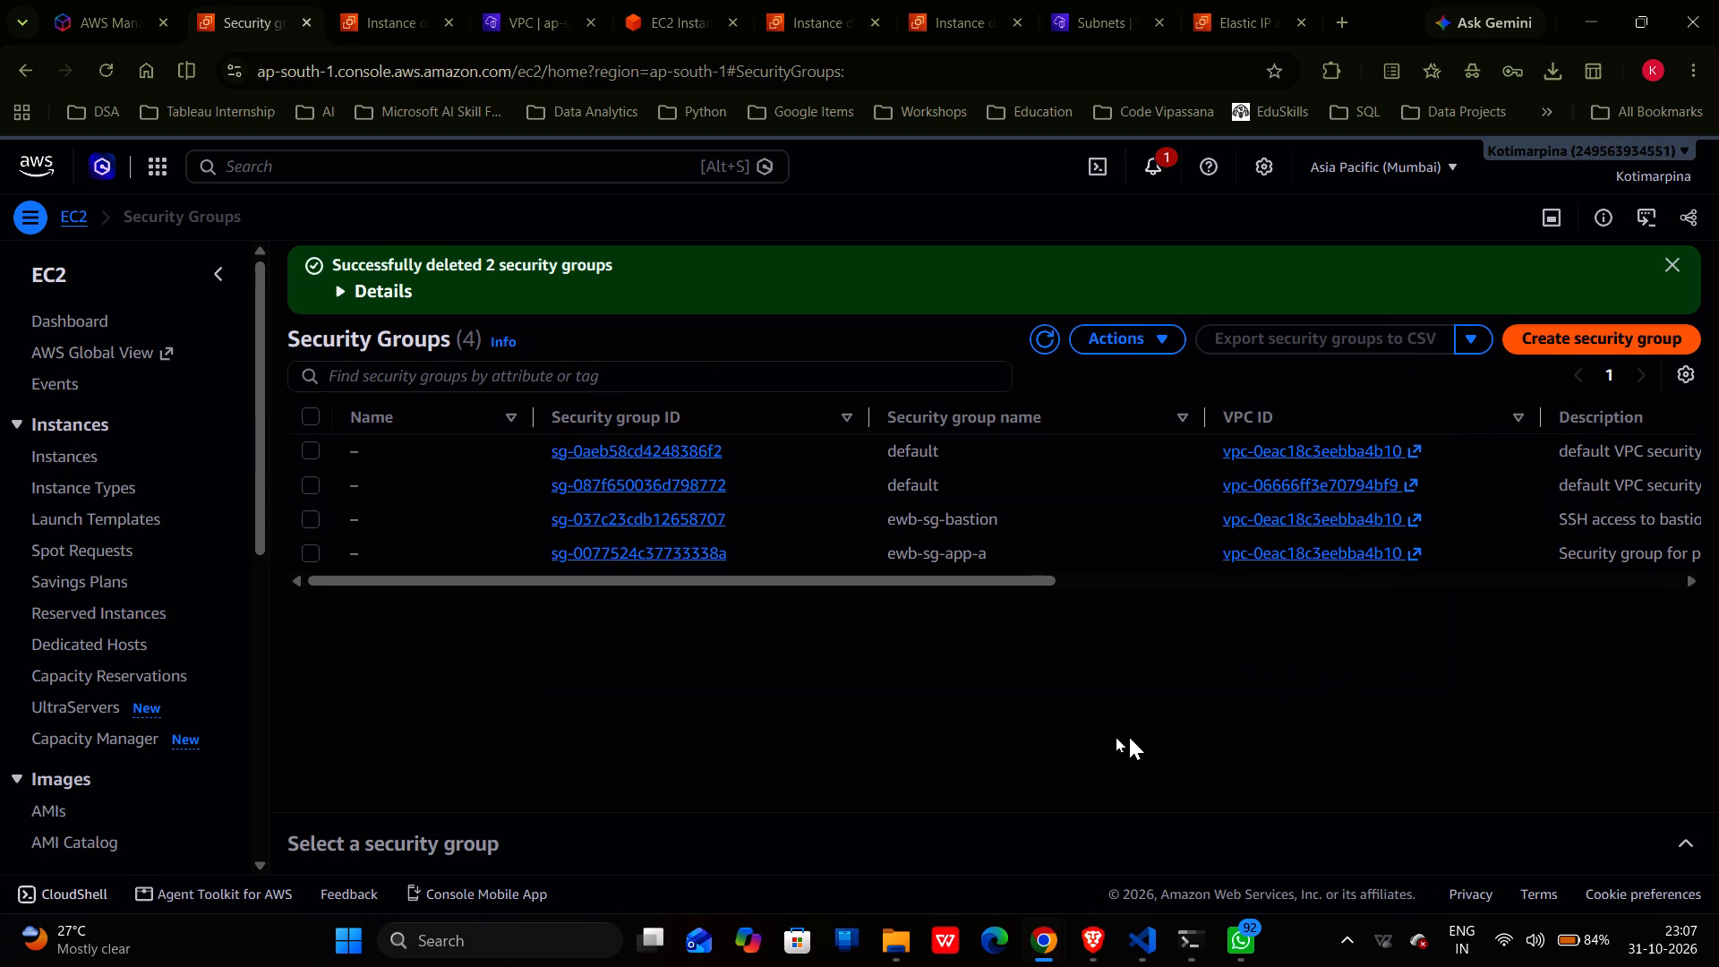
{"action": "left_click", "coordinate": [1029, 730]}
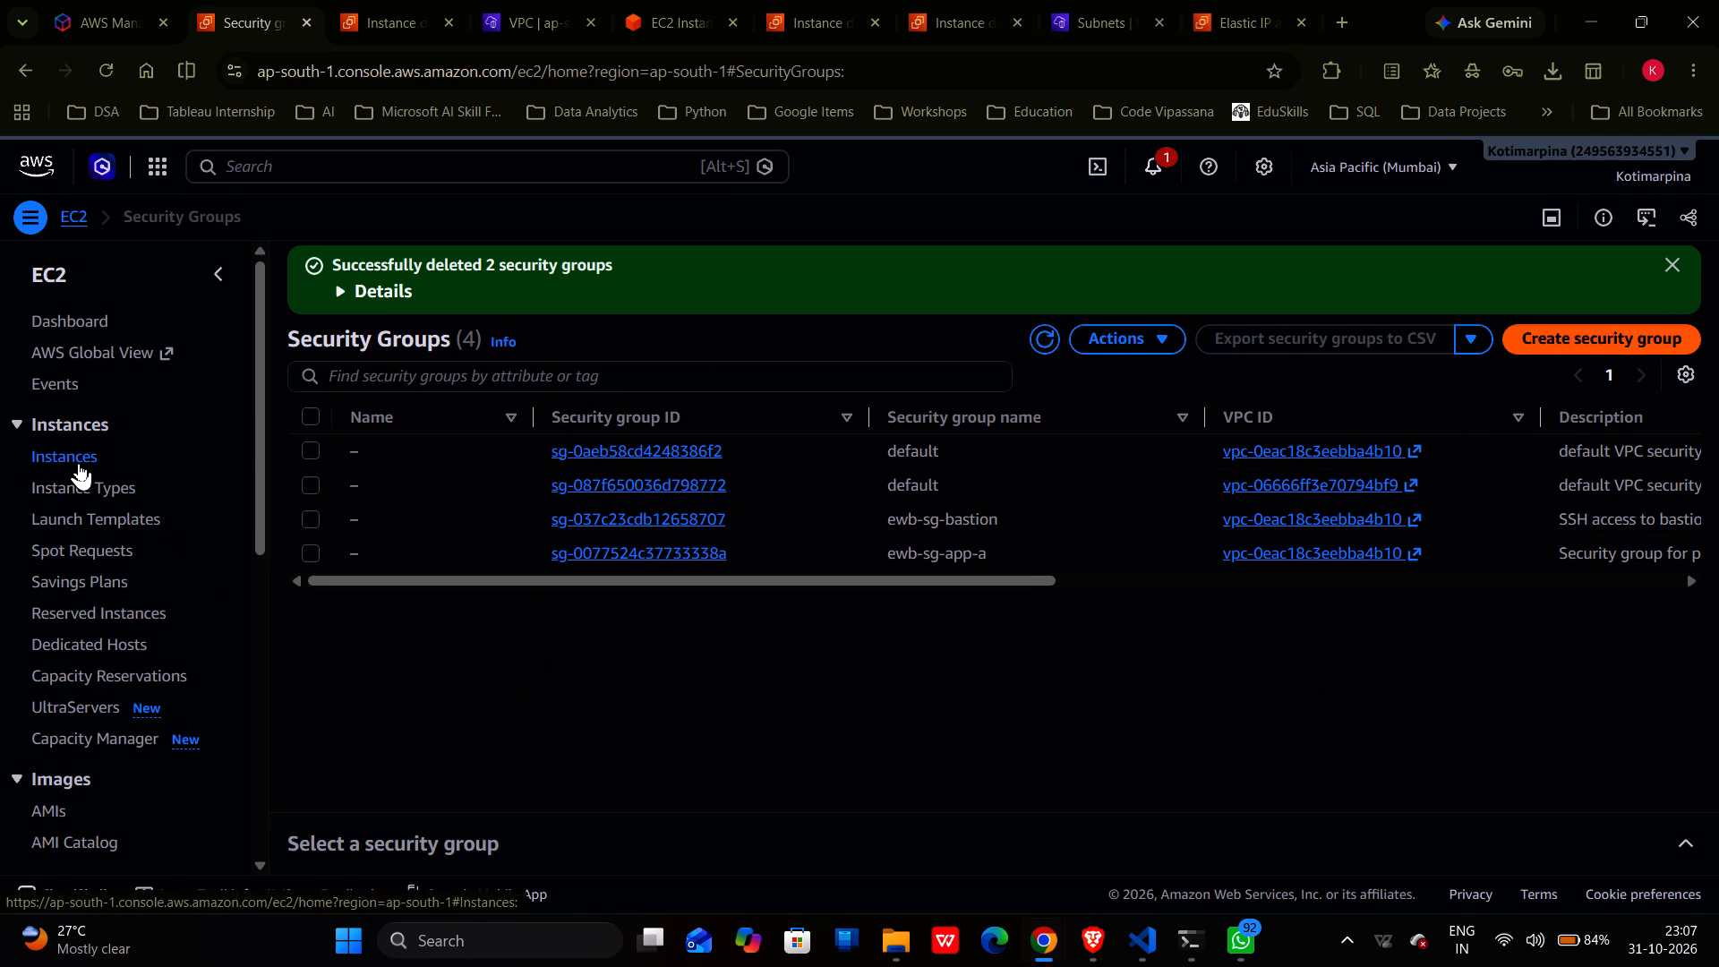
Open the EC2 instances list to check the state of the ewb instances.
{"action": "double_click", "coordinate": [79, 463]}
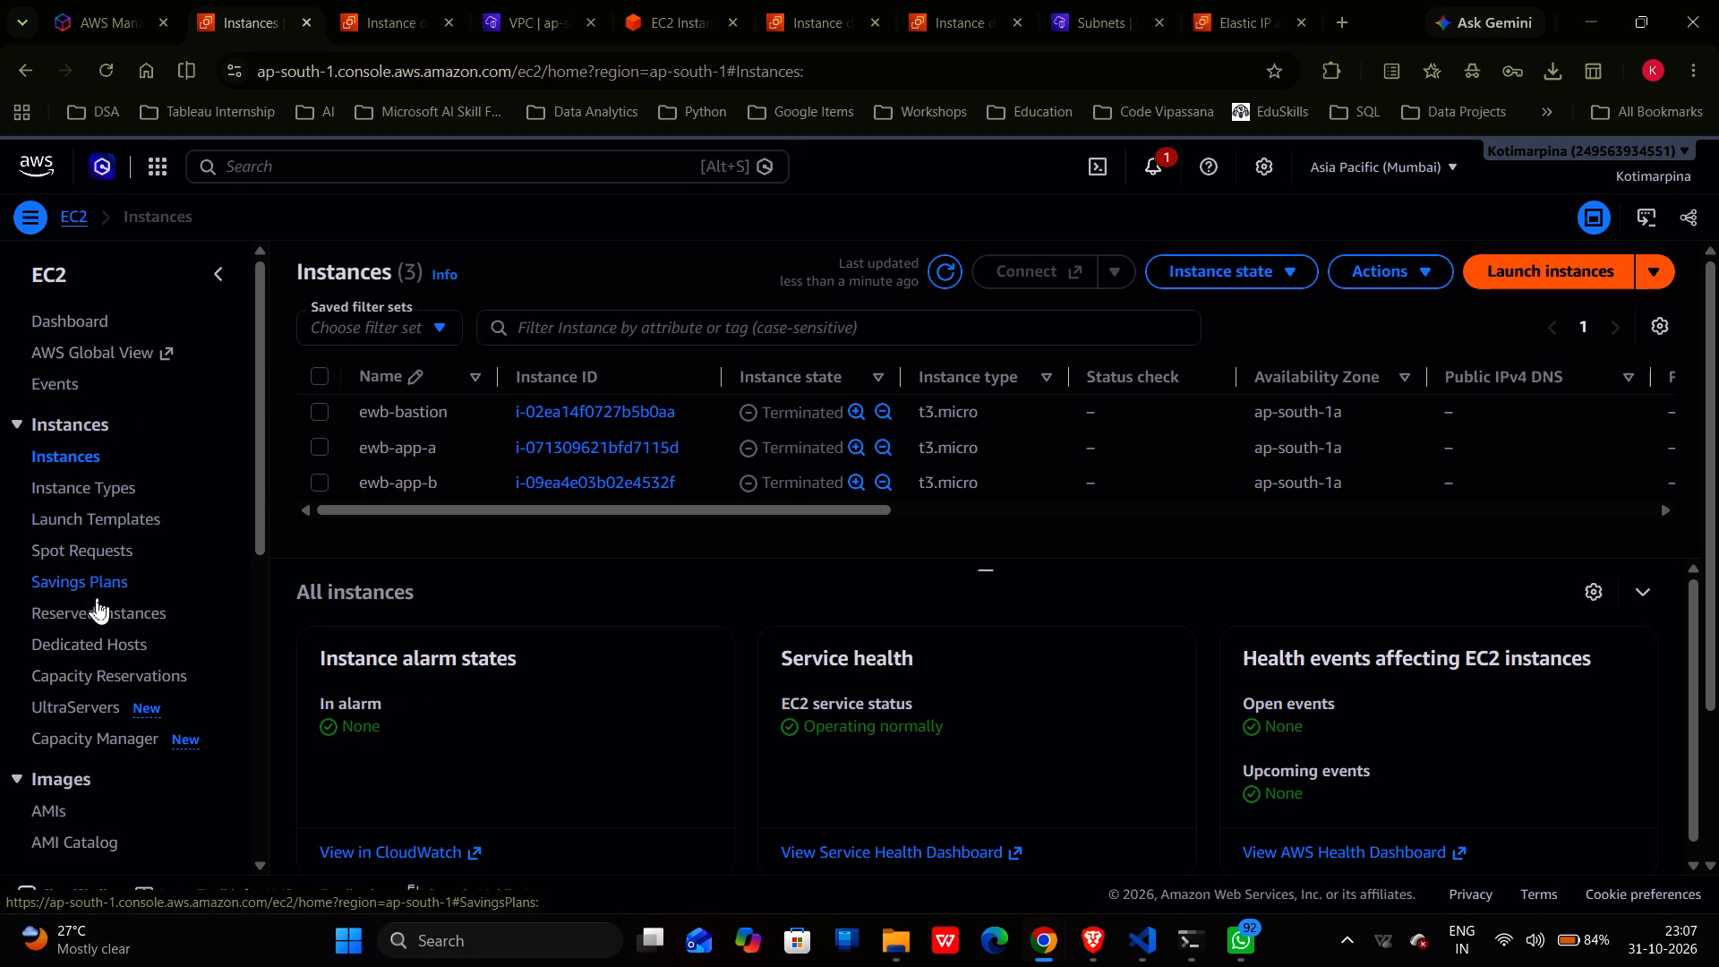
Go from the console home to the VPC dashboard and open the VPC peering connections to check ewb-a-b-peer.
{"action": "double_click", "coordinate": [31, 173]}
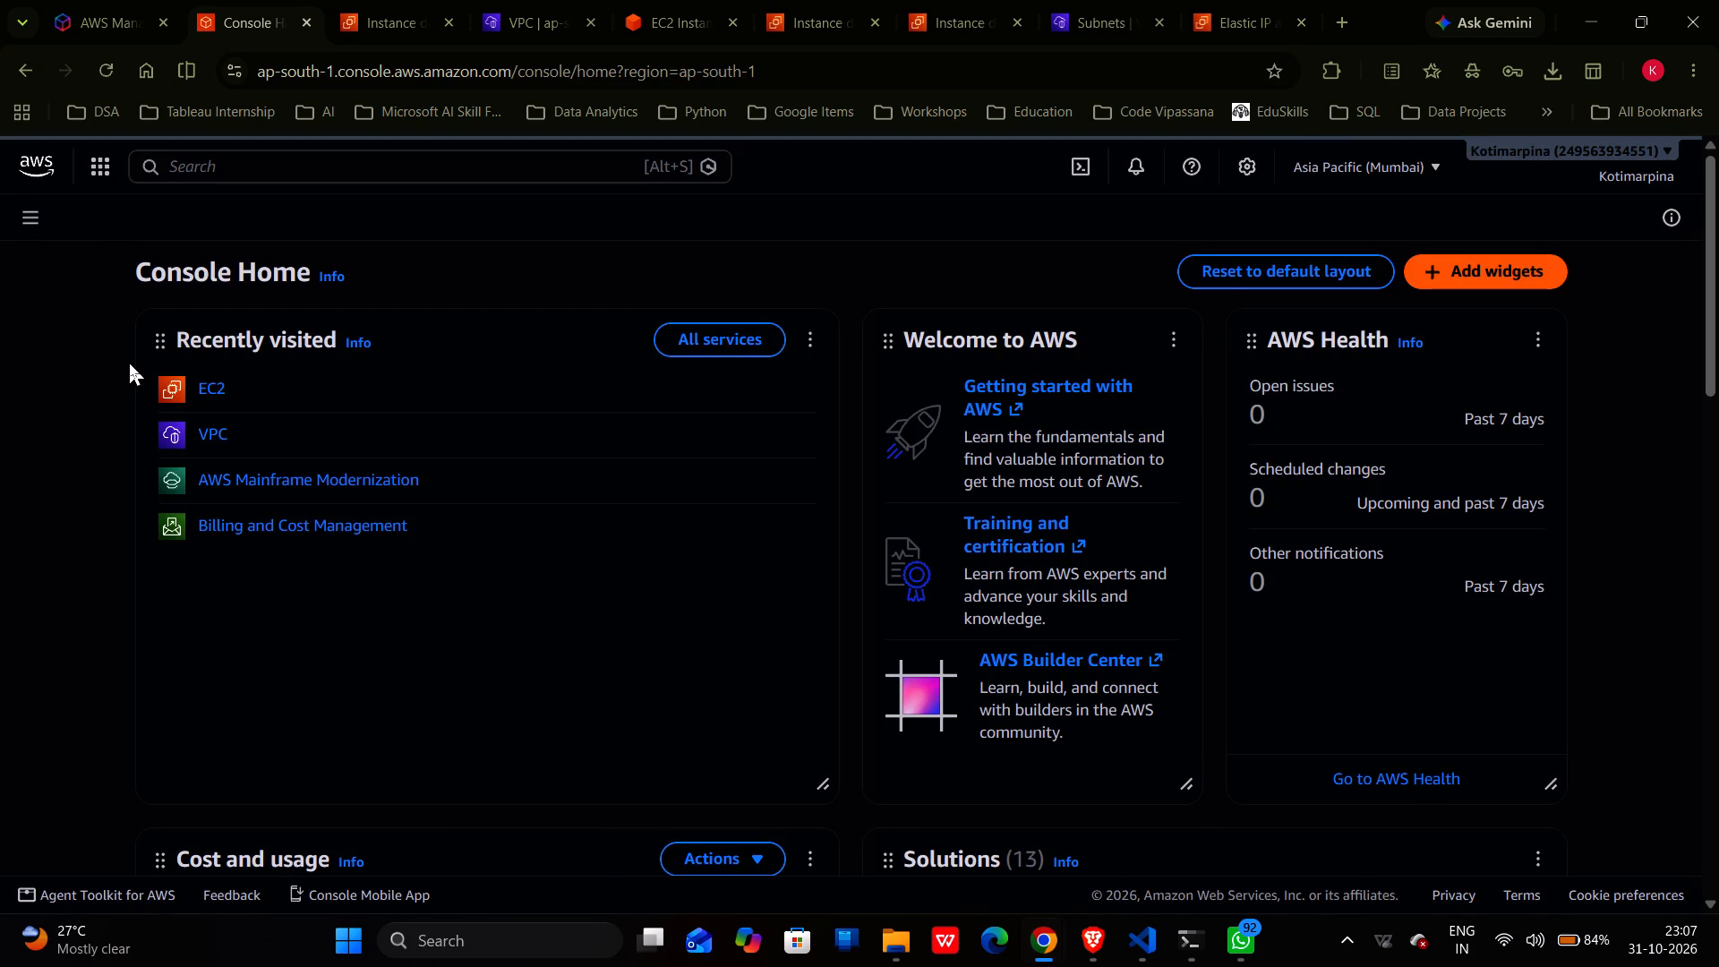
{"action": "double_click", "coordinate": [210, 426]}
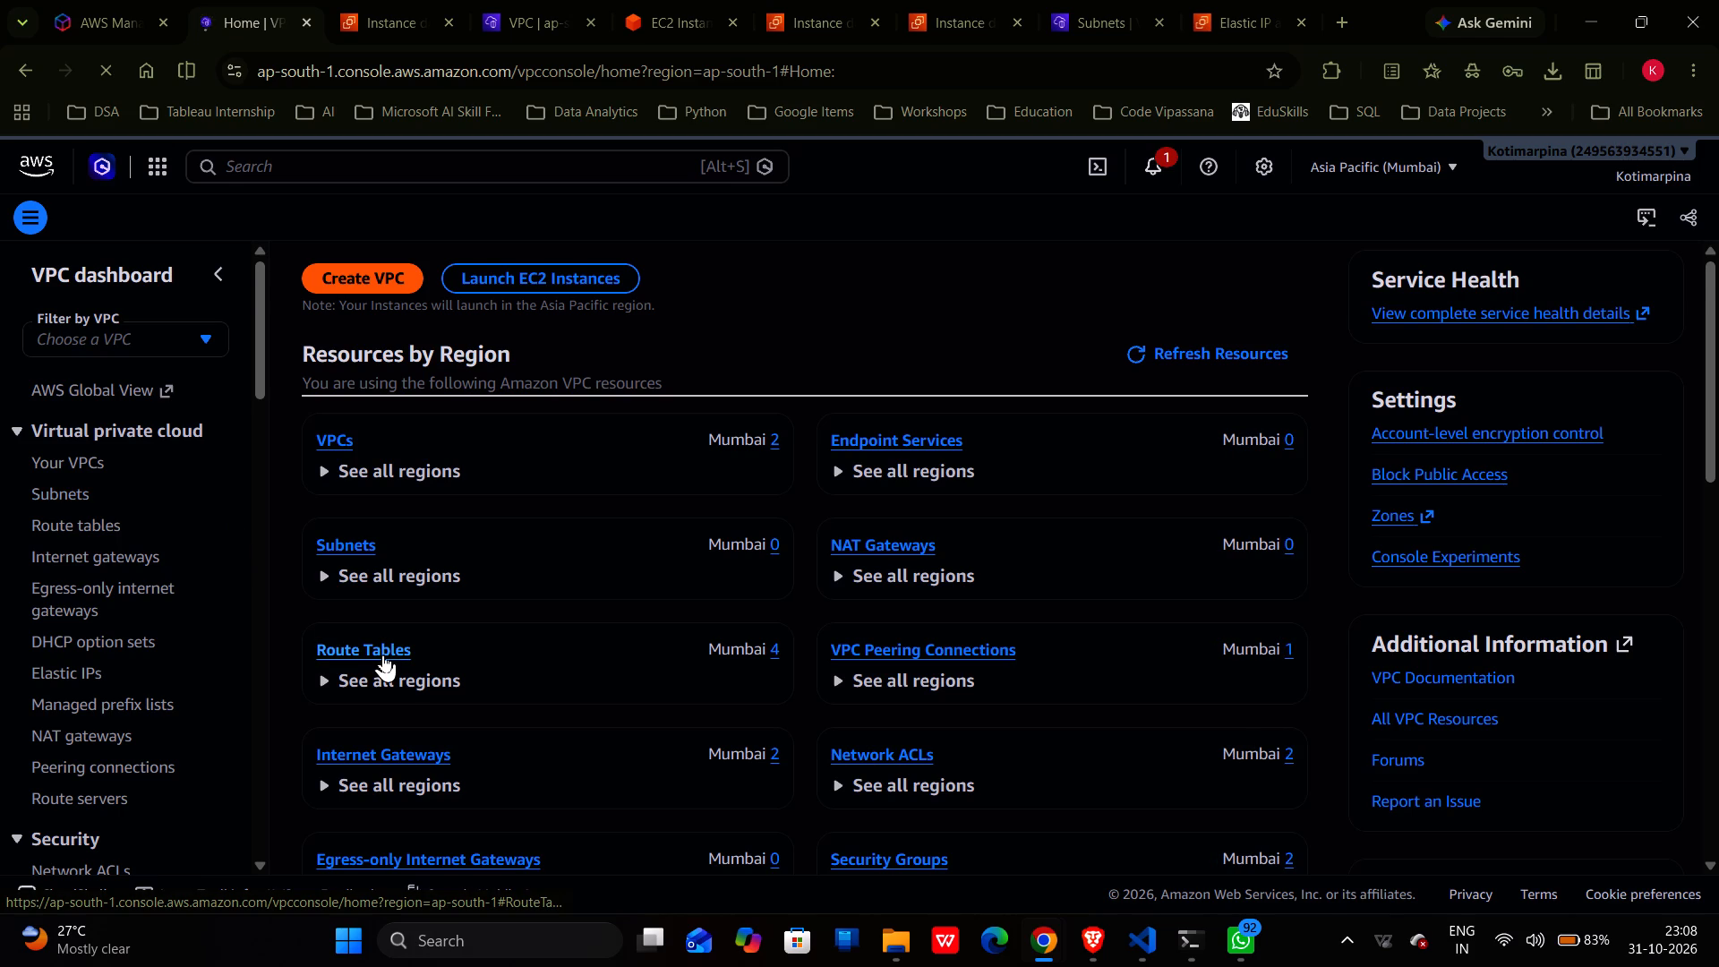
{"action": "scroll", "coordinate": [383, 655], "scroll_direction": "down", "scroll_amount": 1}
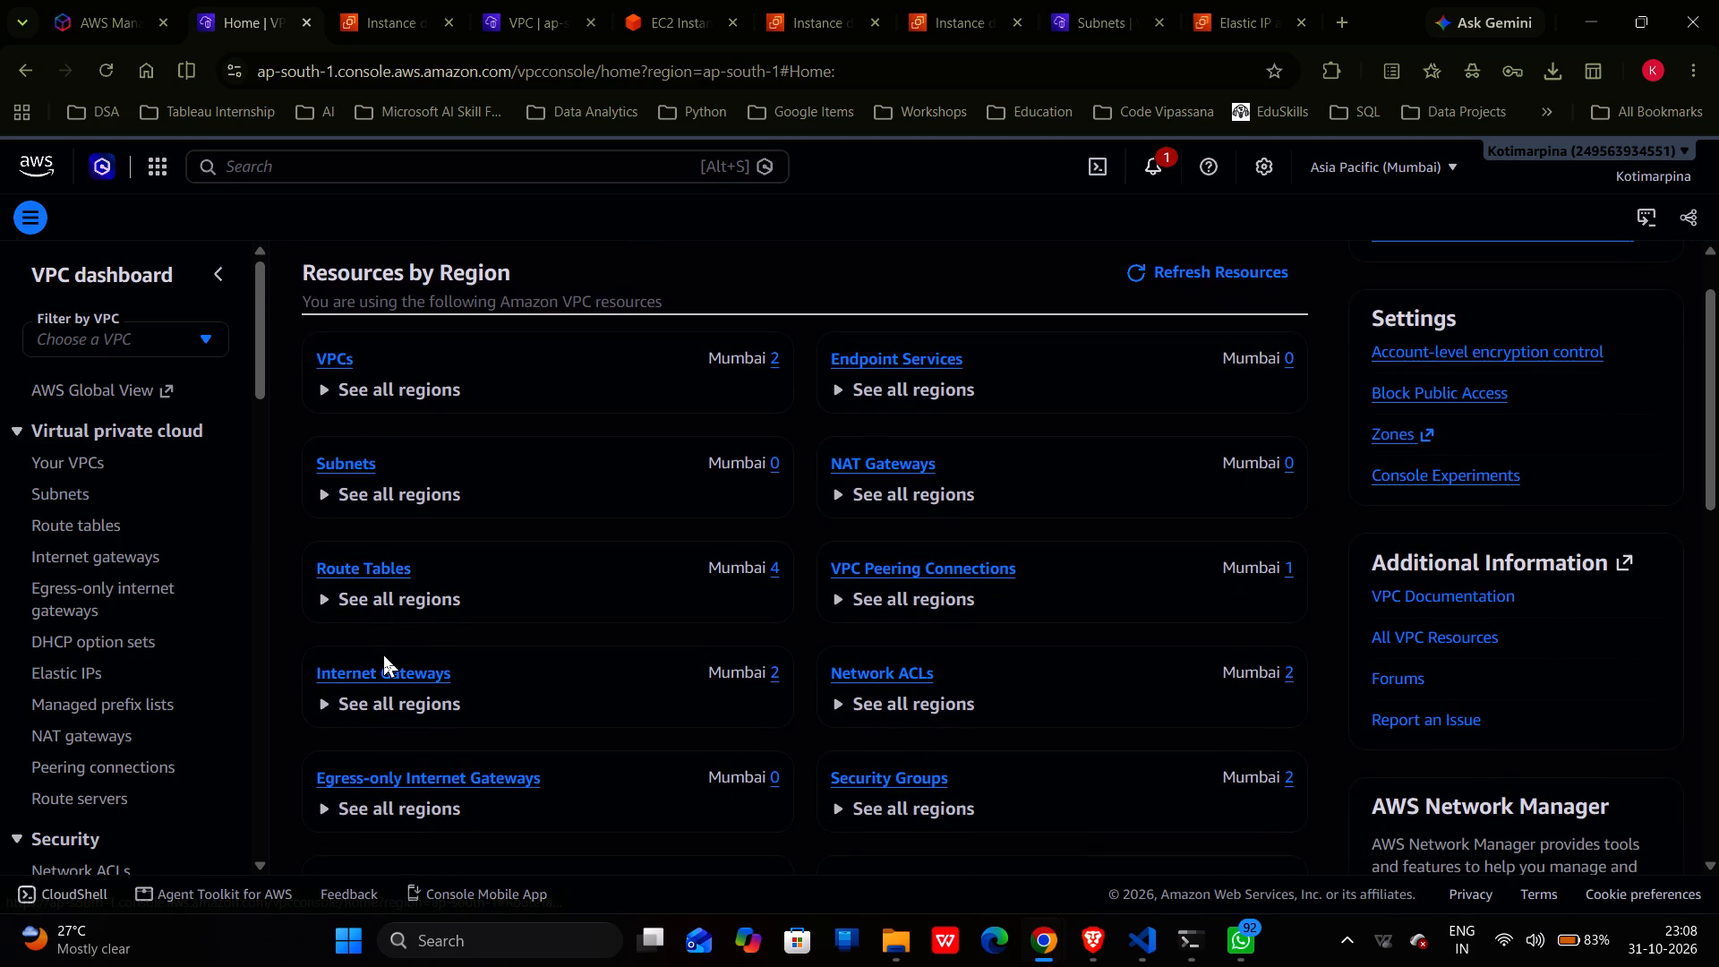
{"action": "left_click", "coordinate": [939, 569]}
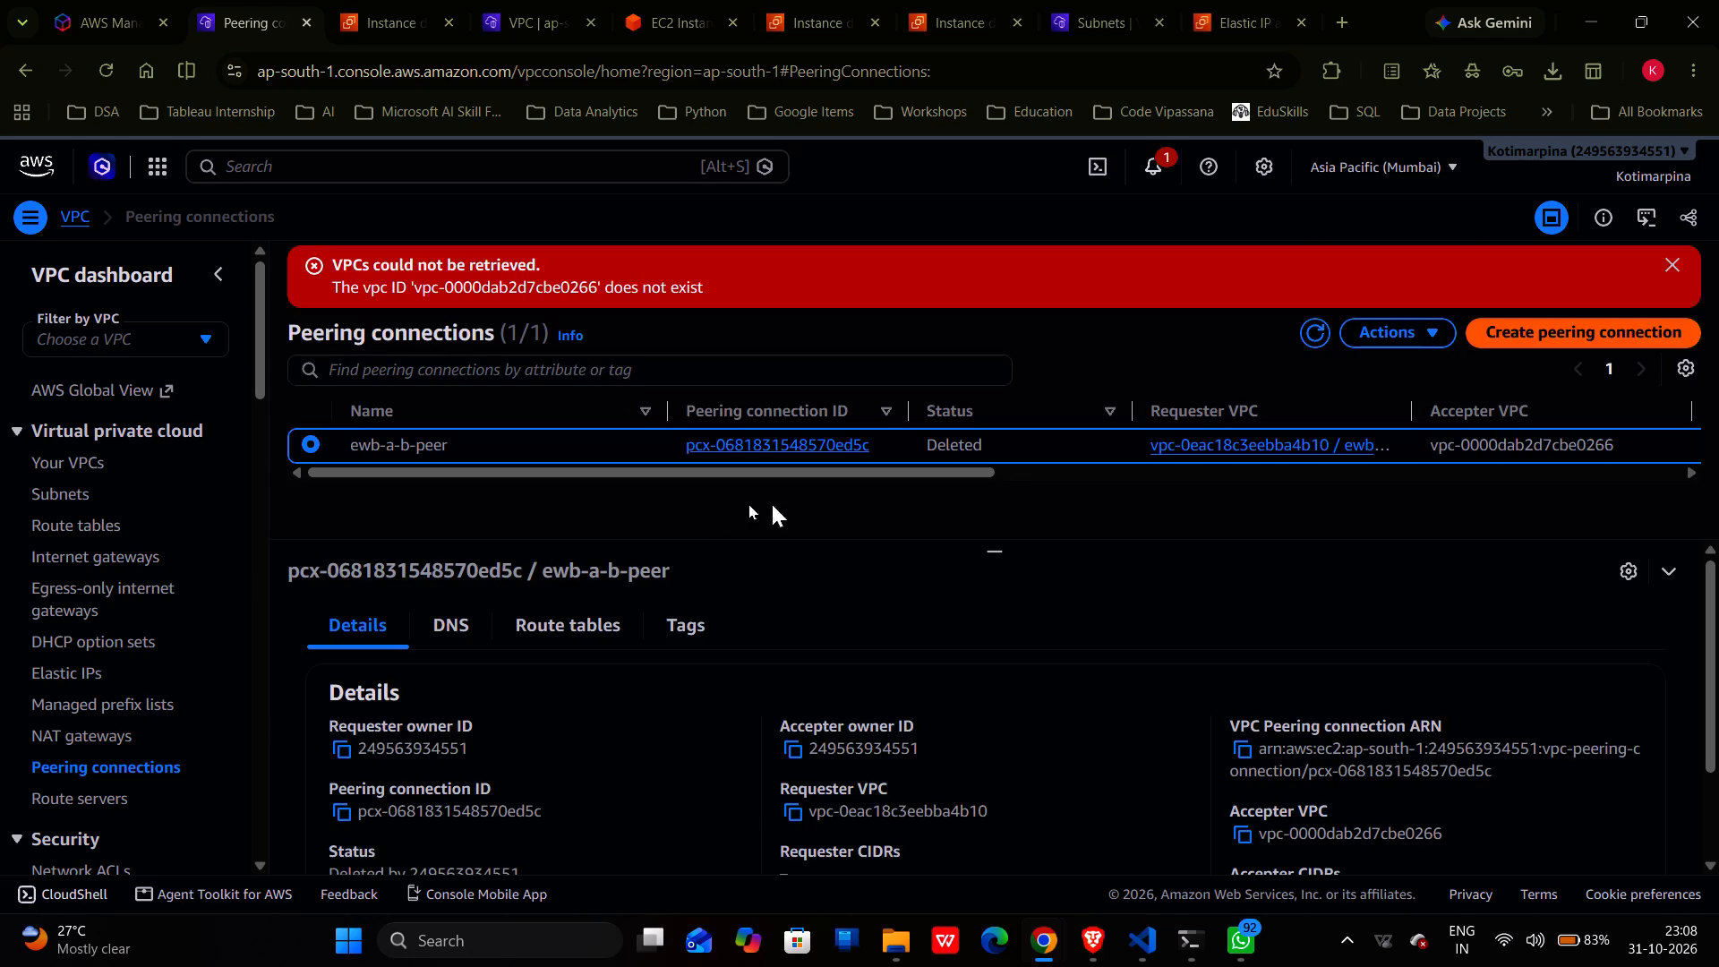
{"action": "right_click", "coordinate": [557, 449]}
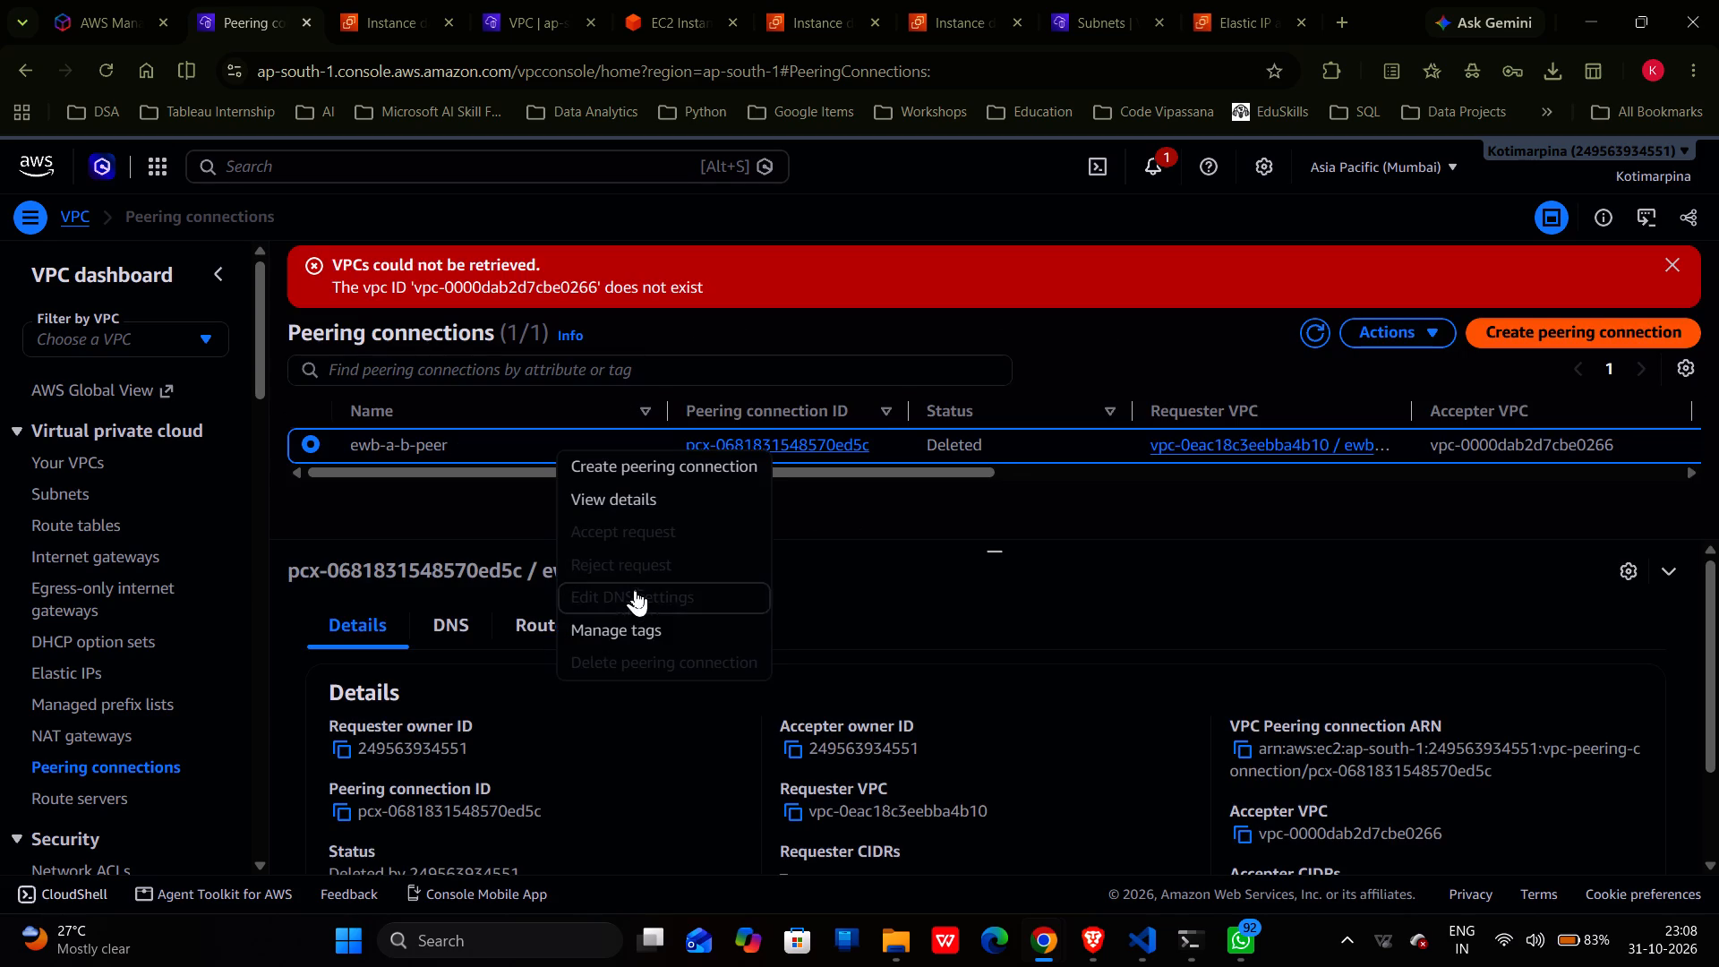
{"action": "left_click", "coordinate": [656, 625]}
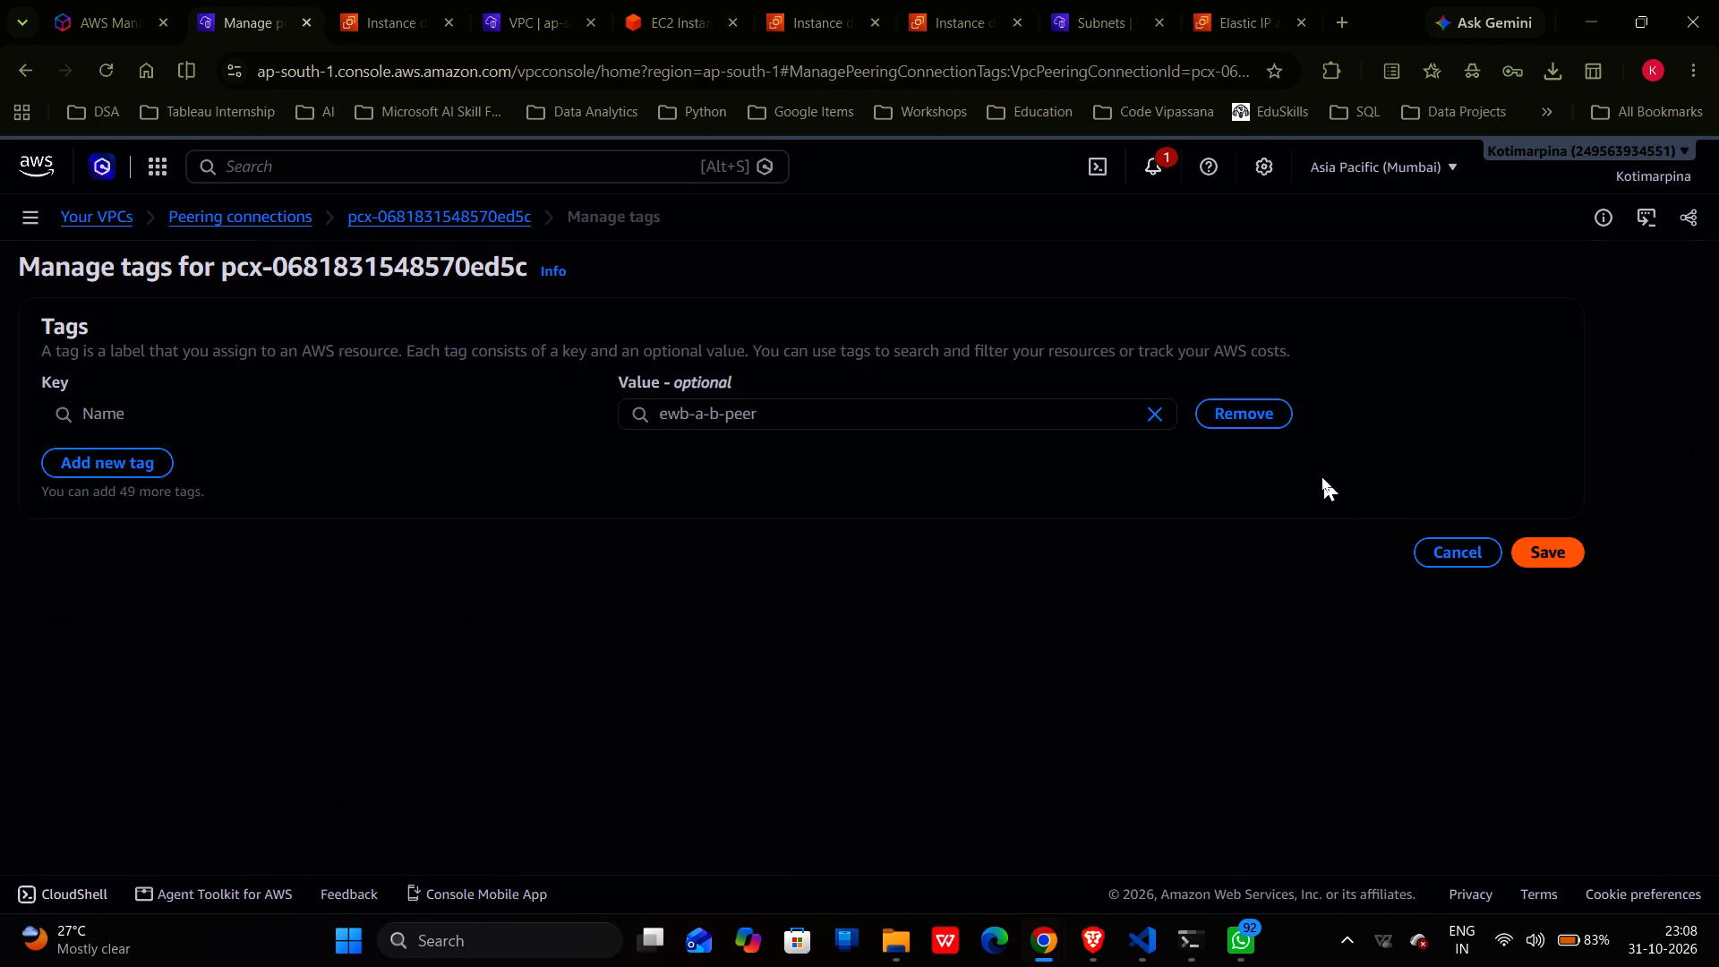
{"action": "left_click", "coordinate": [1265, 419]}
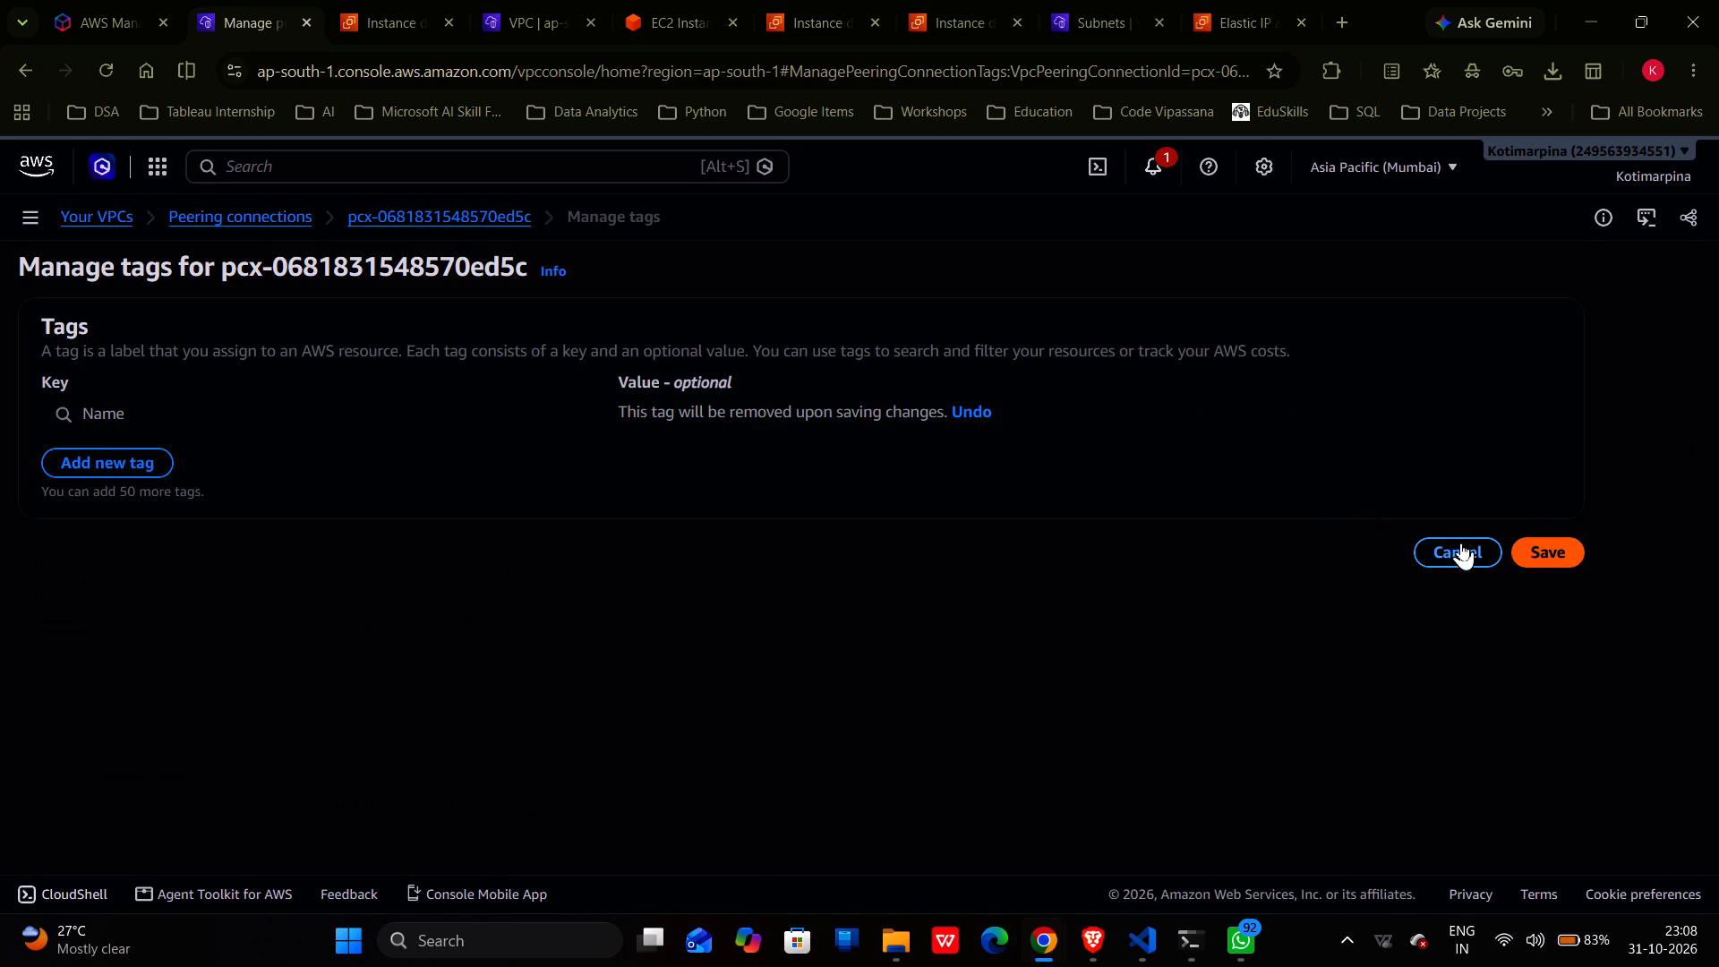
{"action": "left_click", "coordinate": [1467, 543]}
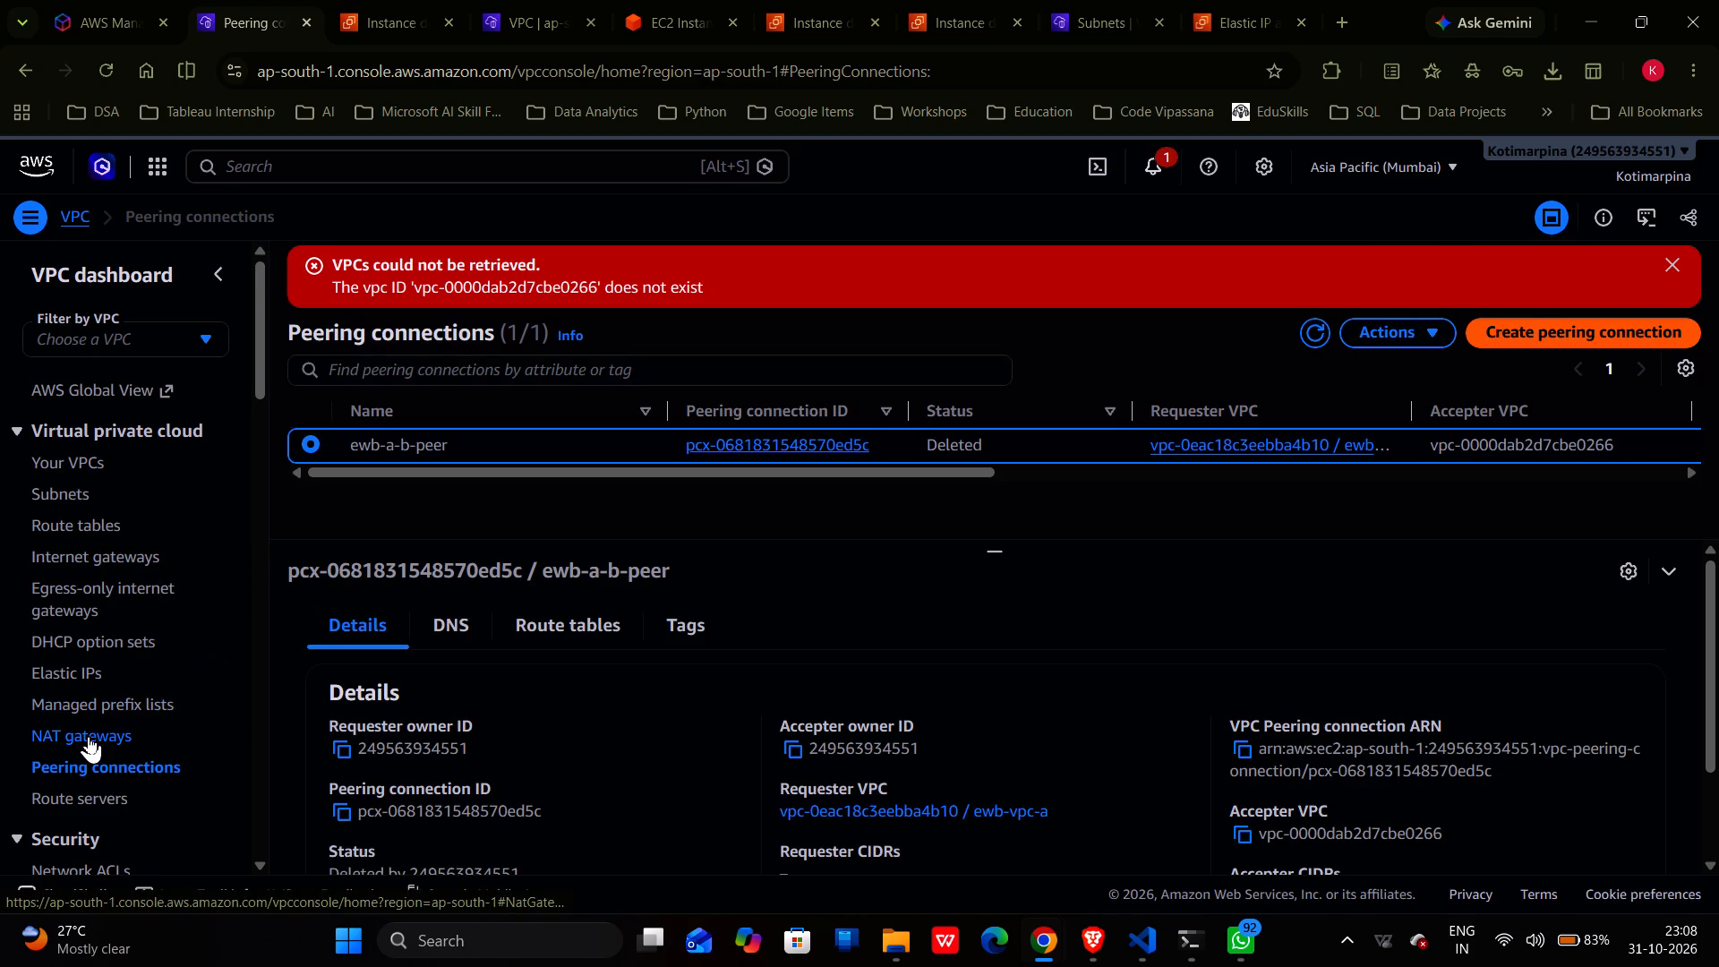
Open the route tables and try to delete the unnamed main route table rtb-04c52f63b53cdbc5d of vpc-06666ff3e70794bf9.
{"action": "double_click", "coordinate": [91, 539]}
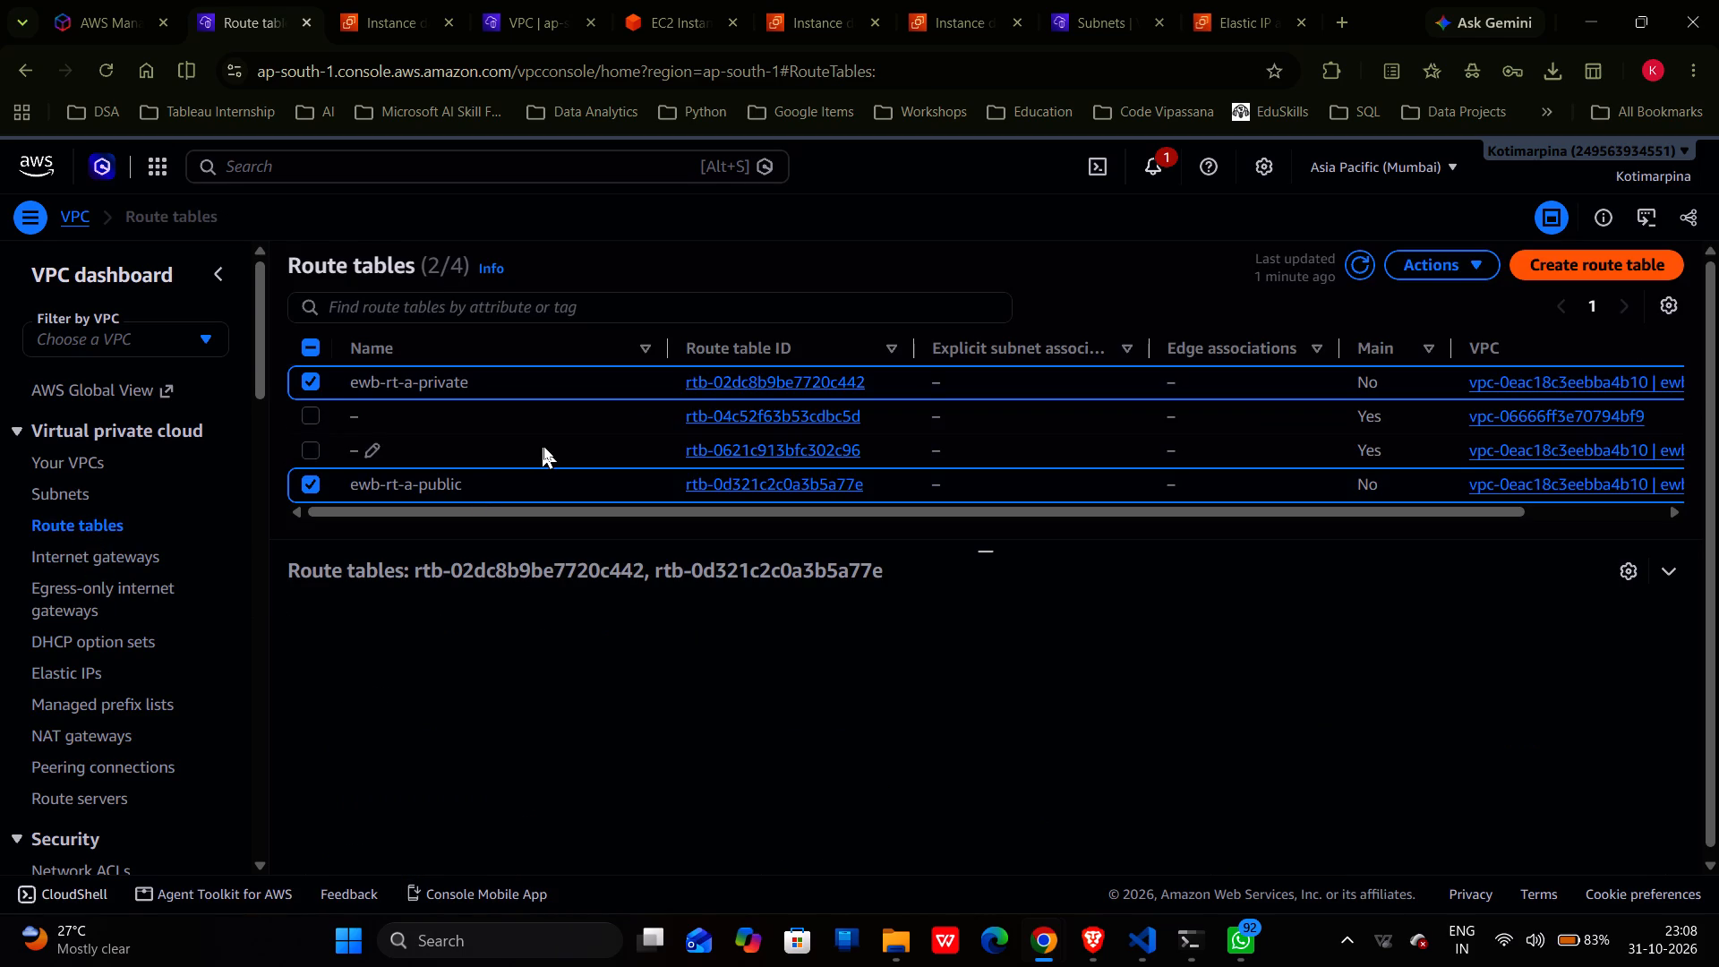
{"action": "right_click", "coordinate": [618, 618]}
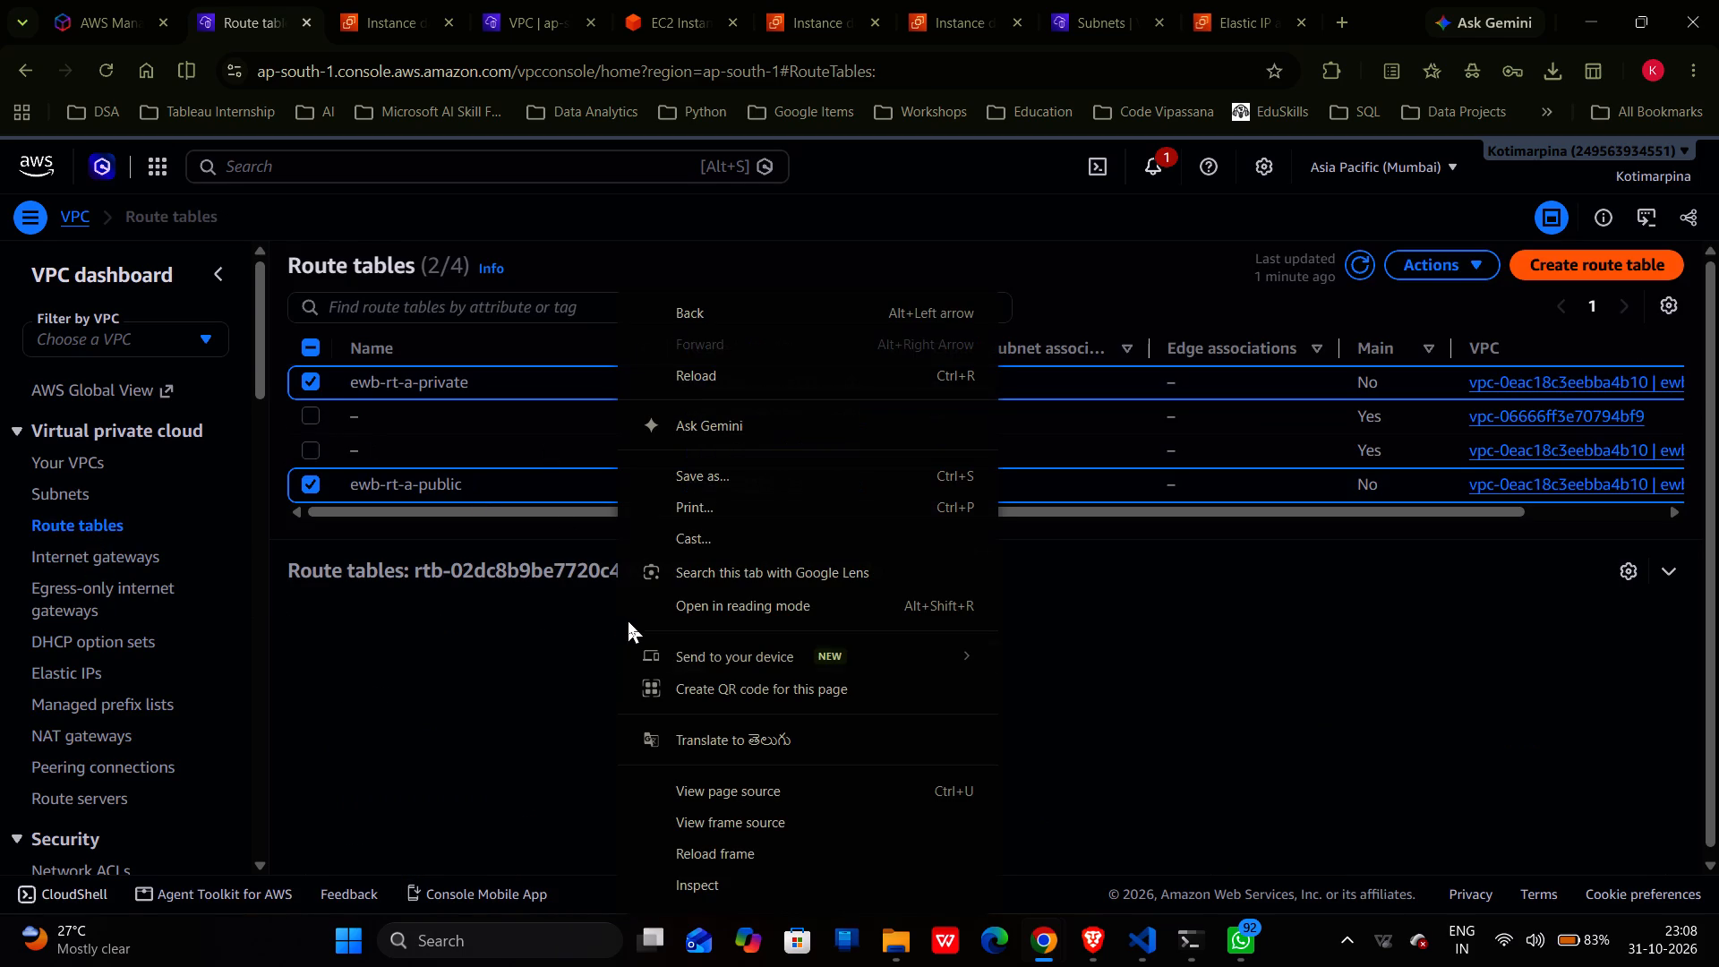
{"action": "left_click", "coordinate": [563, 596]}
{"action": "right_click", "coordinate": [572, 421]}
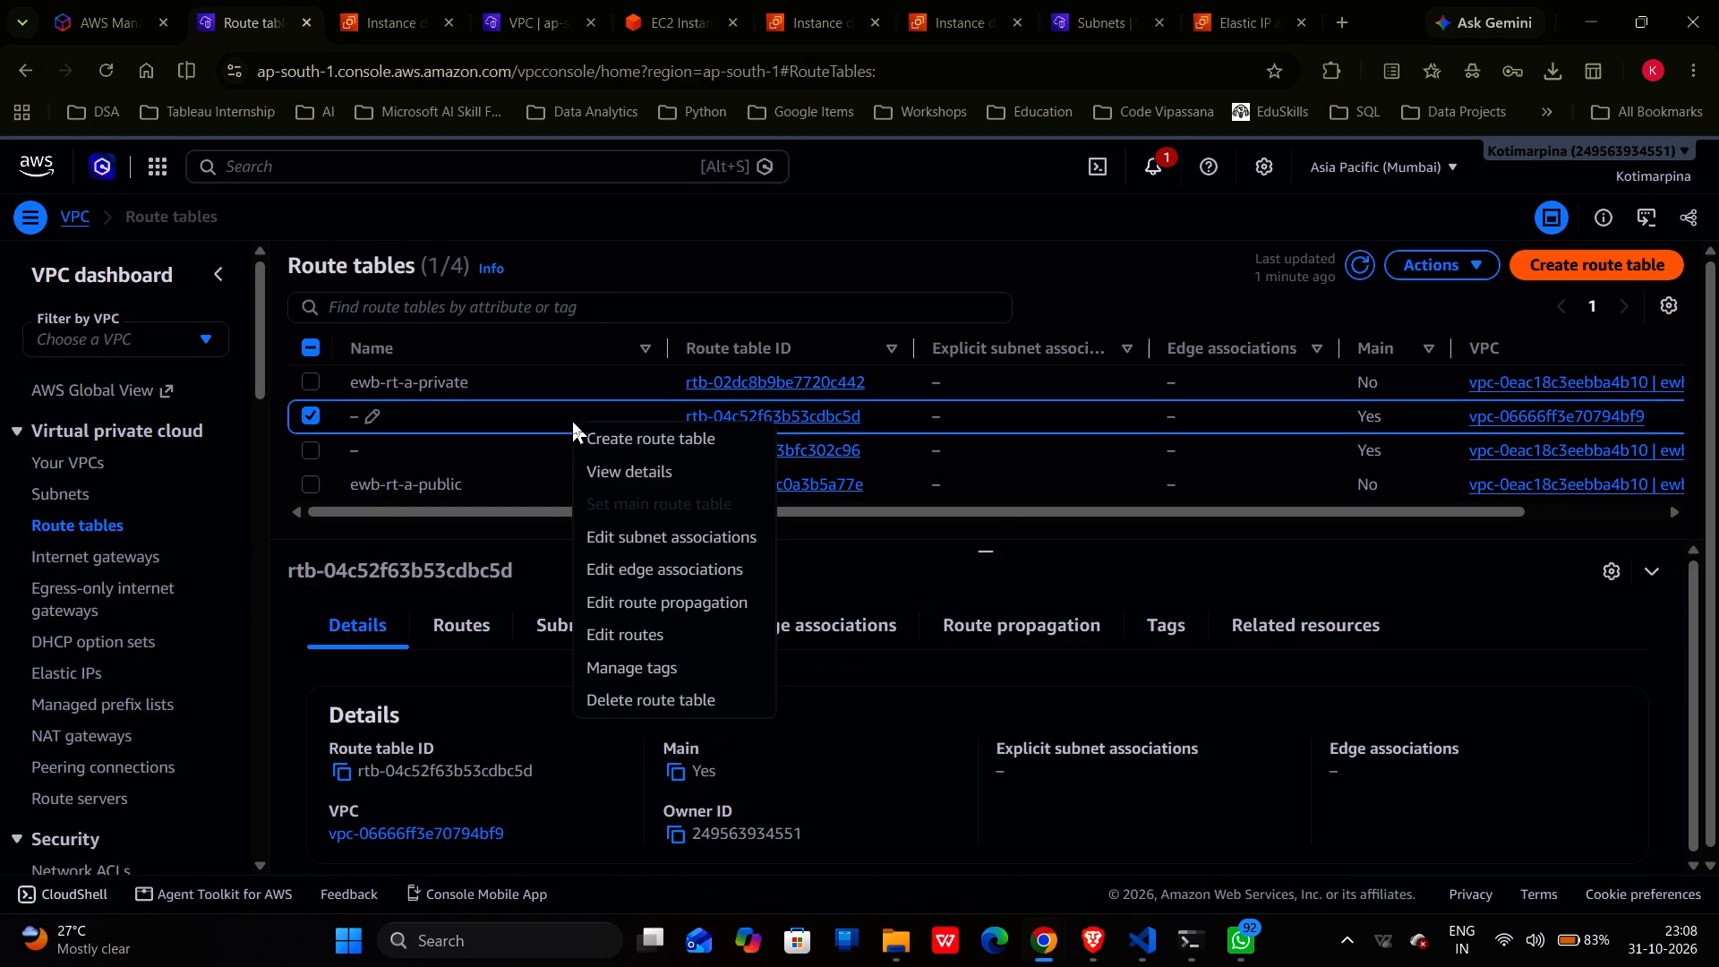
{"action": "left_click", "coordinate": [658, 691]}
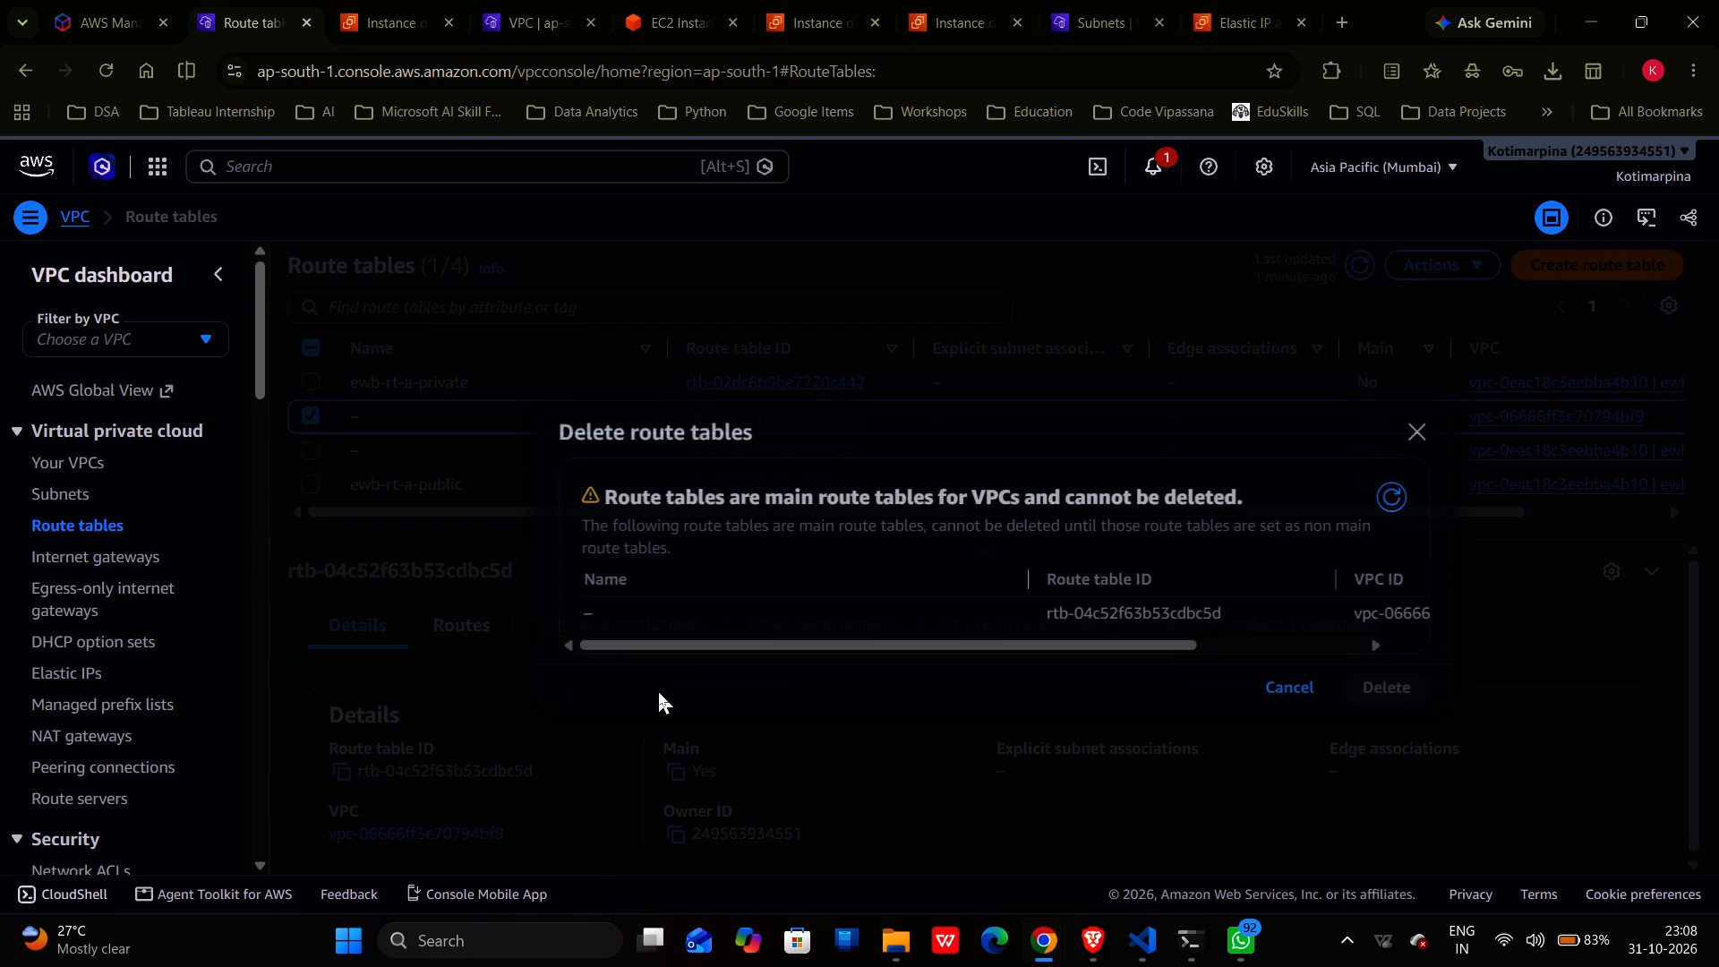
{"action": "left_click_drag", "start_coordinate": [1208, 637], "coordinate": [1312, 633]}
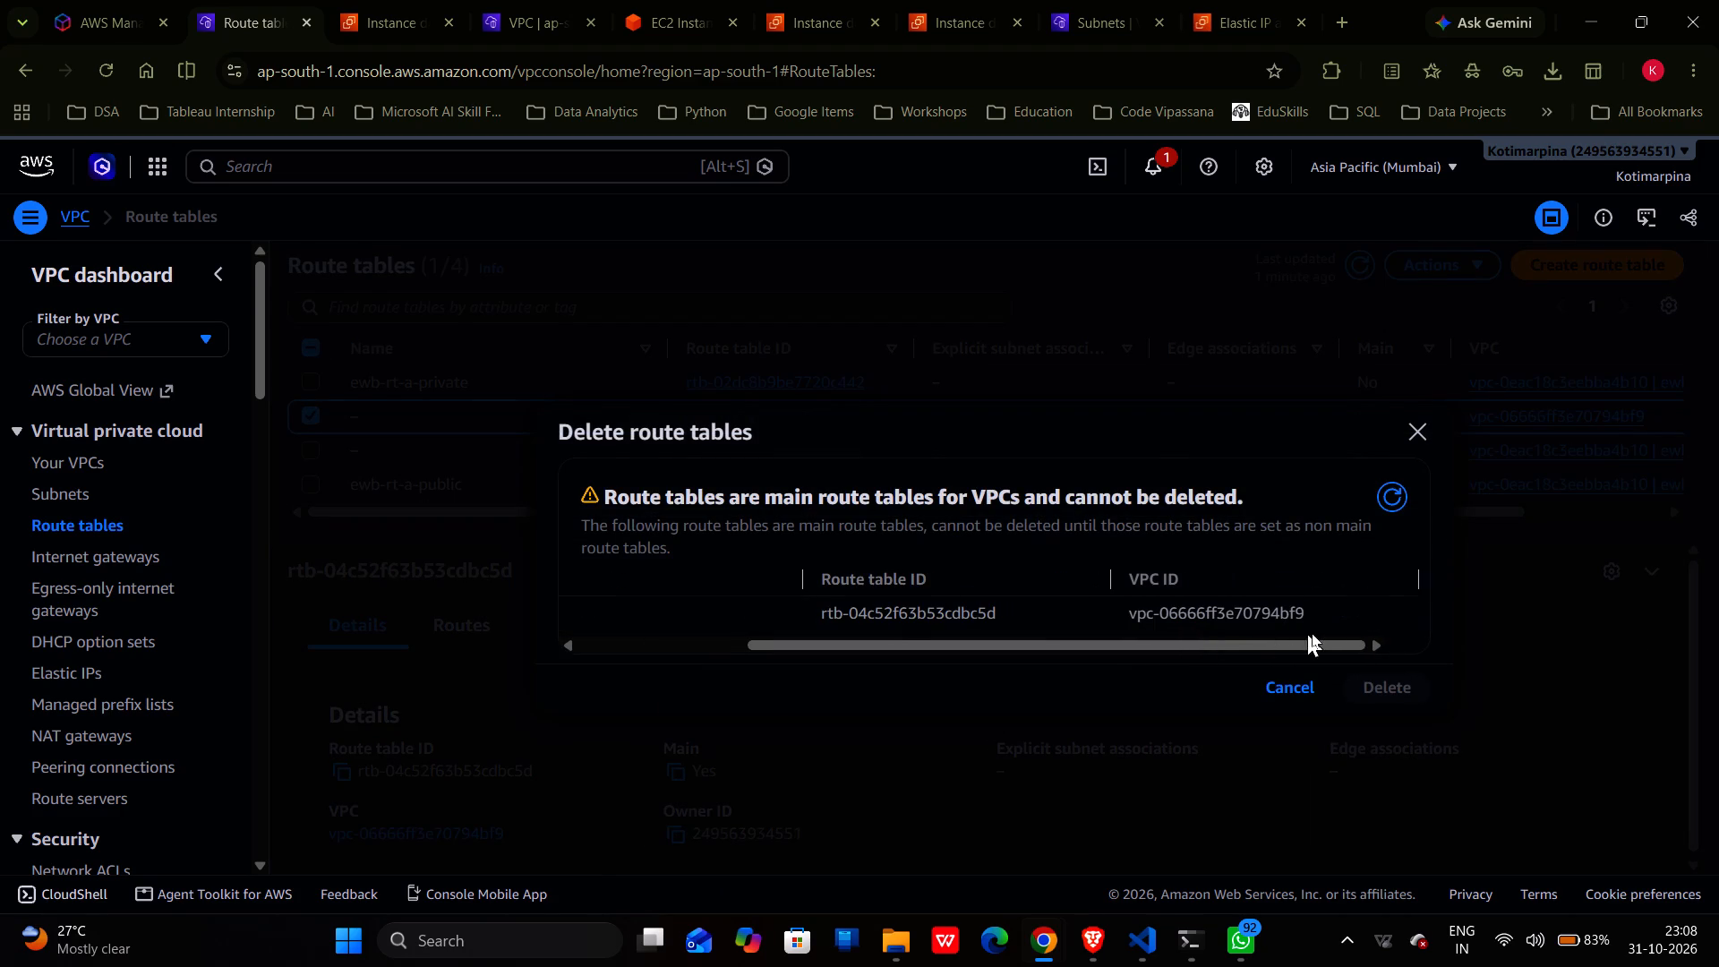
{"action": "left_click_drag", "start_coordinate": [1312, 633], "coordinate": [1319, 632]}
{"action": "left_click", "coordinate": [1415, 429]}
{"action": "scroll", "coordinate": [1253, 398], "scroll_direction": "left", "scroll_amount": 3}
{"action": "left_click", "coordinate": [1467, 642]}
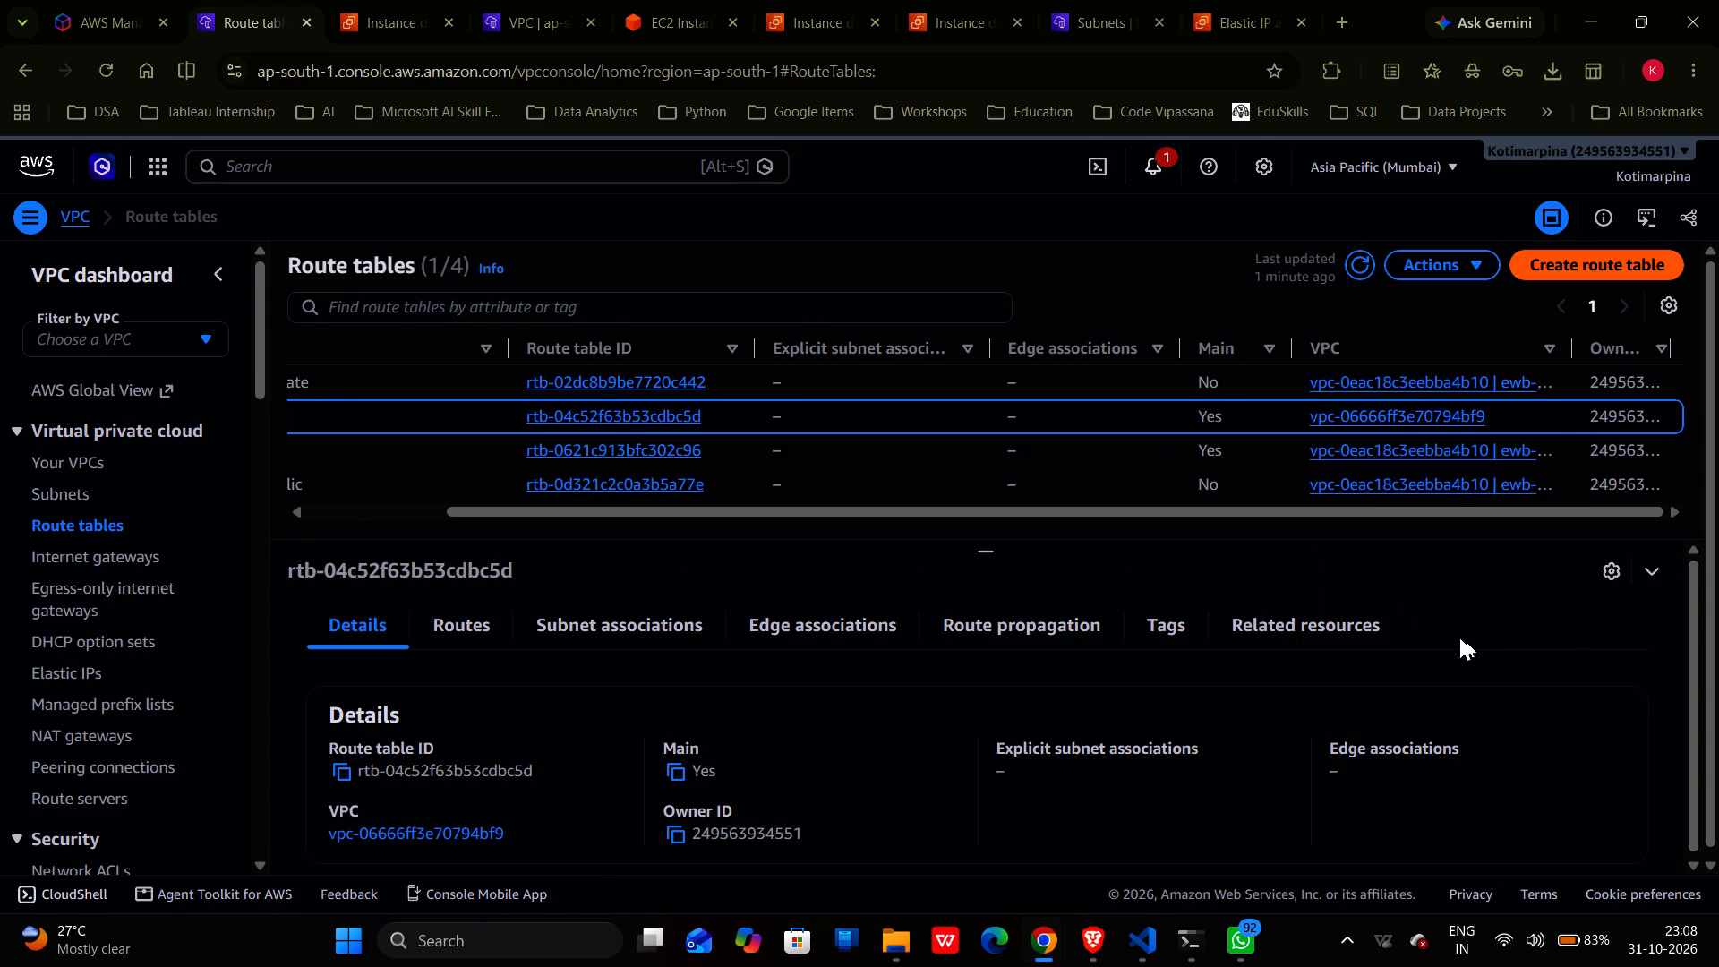
Open the internet gateways and delete the detached ewb-igw-a gateway, entering "delete" as the confirmation text.
{"action": "double_click", "coordinate": [107, 553]}
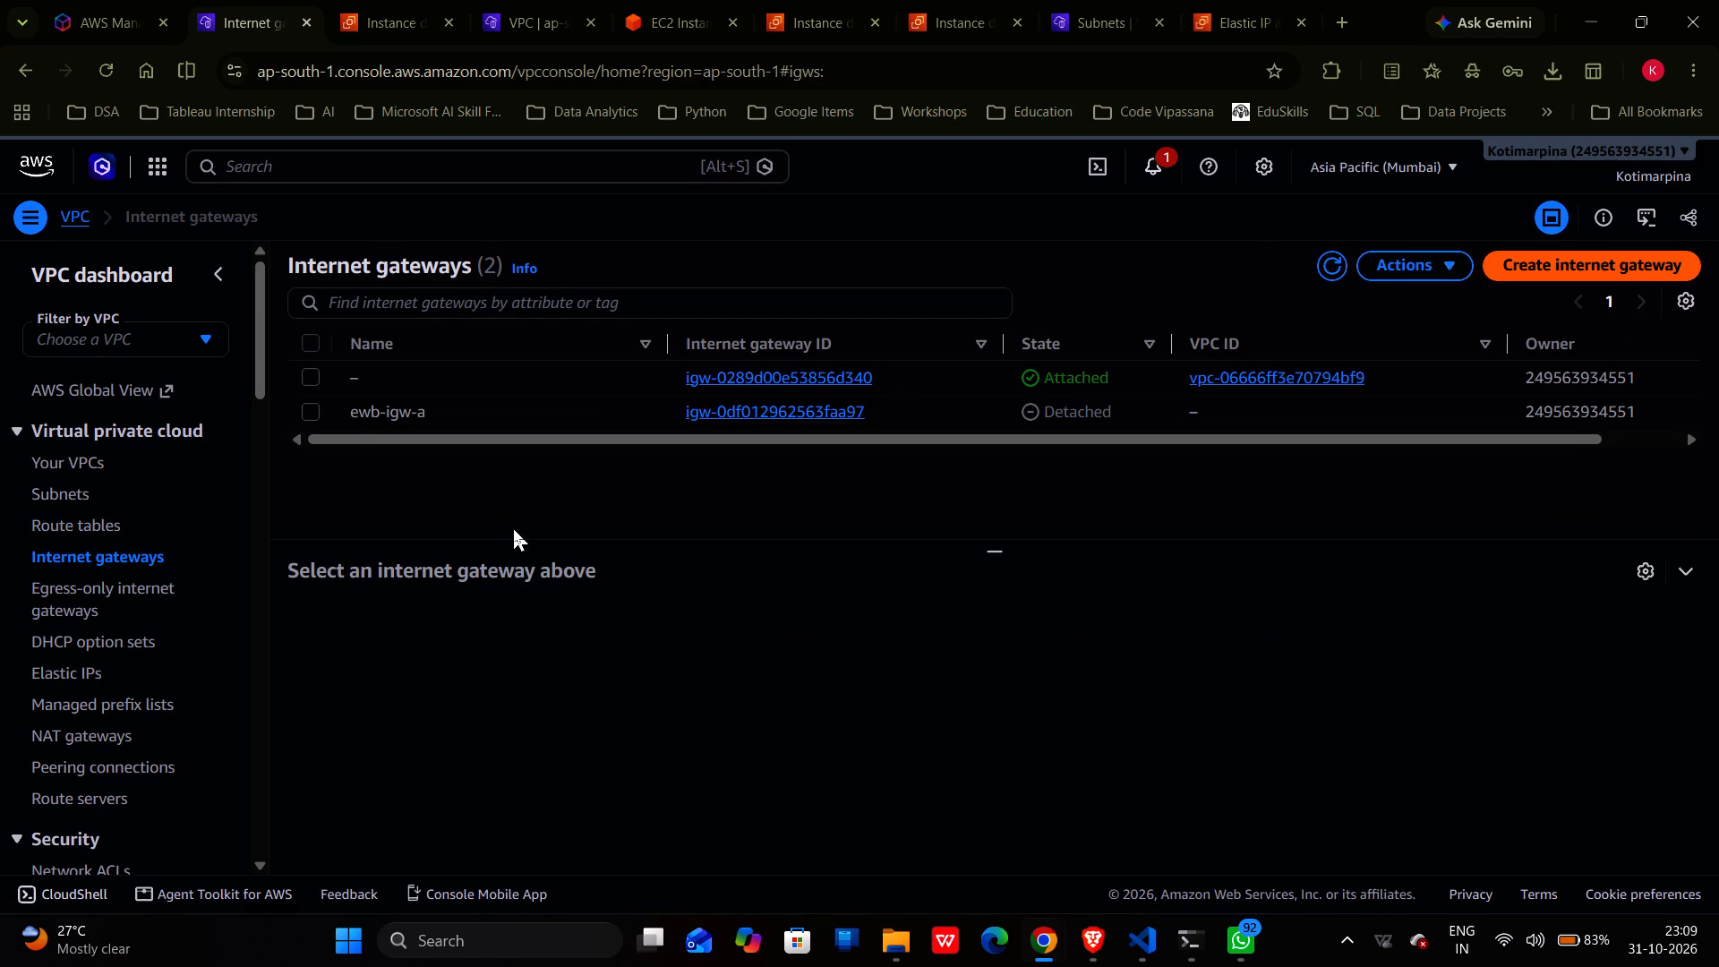
{"action": "left_click", "coordinate": [311, 413]}
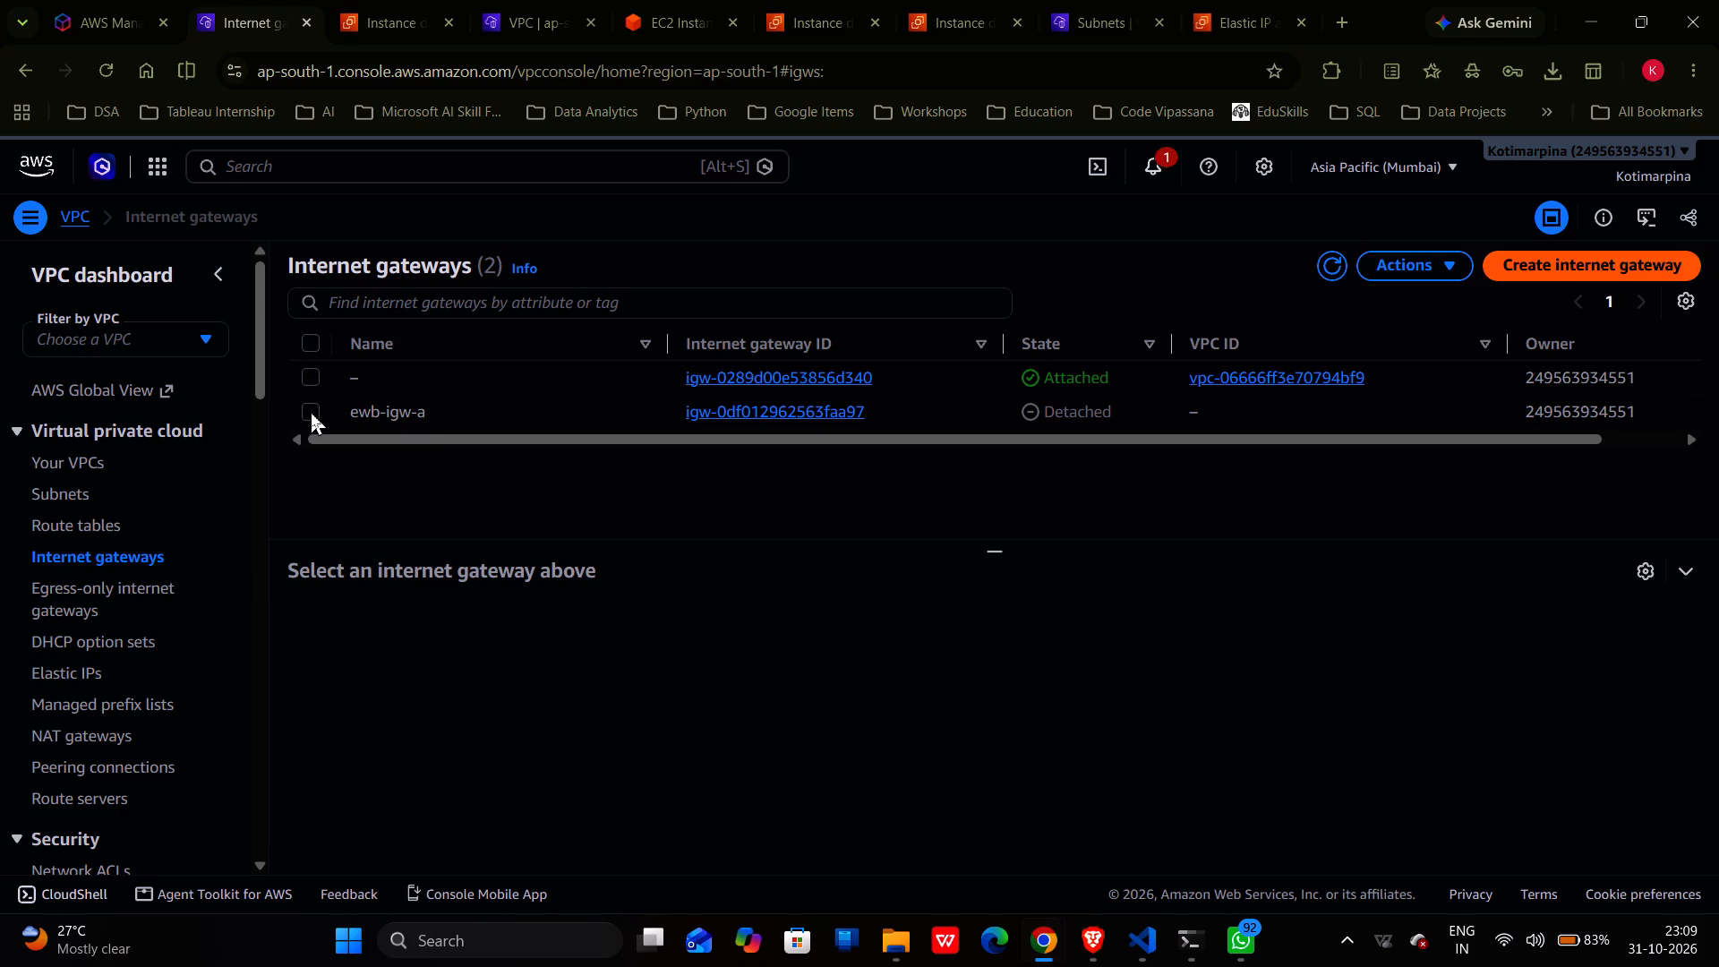
{"action": "right_click", "coordinate": [311, 413]}
{"action": "left_click", "coordinate": [411, 579]}
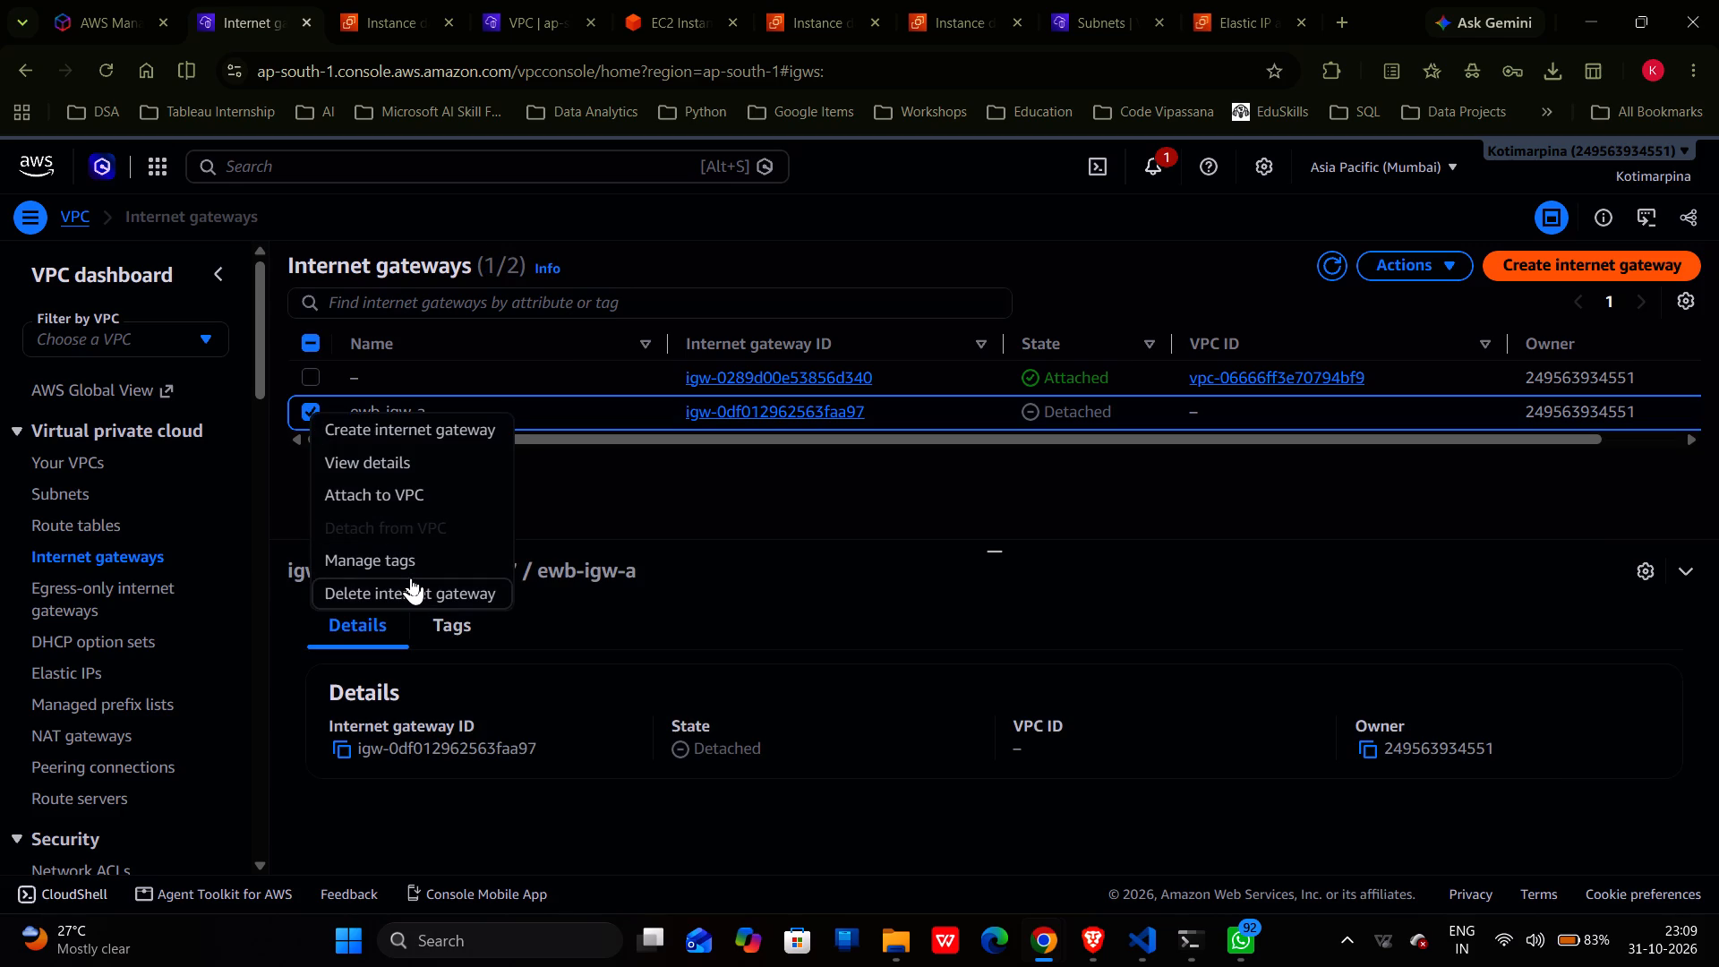
{"action": "left_click", "coordinate": [974, 631]}
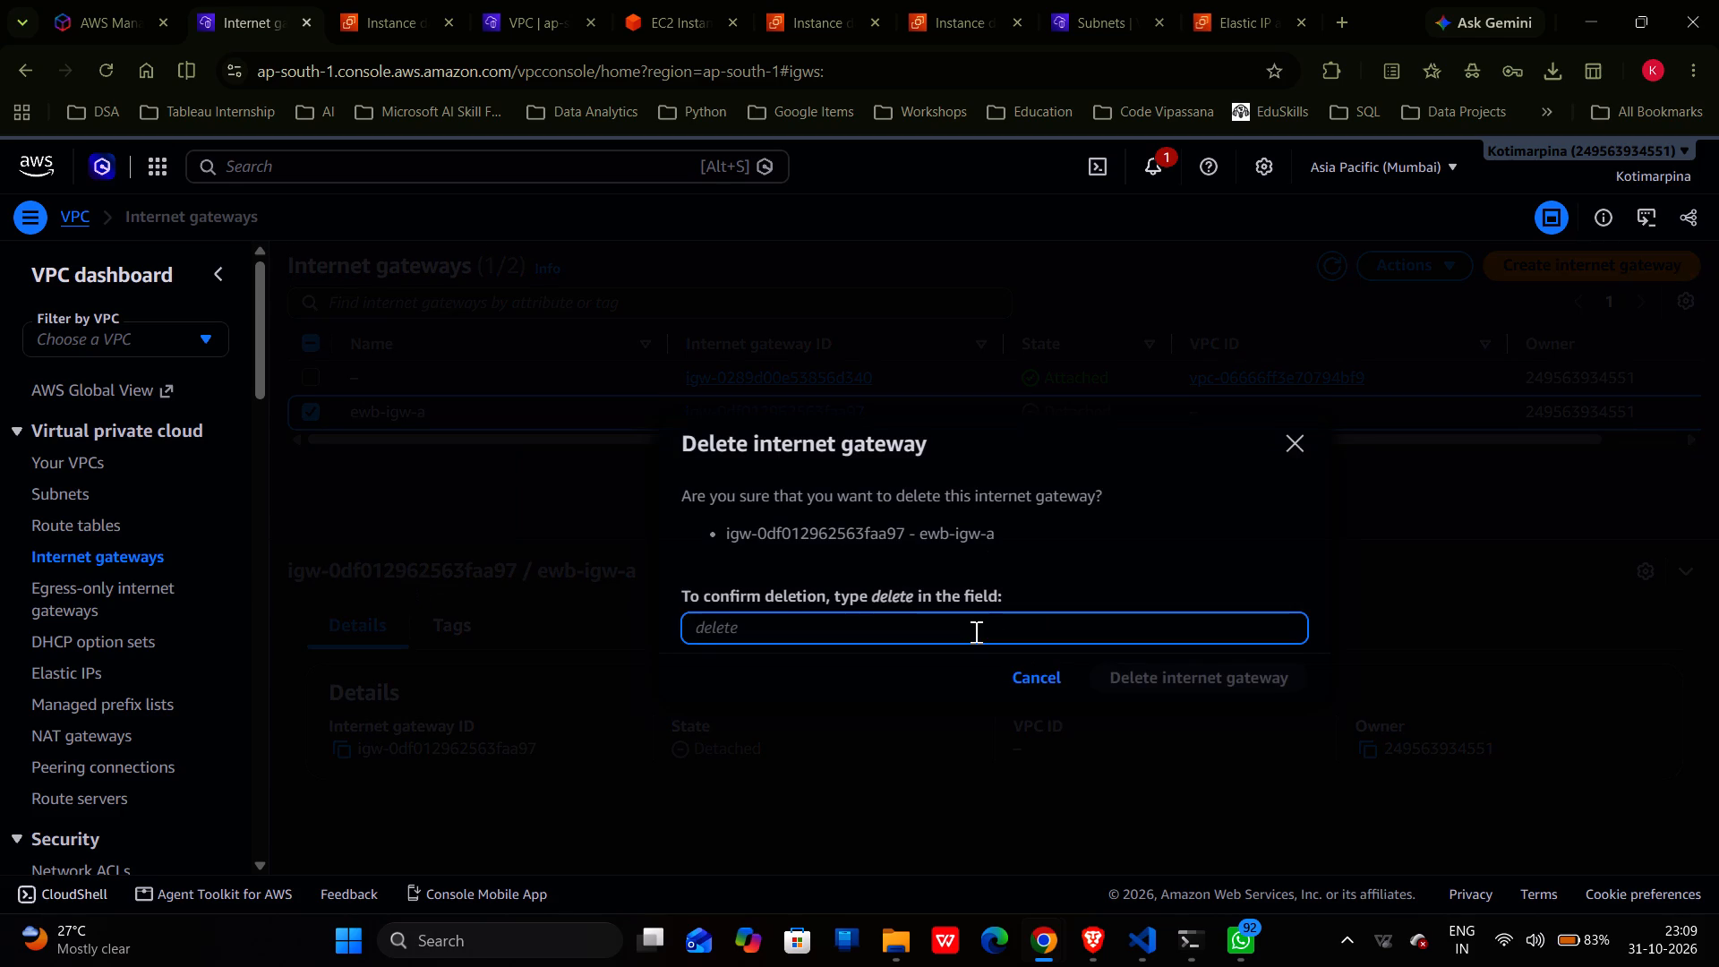
{"action": "type", "text": "delete"}
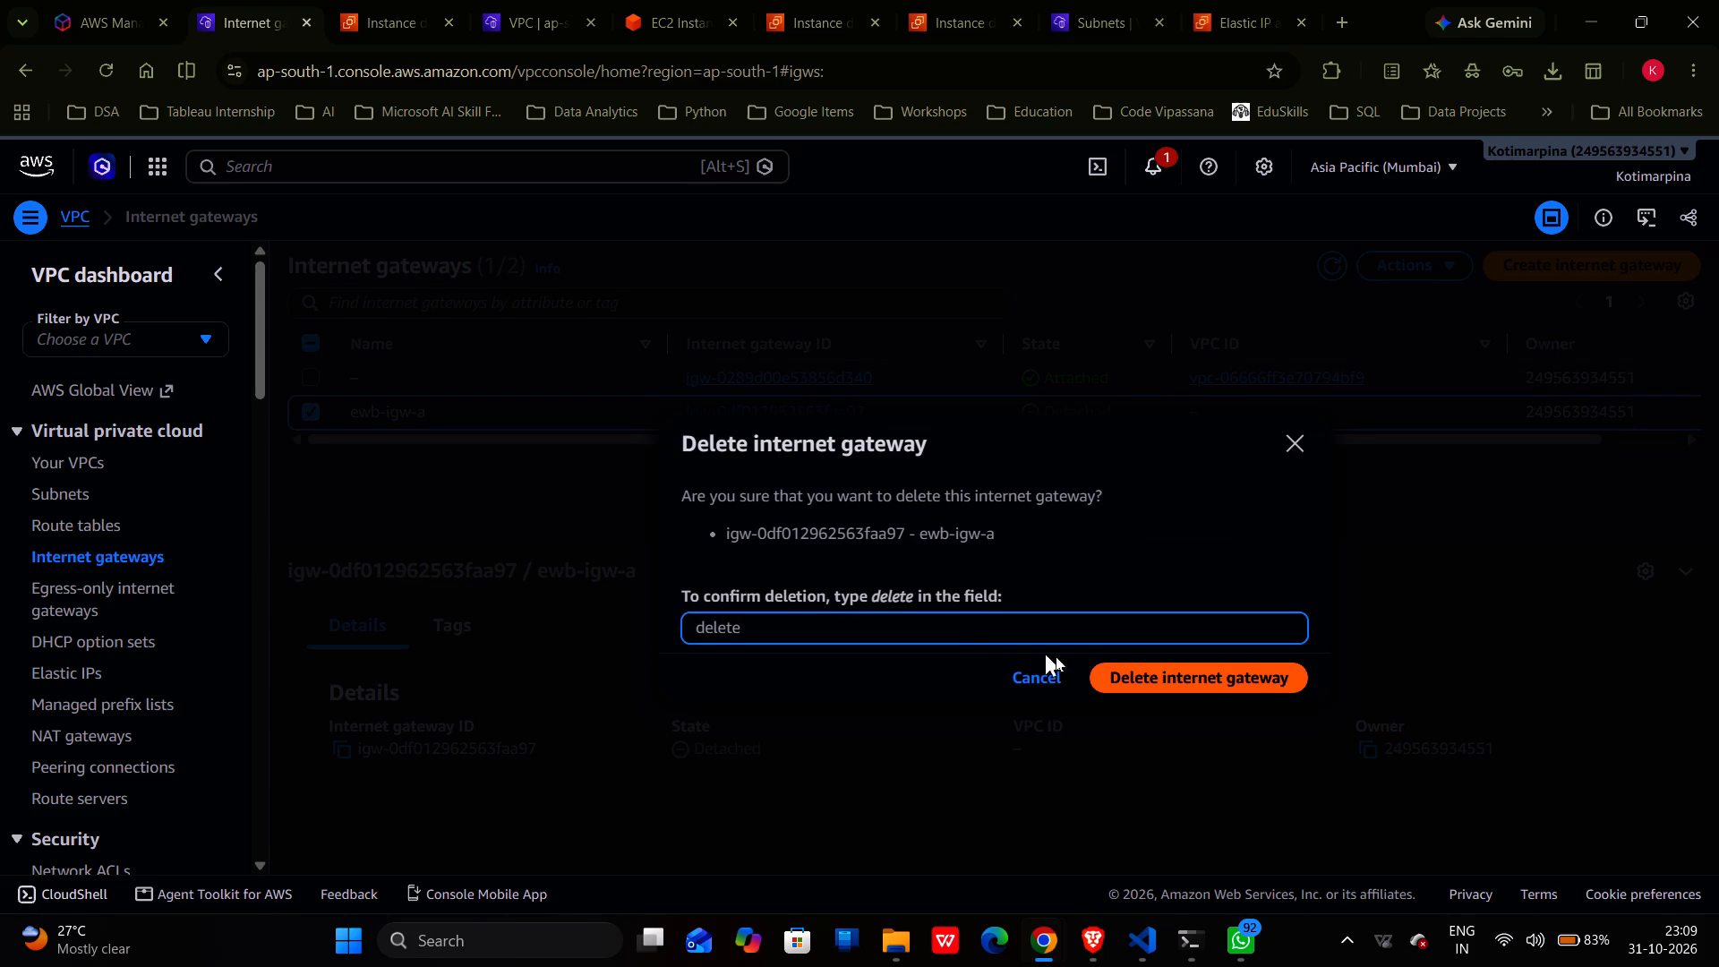
{"action": "left_click", "coordinate": [1165, 676]}
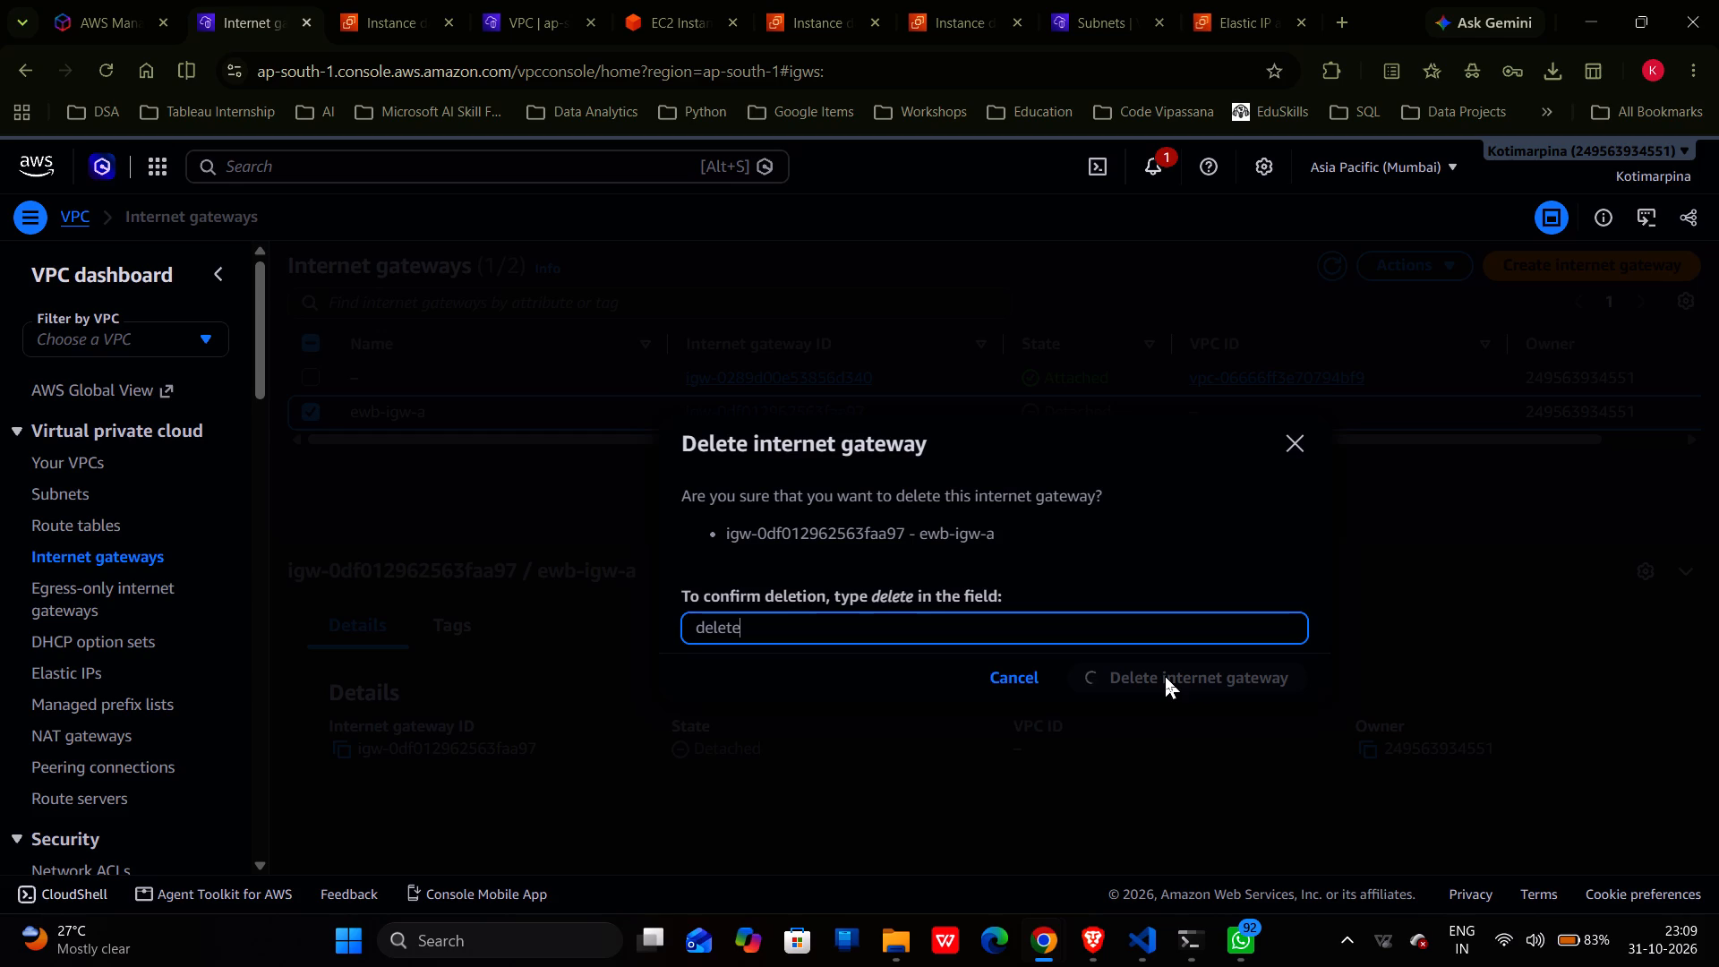
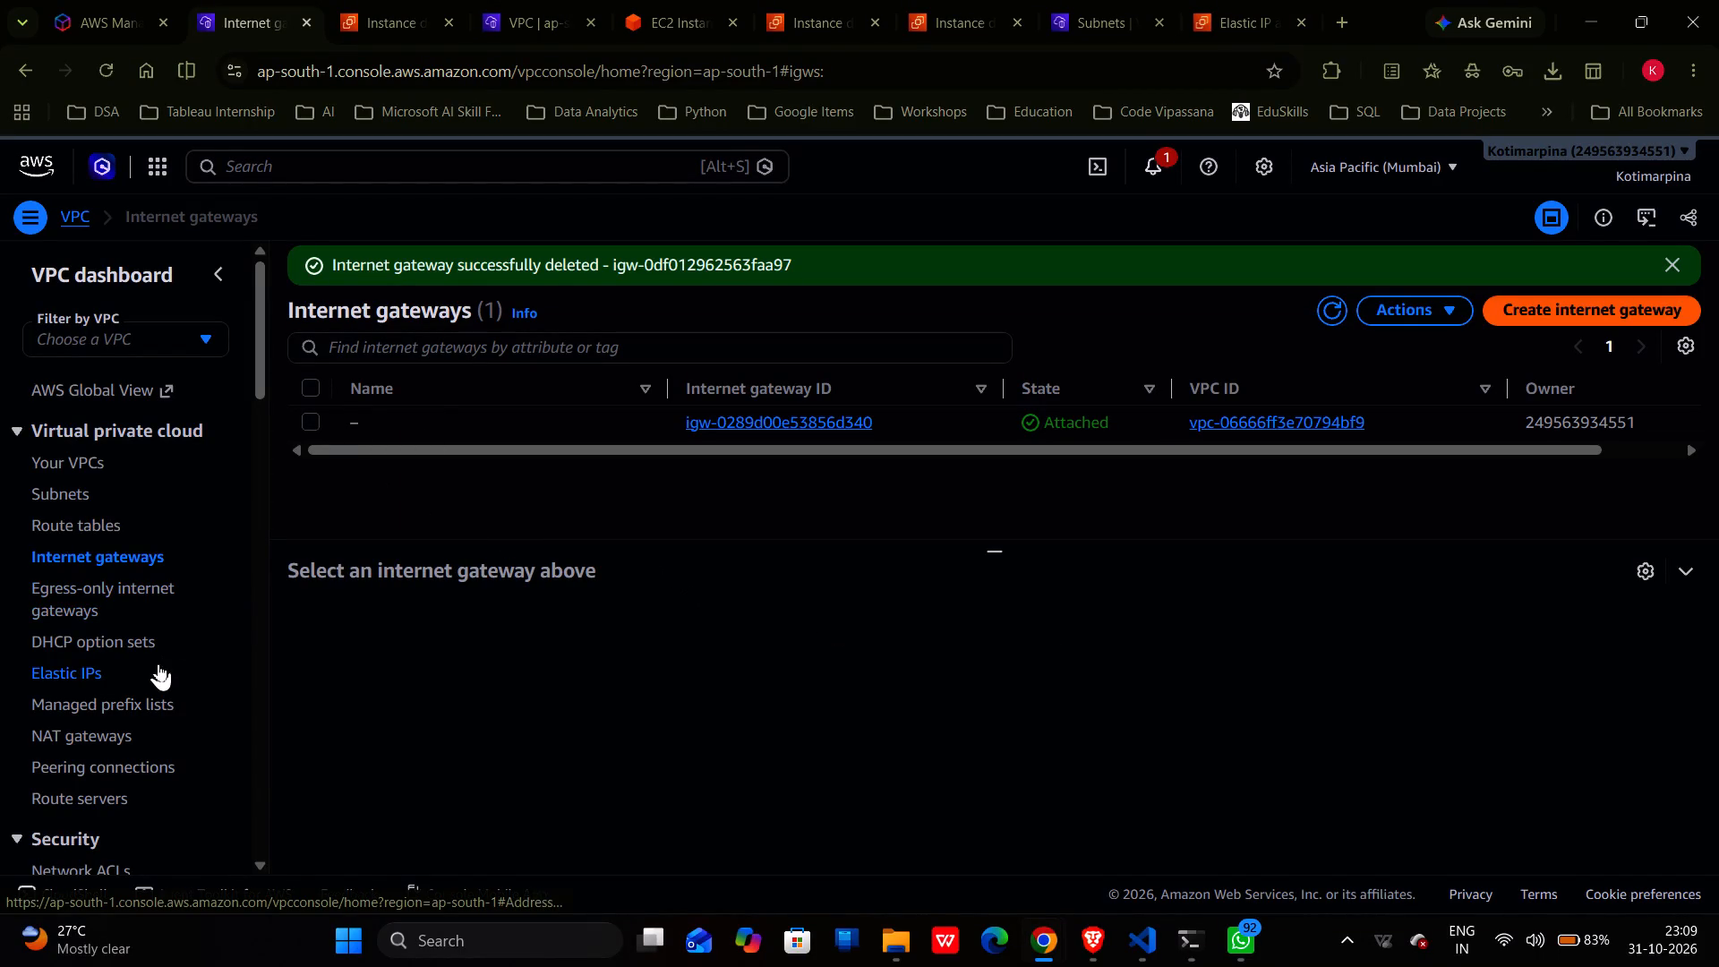
Open the VPC security groups and examine the listed groups and their VPC, description and owner details for leftover lab groups.
{"action": "scroll", "coordinate": [33, 595], "scroll_direction": "down", "scroll_amount": 2}
{"action": "double_click", "coordinate": [89, 713]}
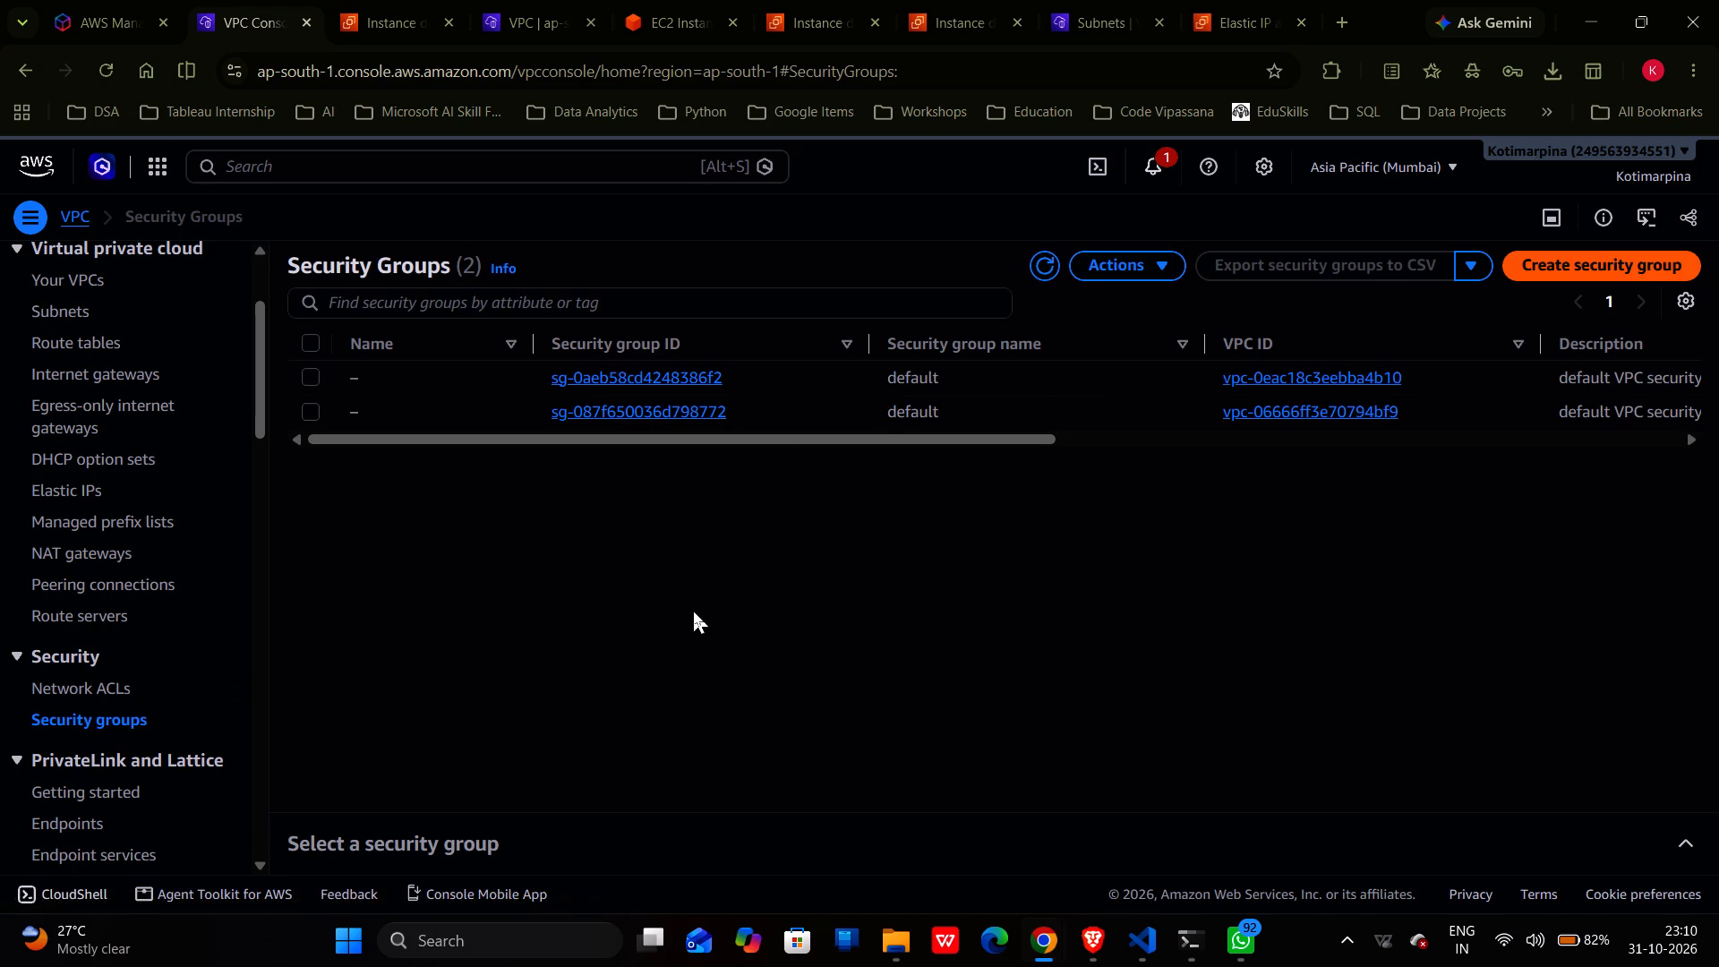
{"action": "scroll", "coordinate": [827, 410], "scroll_direction": "left", "scroll_amount": 2}
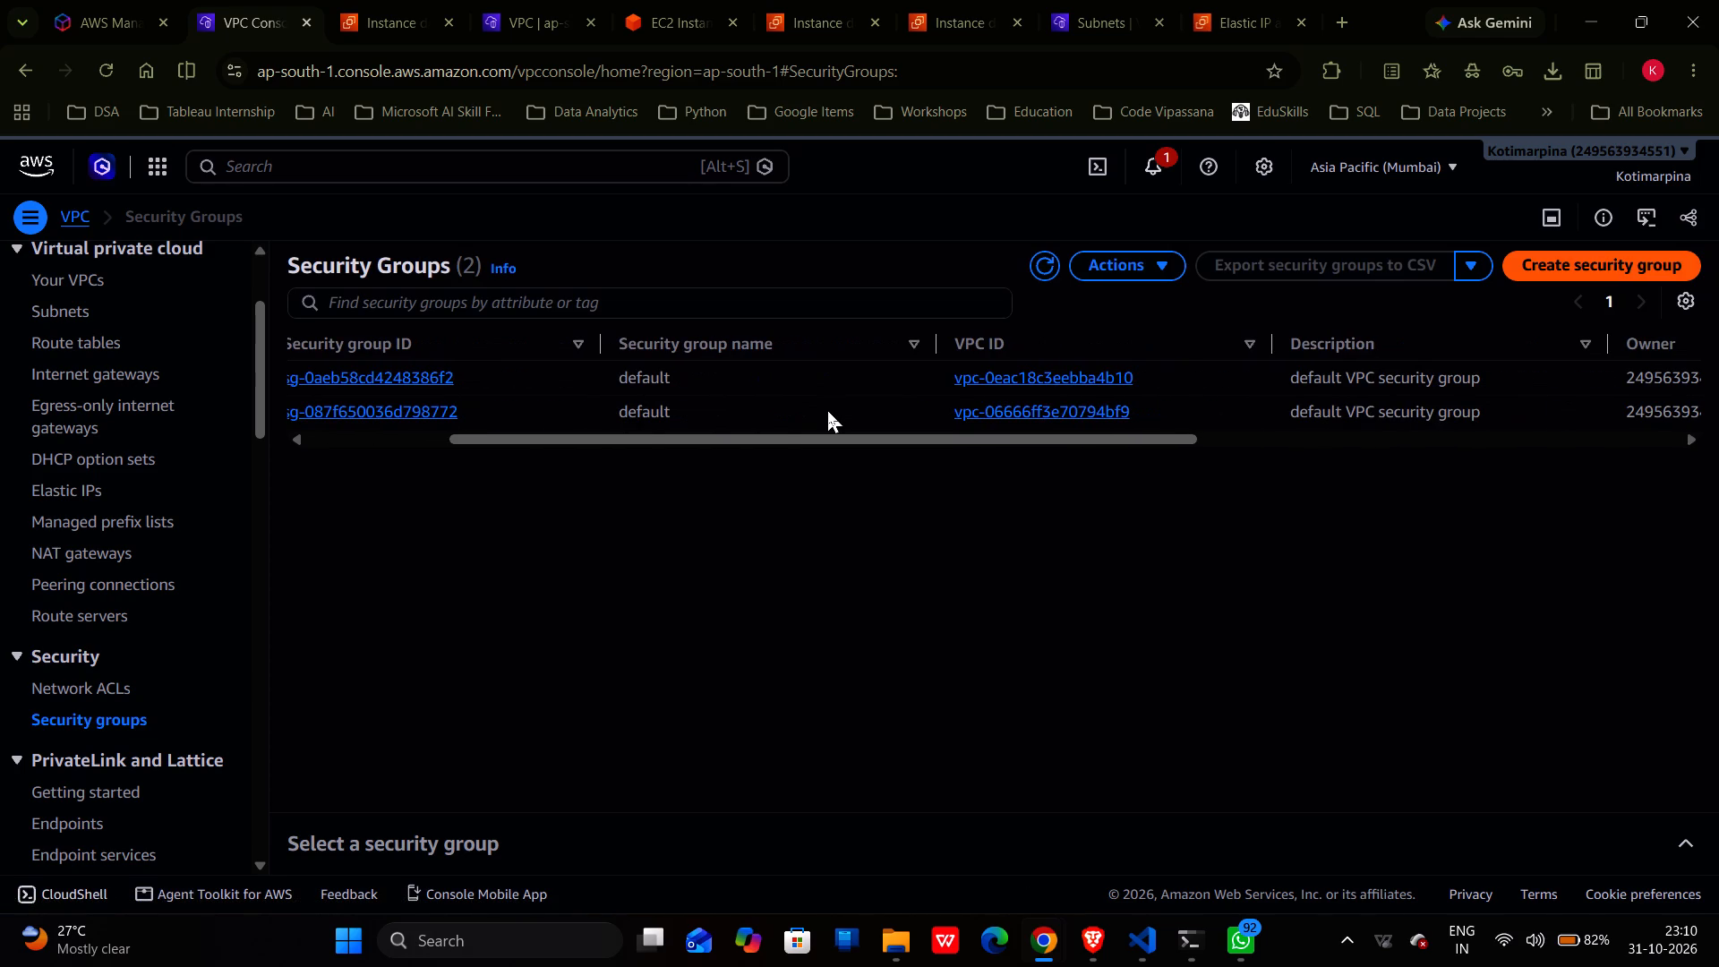
{"action": "scroll", "coordinate": [827, 410], "scroll_direction": "left", "scroll_amount": 2}
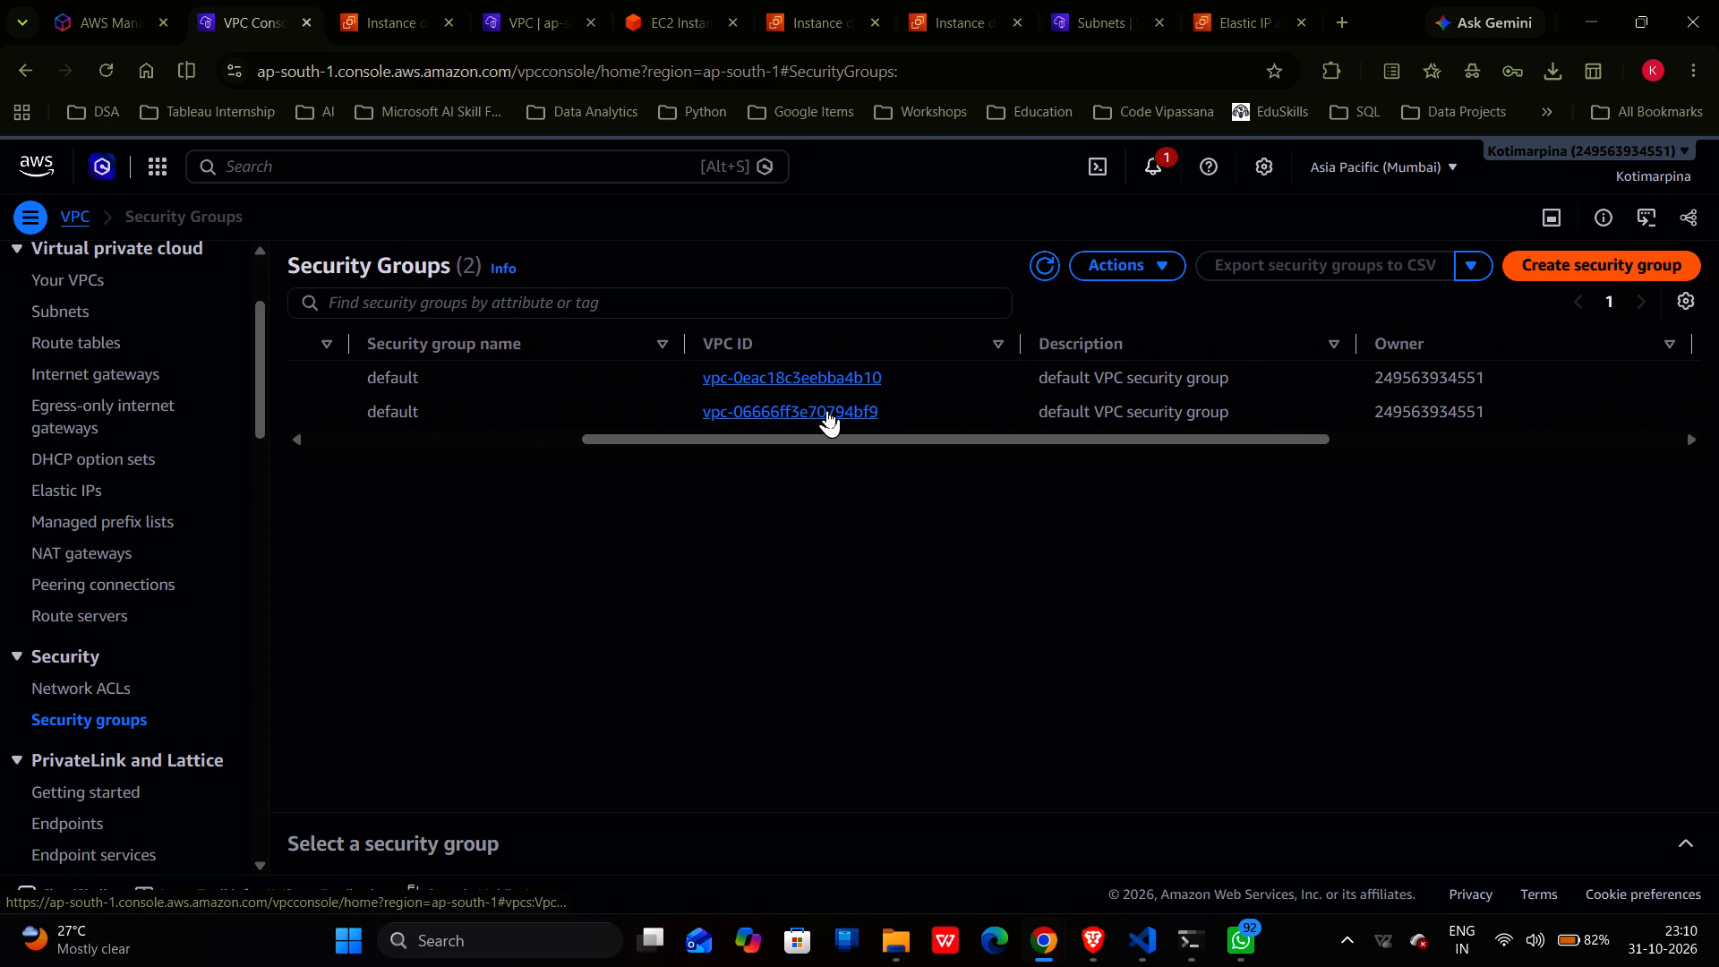
{"action": "scroll", "coordinate": [827, 410], "scroll_direction": "right", "scroll_amount": 4}
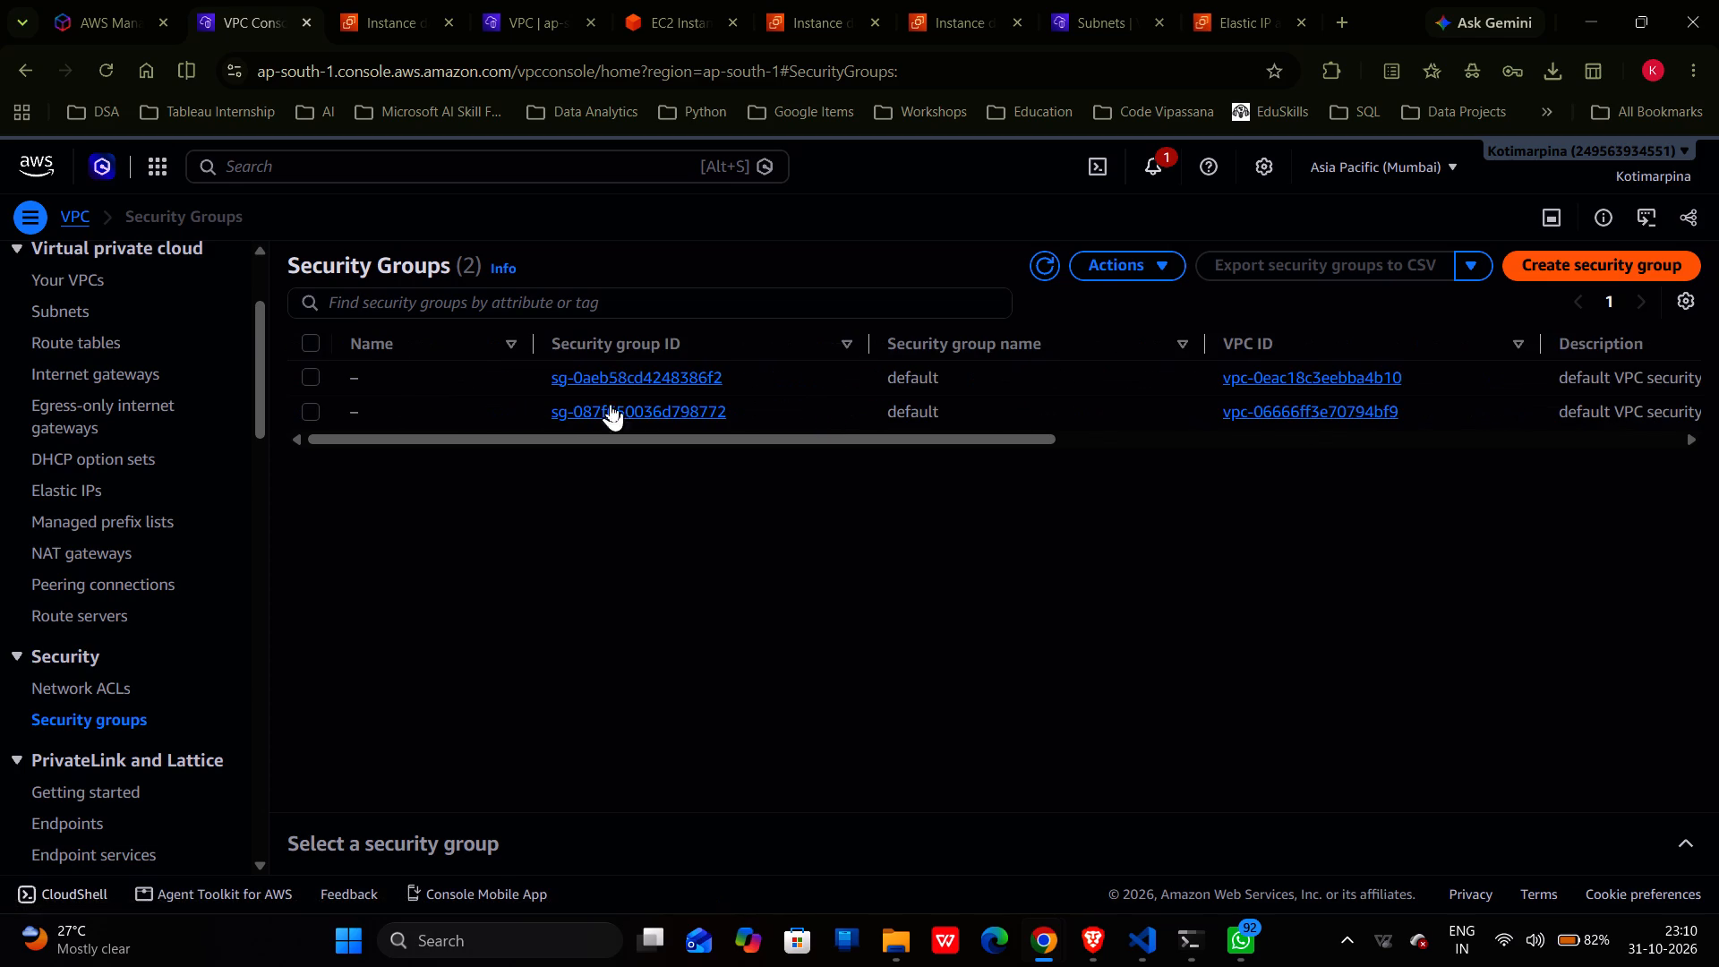
{"action": "left_click", "coordinate": [307, 382]}
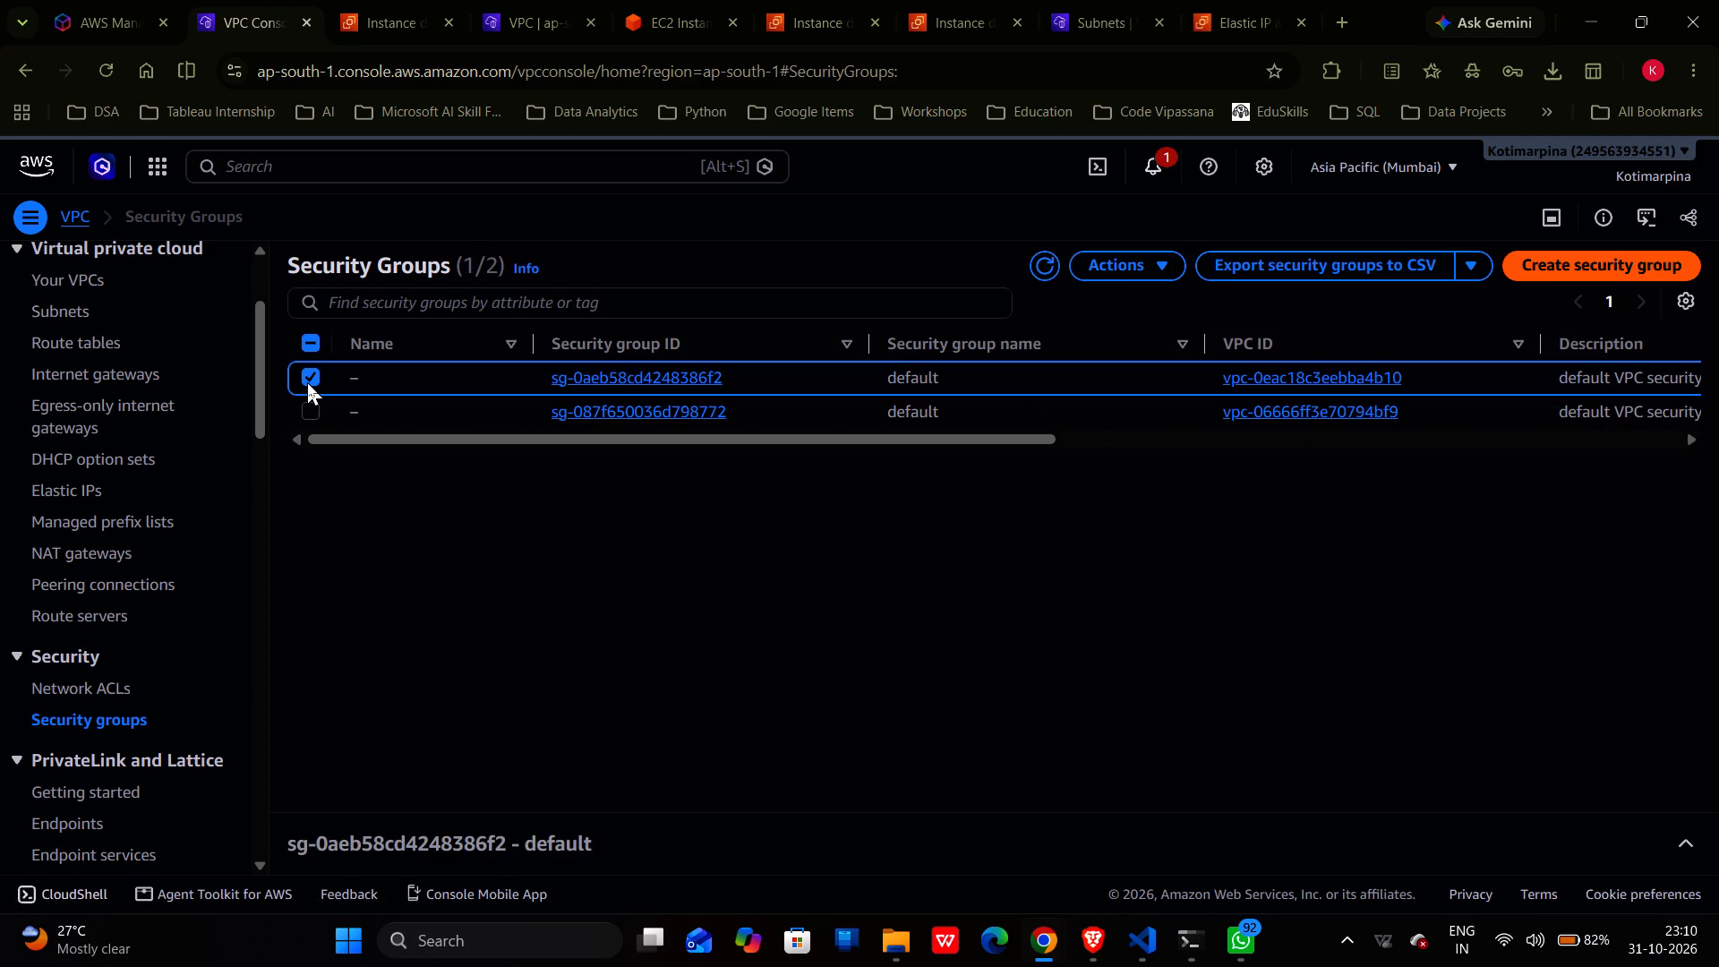
{"action": "left_click", "coordinate": [307, 382]}
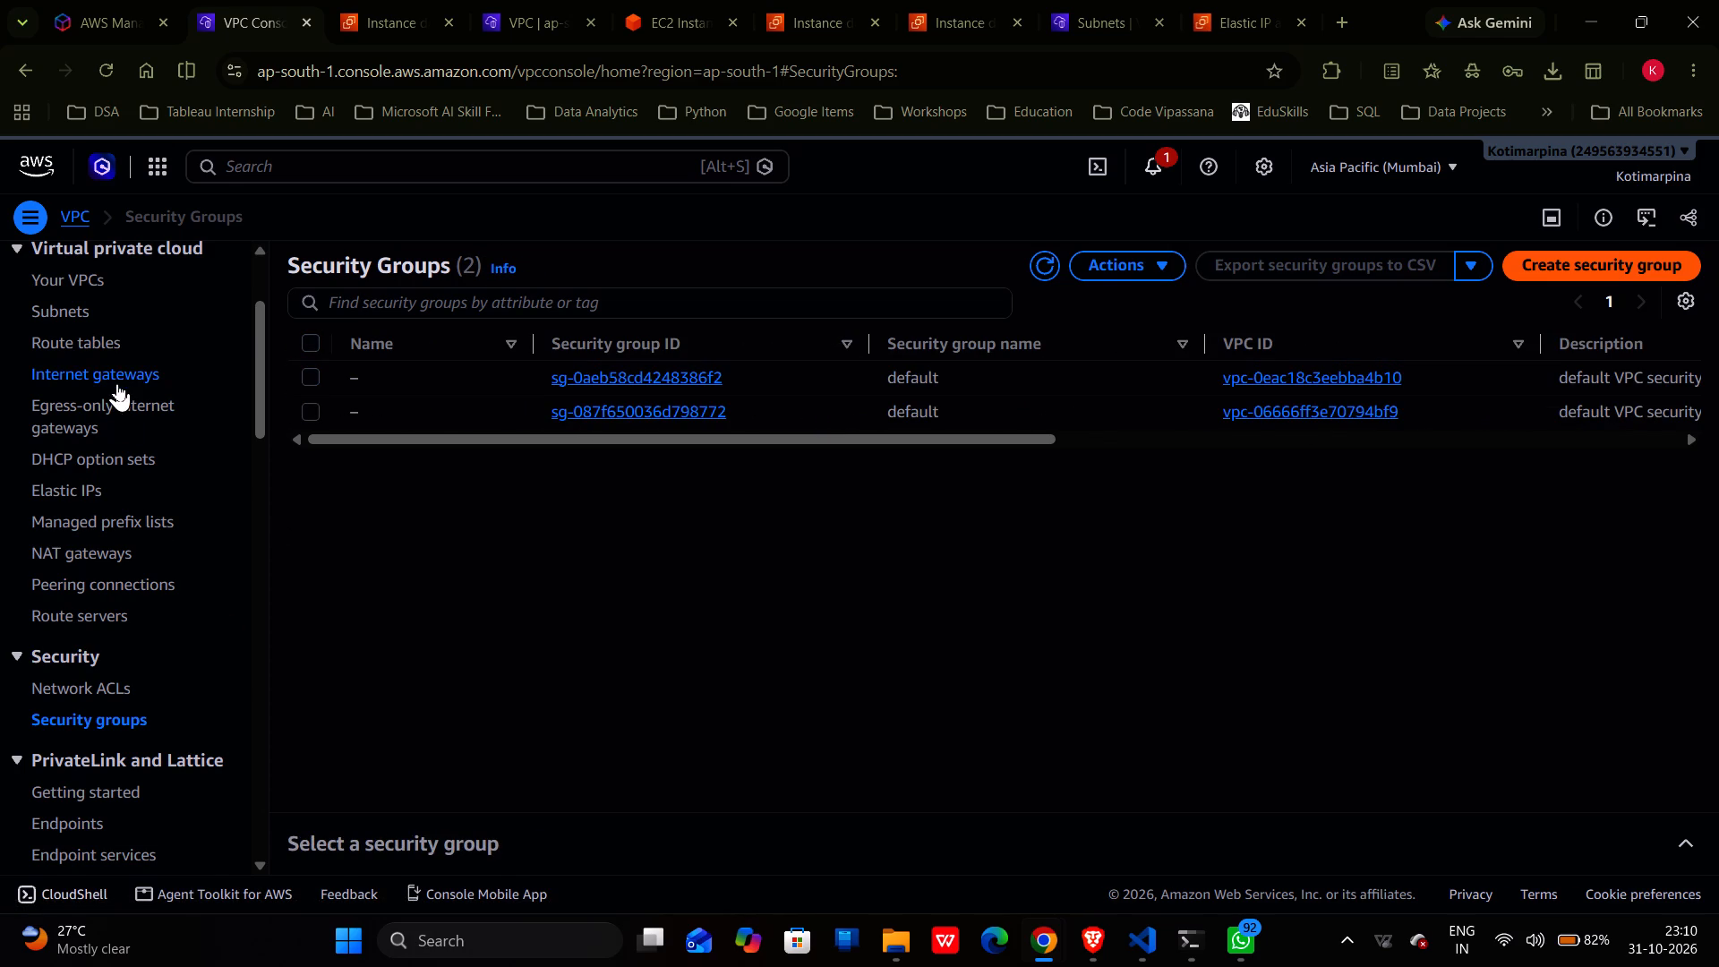
{"action": "scroll", "coordinate": [116, 381], "scroll_direction": "up", "scroll_amount": 2}
{"action": "scroll", "coordinate": [116, 381], "scroll_direction": "down", "scroll_amount": 6}
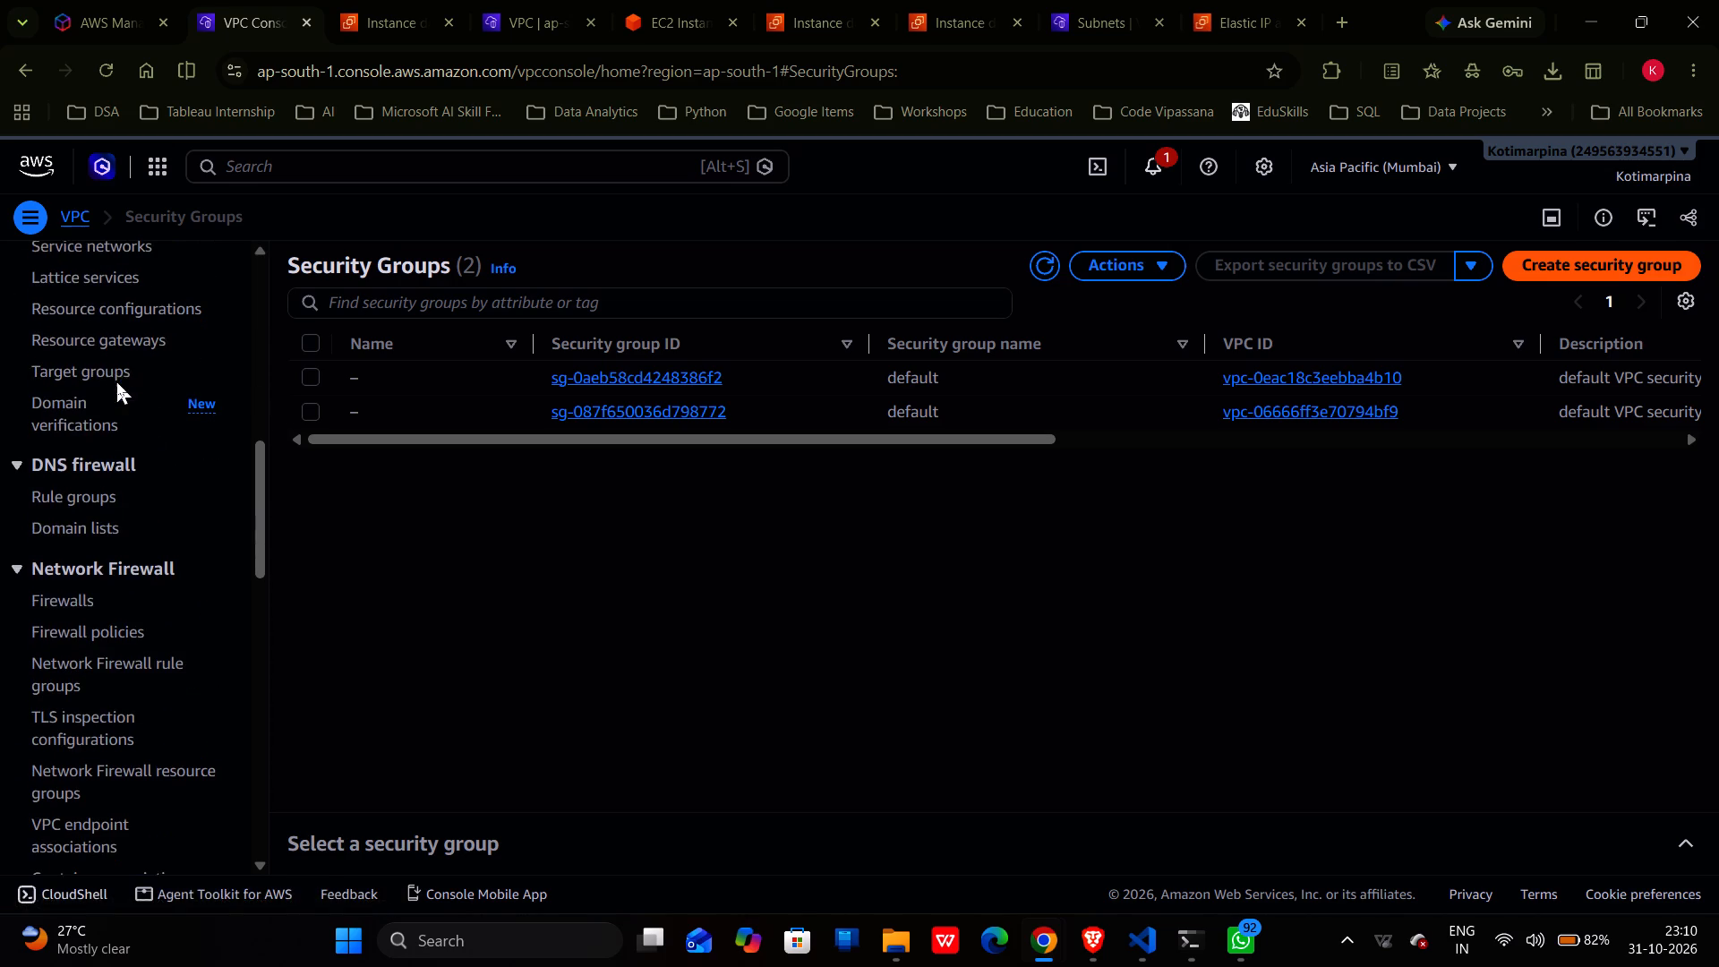
{"action": "scroll", "coordinate": [116, 381], "scroll_direction": "up", "scroll_amount": 8}
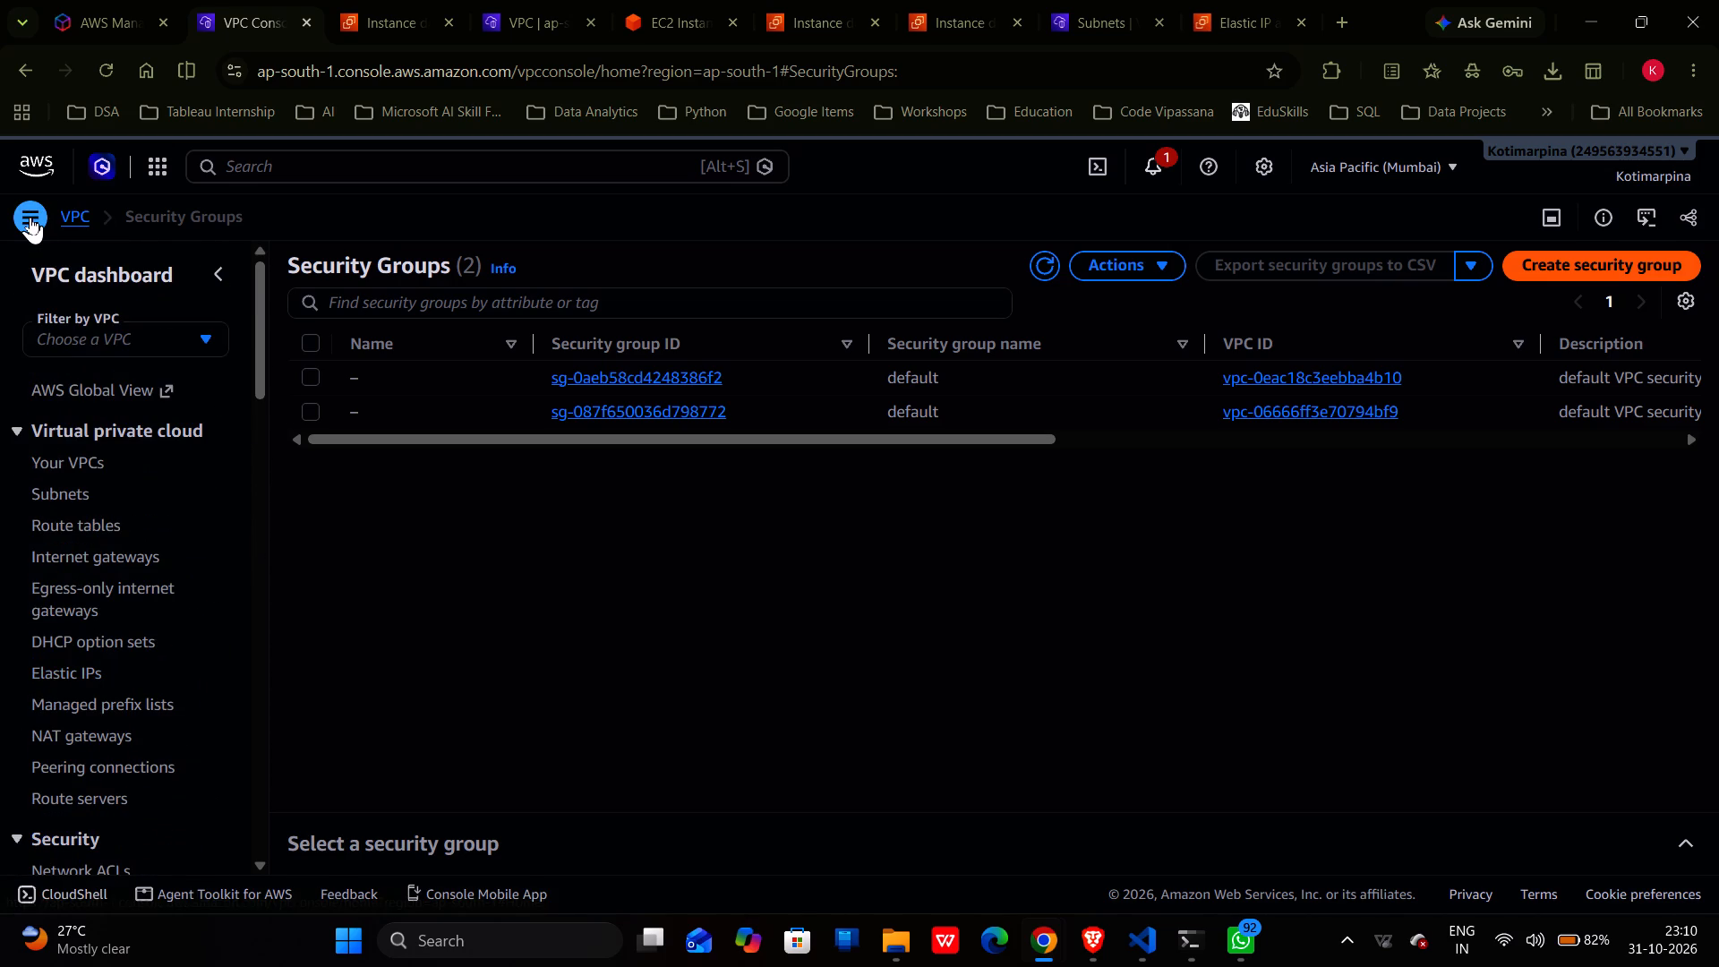
Return to the AWS console home and check the Cost and usage widget for remaining credits and charges.
{"action": "left_click", "coordinate": [30, 217]}
{"action": "double_click", "coordinate": [30, 173]}
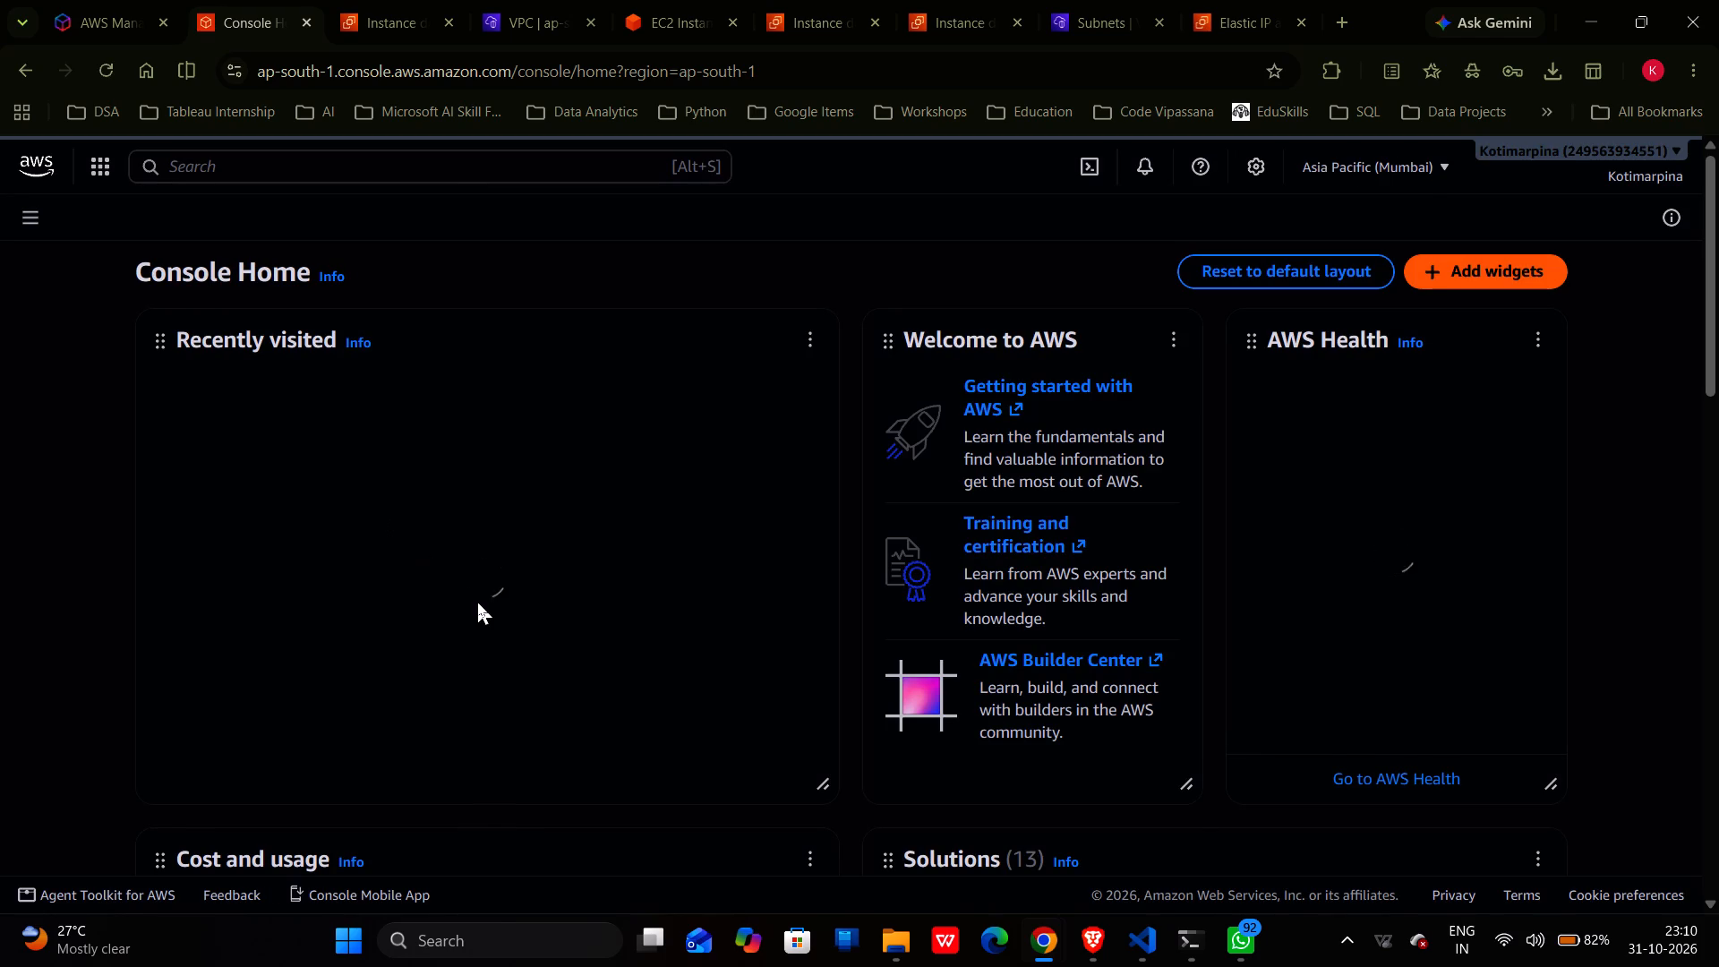
{"action": "scroll", "coordinate": [1048, 586], "scroll_direction": "down", "scroll_amount": 3}
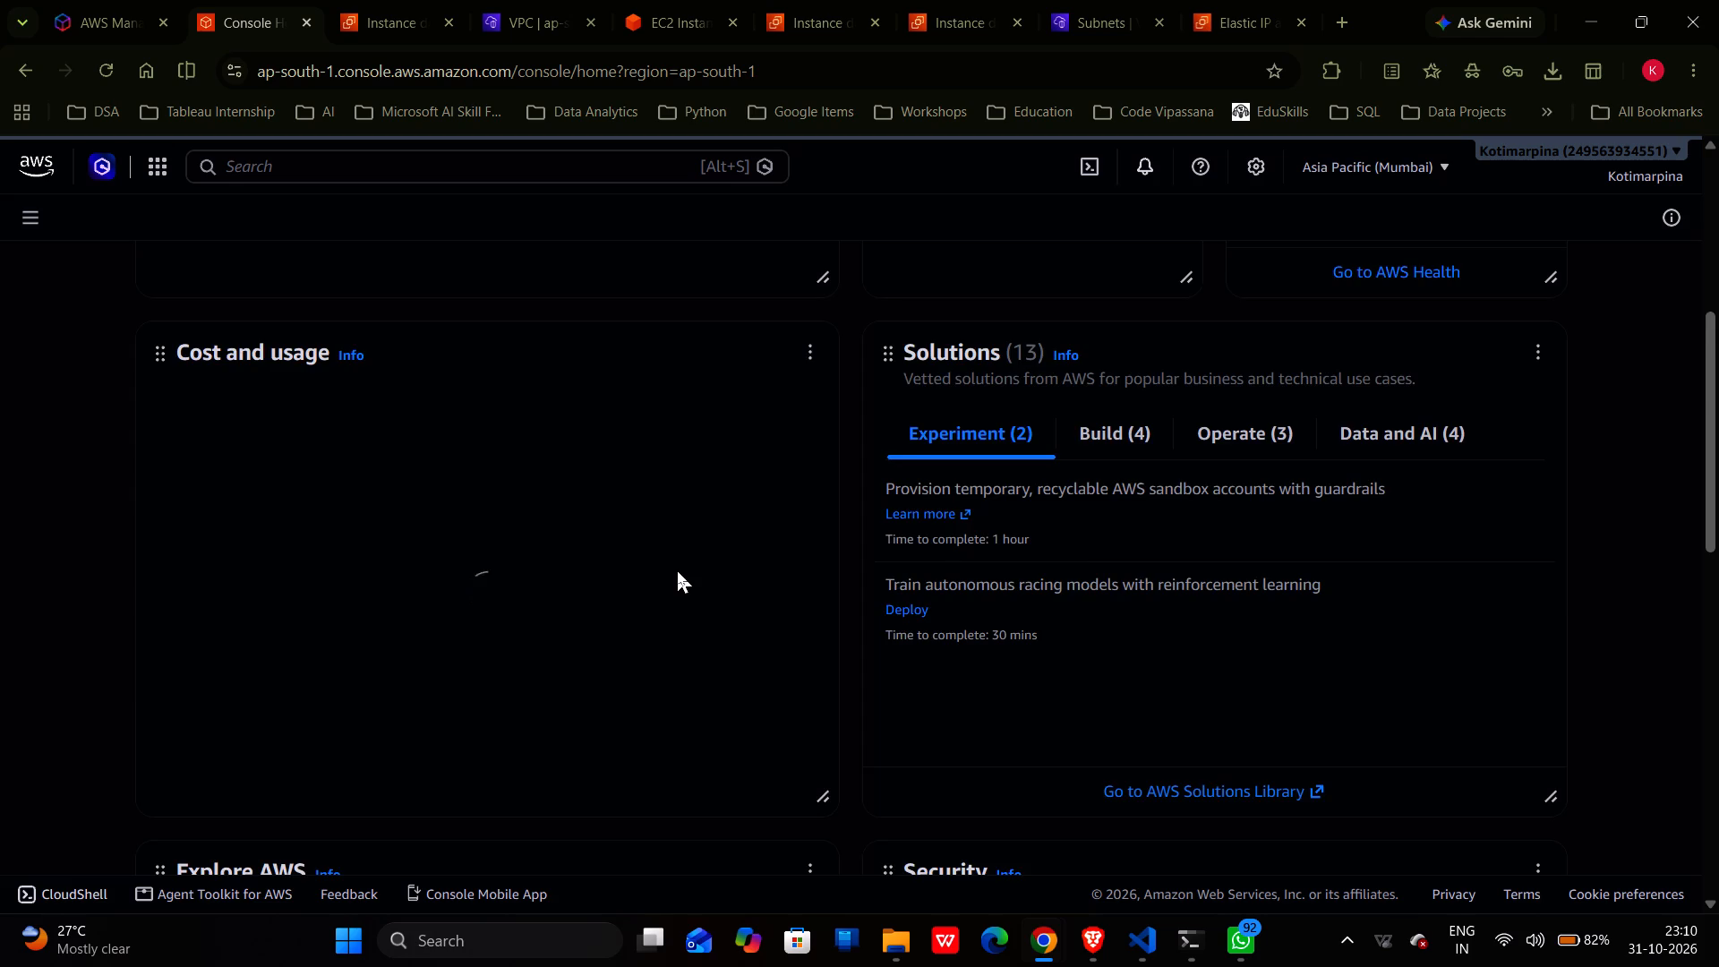
{"action": "scroll", "coordinate": [677, 570], "scroll_direction": "down", "scroll_amount": 1}
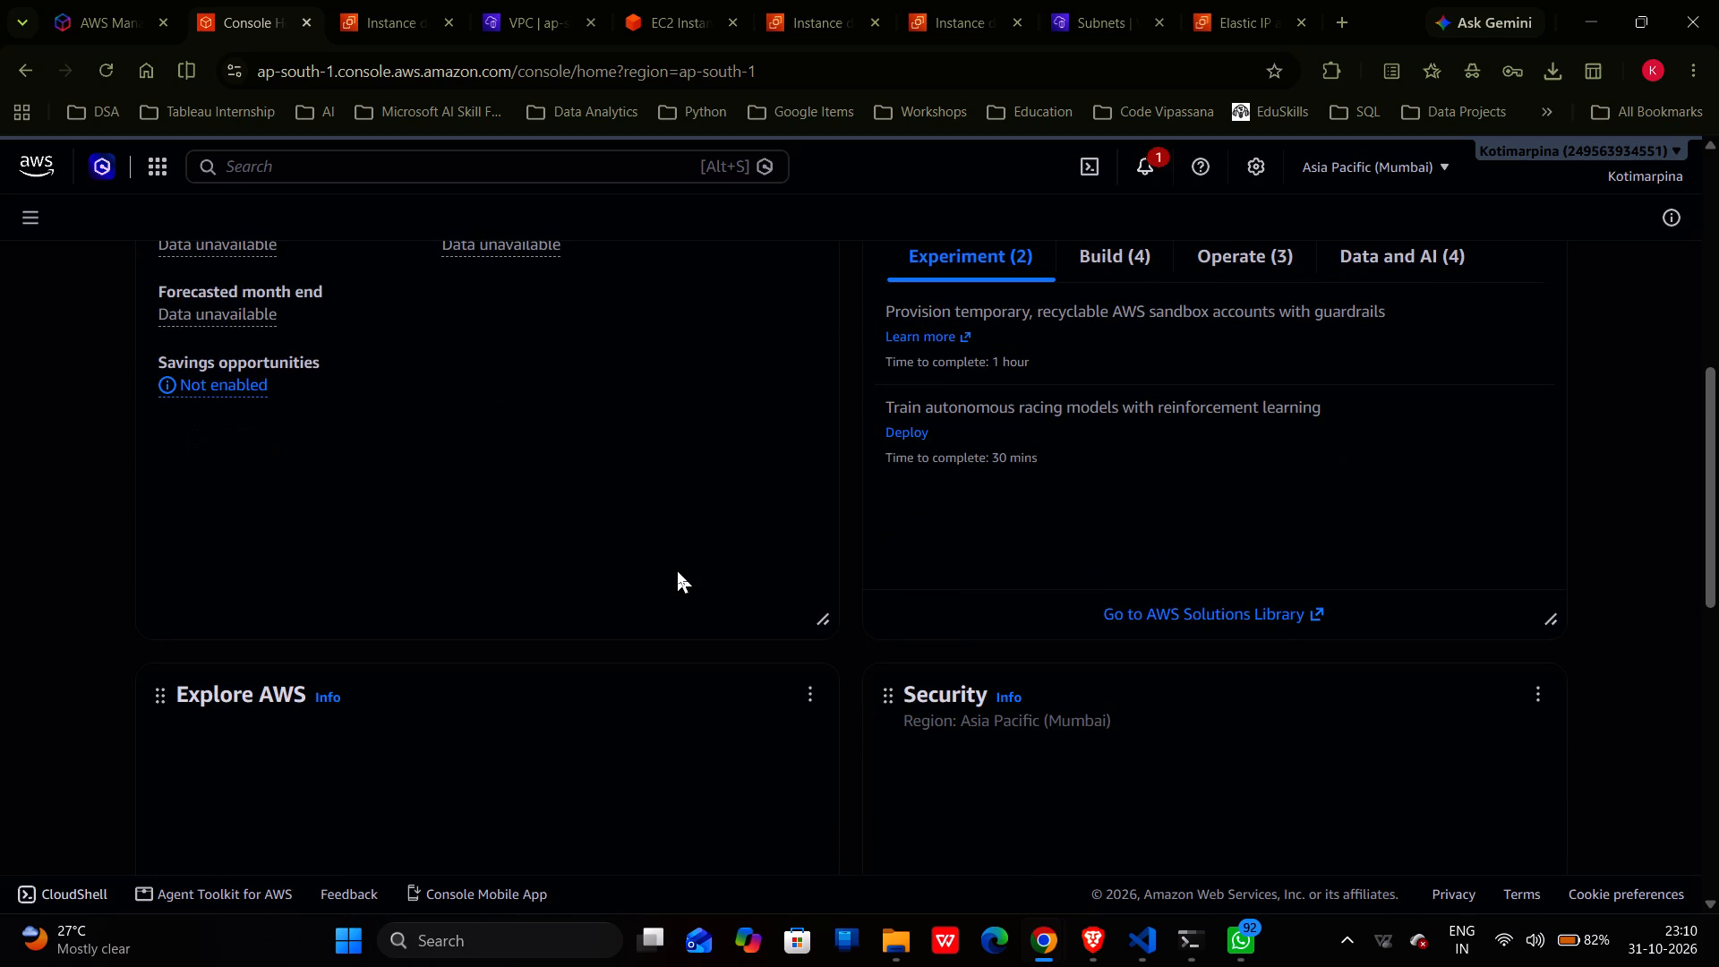
{"action": "scroll", "coordinate": [677, 570], "scroll_direction": "up", "scroll_amount": 1}
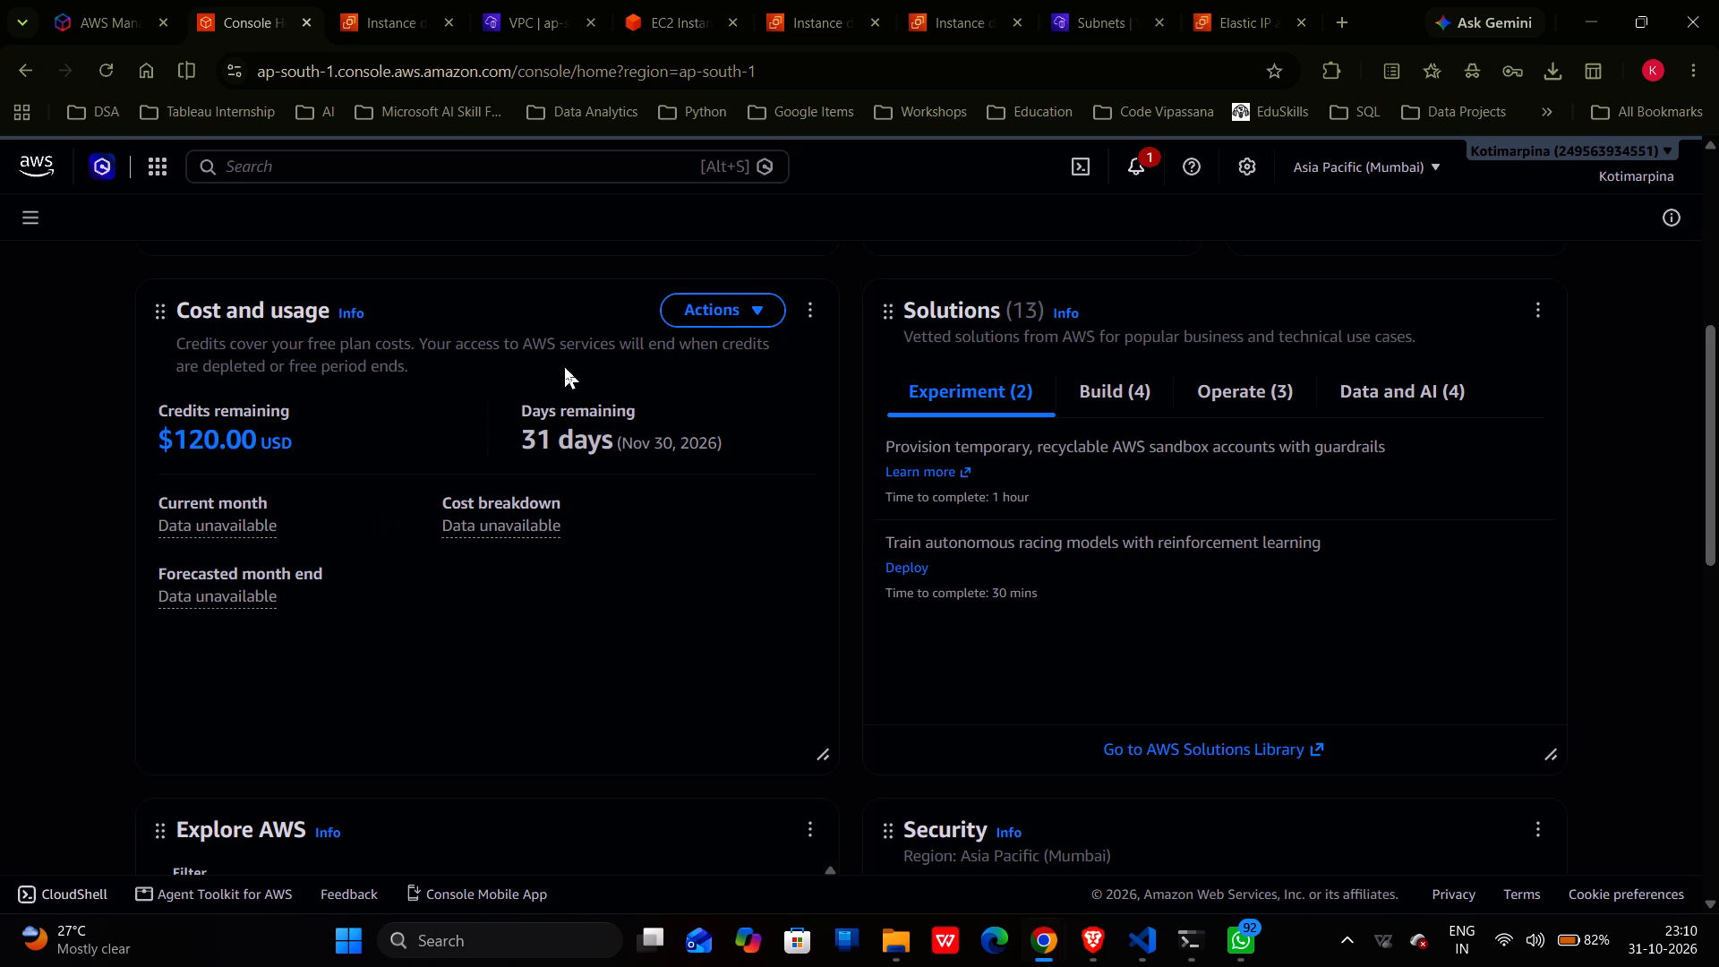
Close the AWS Management Console, console home, VPC, EC2 instance, Instance Connect and Subnets browser tabs, keeping only the Elastic IPs tab.
{"action": "left_click", "coordinate": [119, 0]}
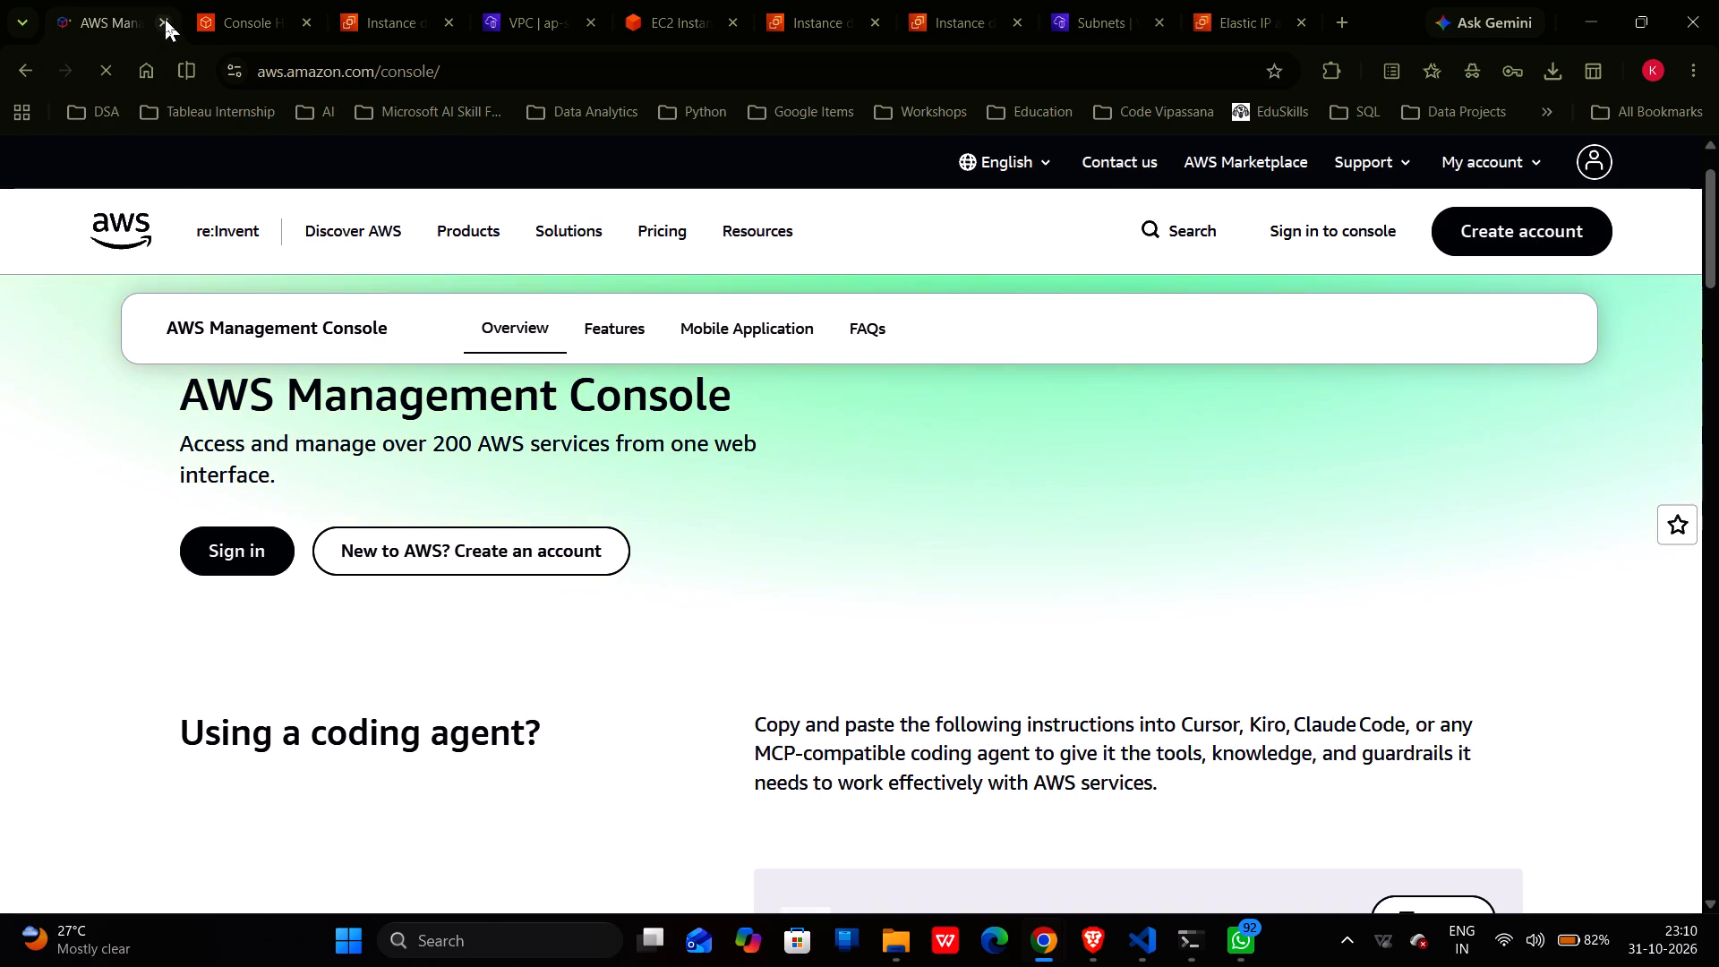
{"action": "left_click", "coordinate": [165, 19]}
{"action": "left_click", "coordinate": [165, 19]}
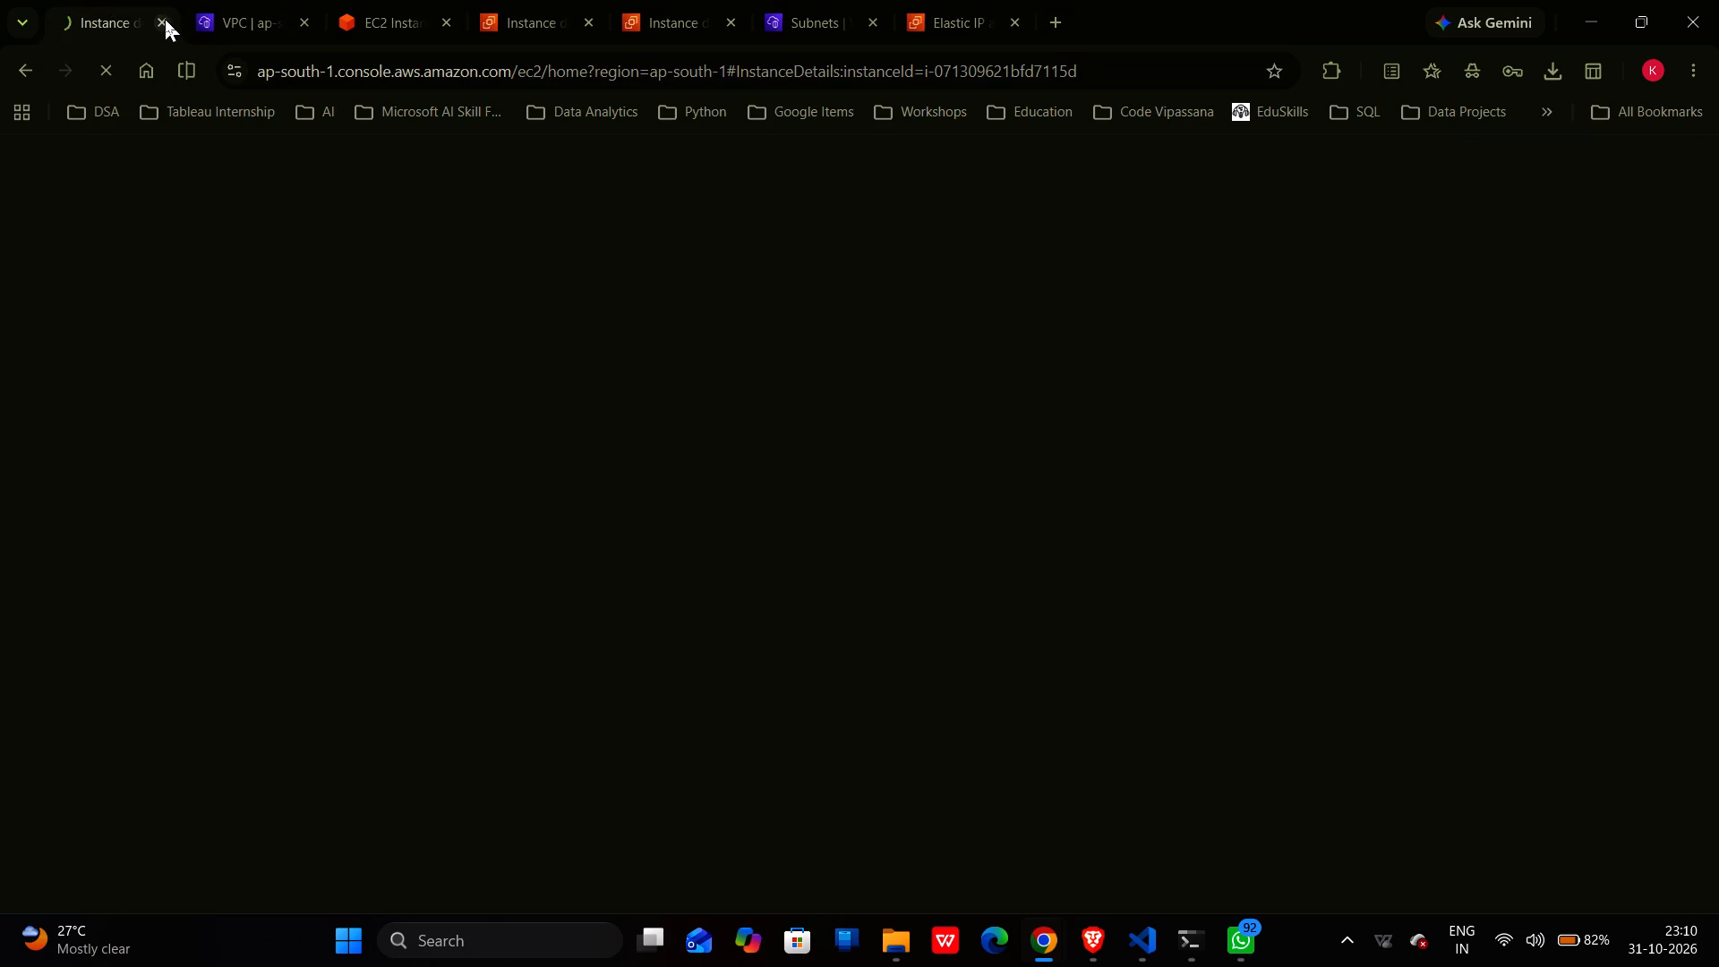
{"action": "left_click", "coordinate": [165, 19]}
{"action": "left_click", "coordinate": [165, 19]}
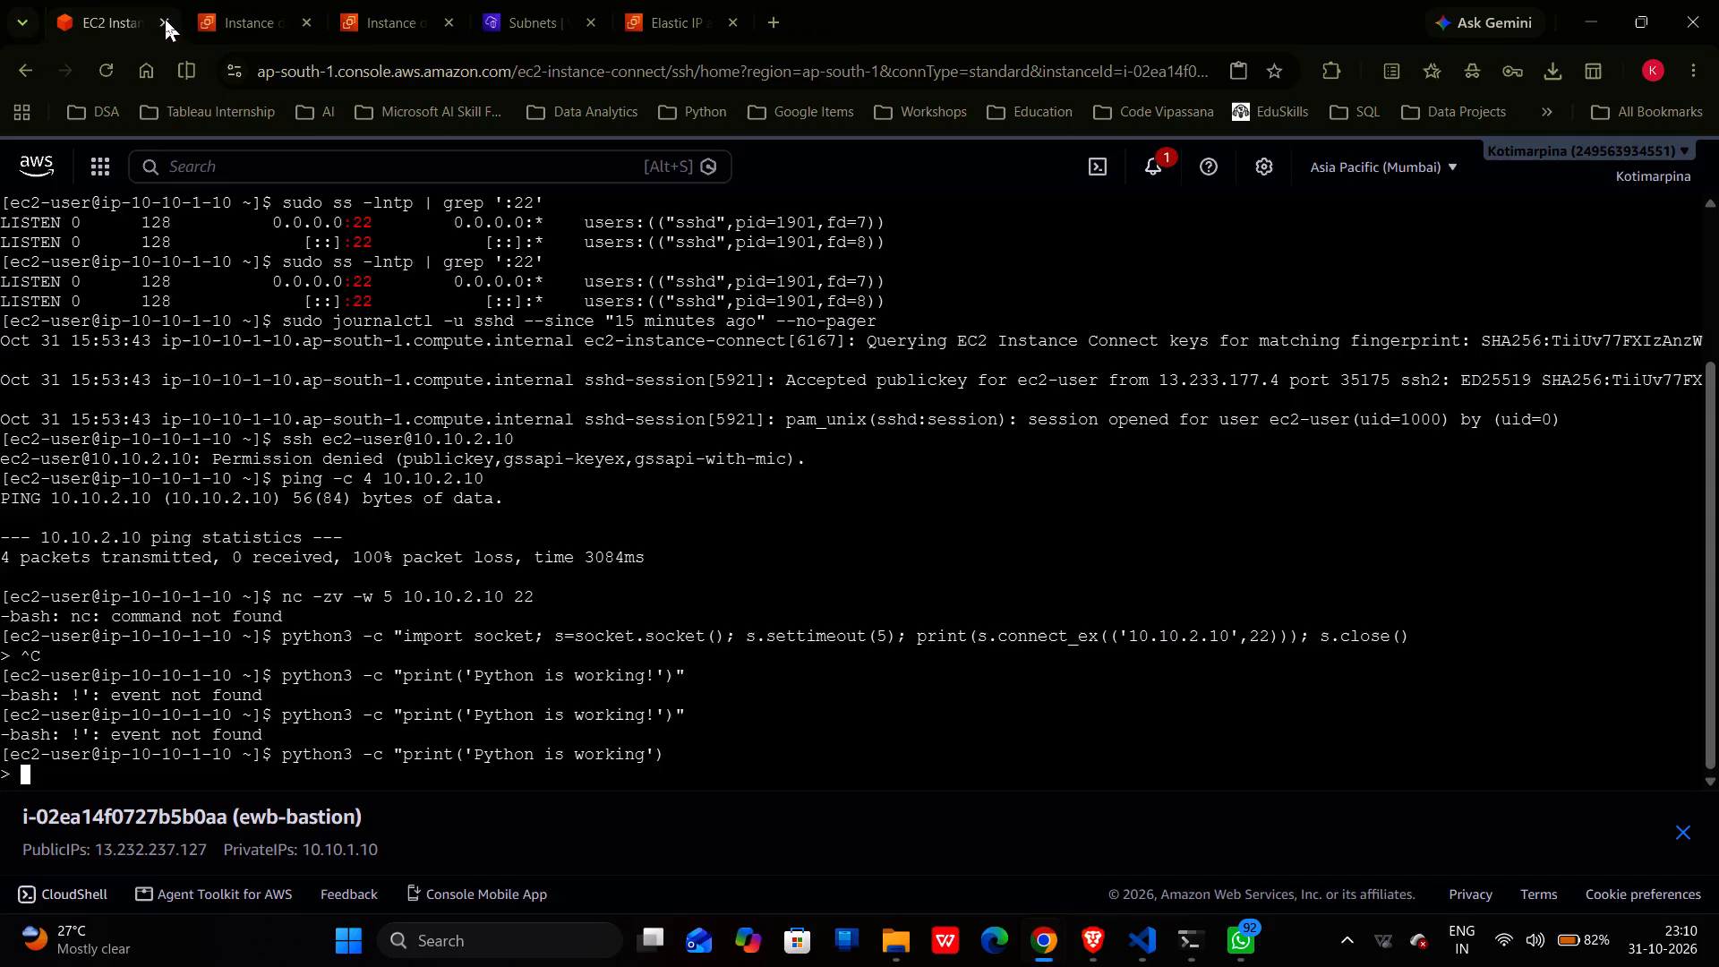
{"action": "left_click", "coordinate": [165, 19]}
{"action": "left_click", "coordinate": [165, 19]}
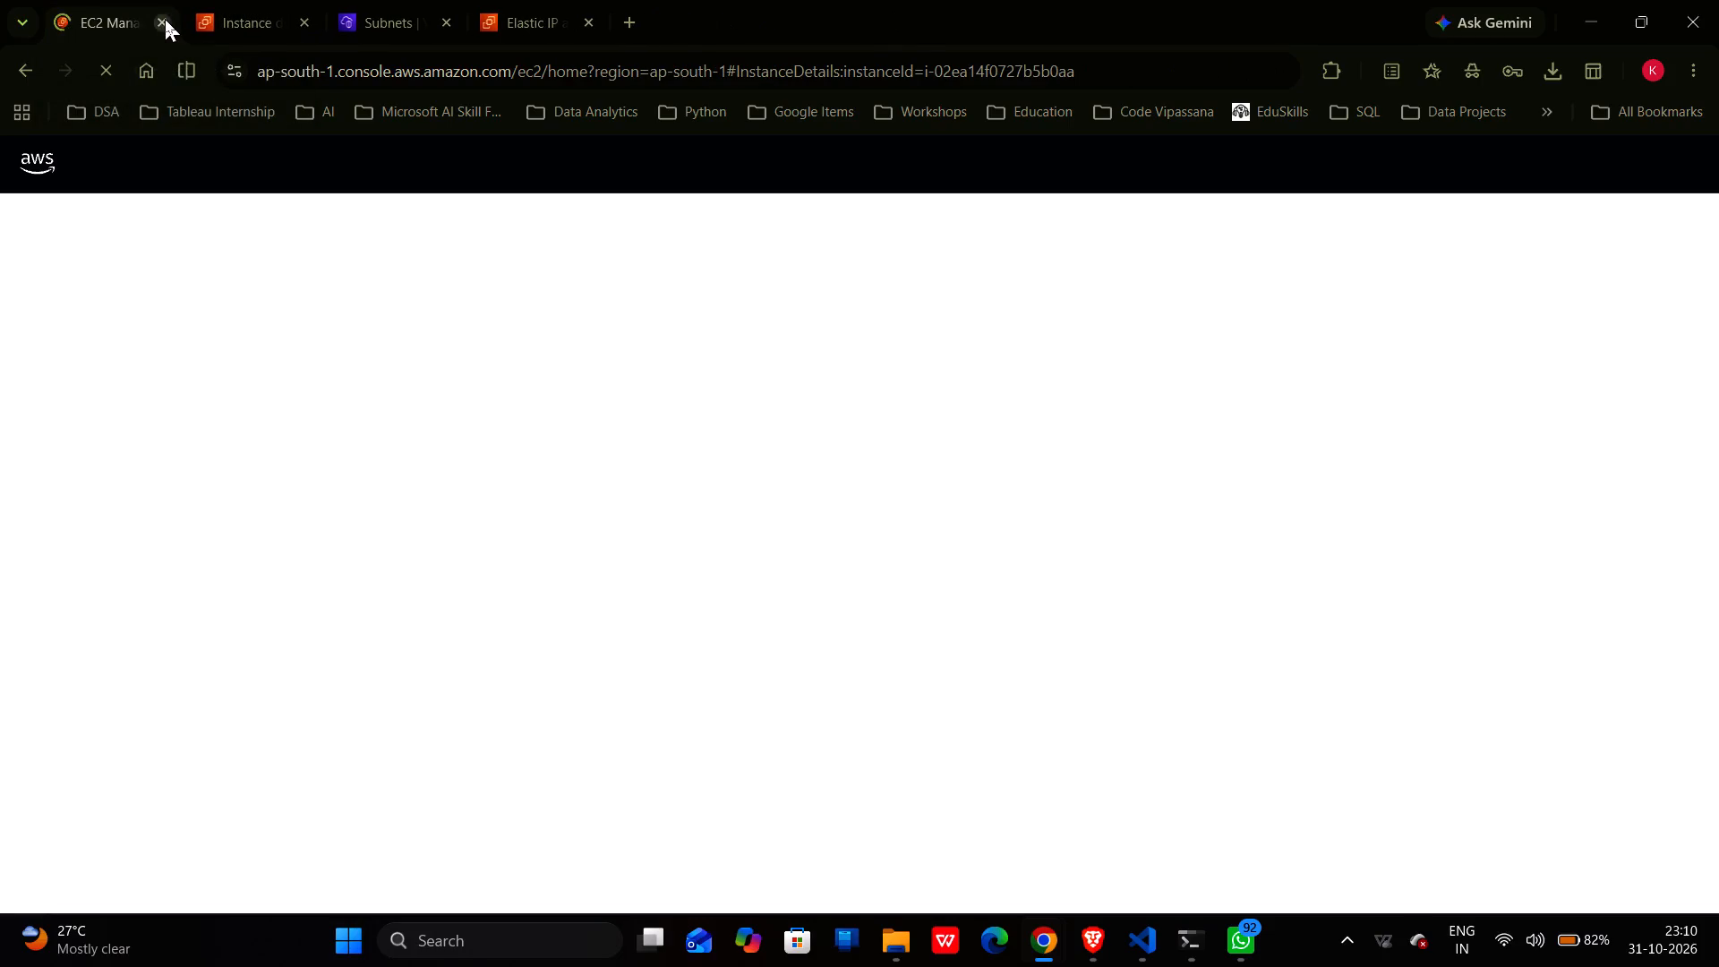